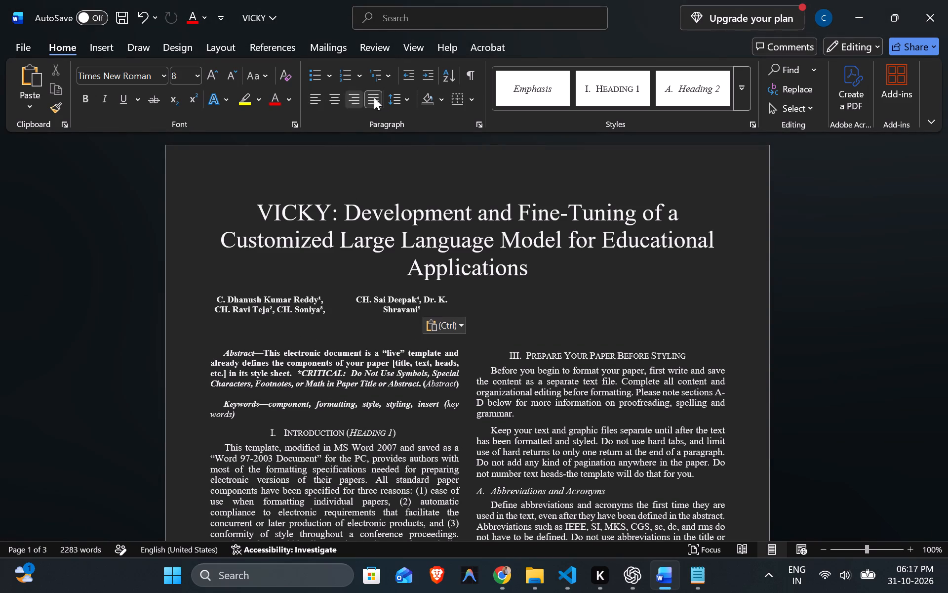
click(424, 307)
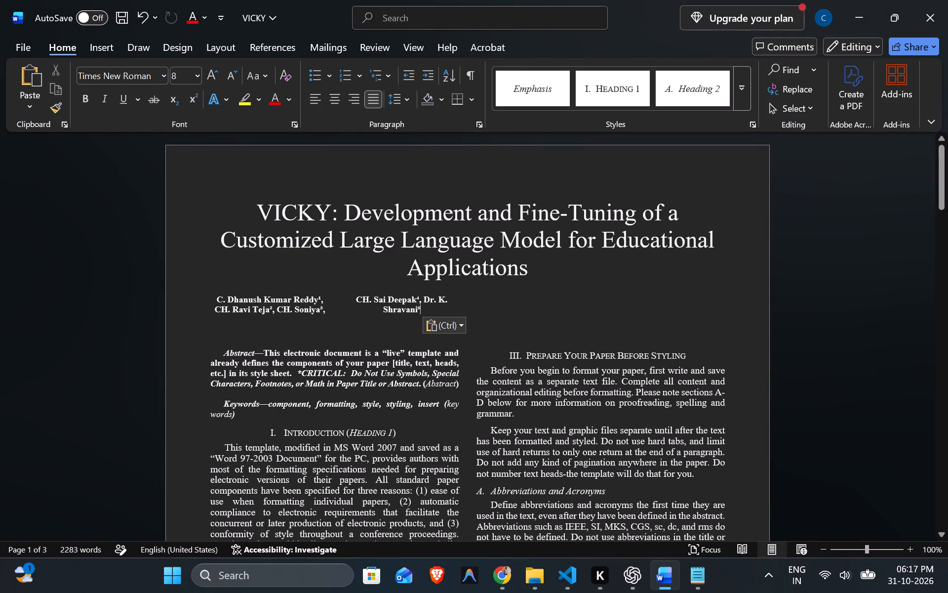
click(447, 320)
click(481, 363)
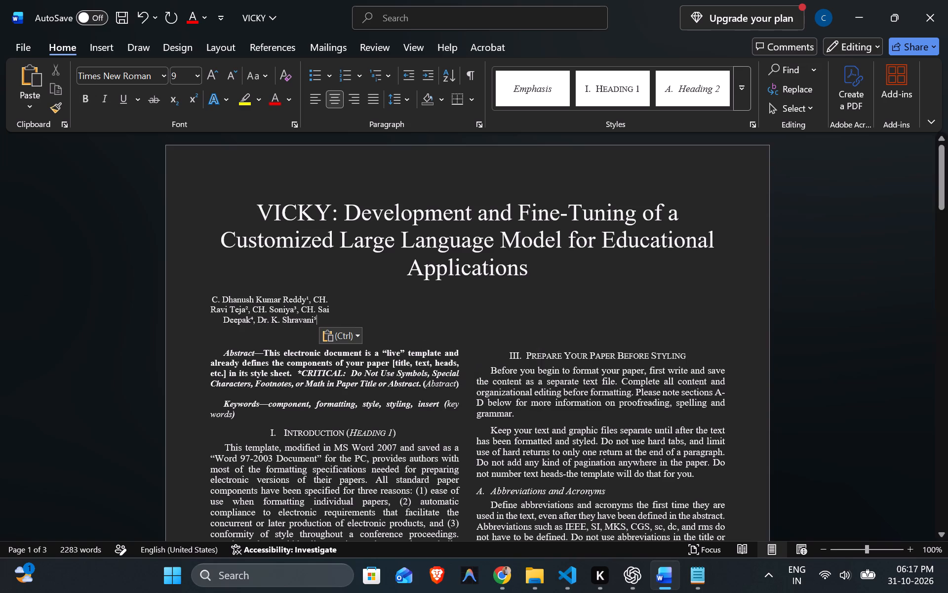
click(253, 308)
click(320, 320)
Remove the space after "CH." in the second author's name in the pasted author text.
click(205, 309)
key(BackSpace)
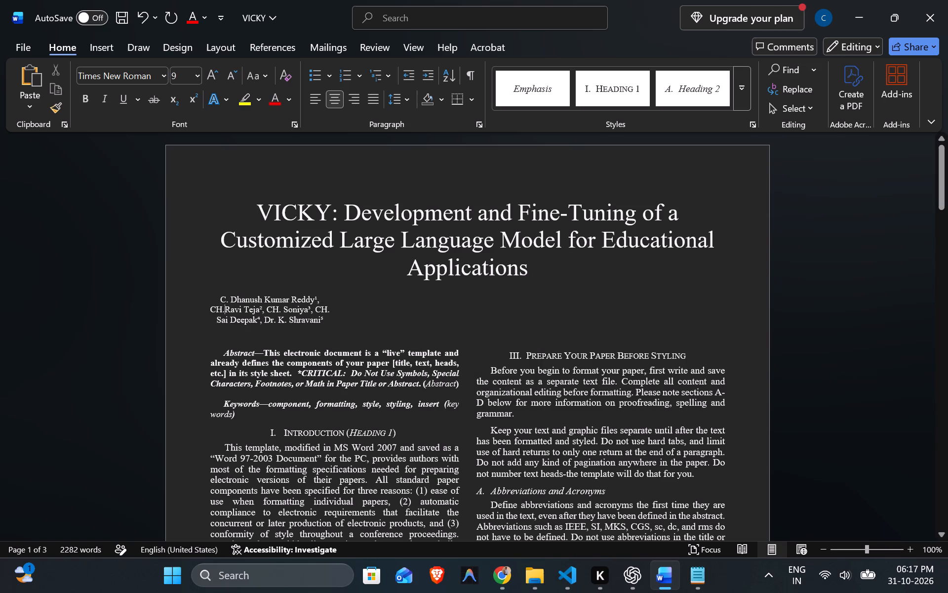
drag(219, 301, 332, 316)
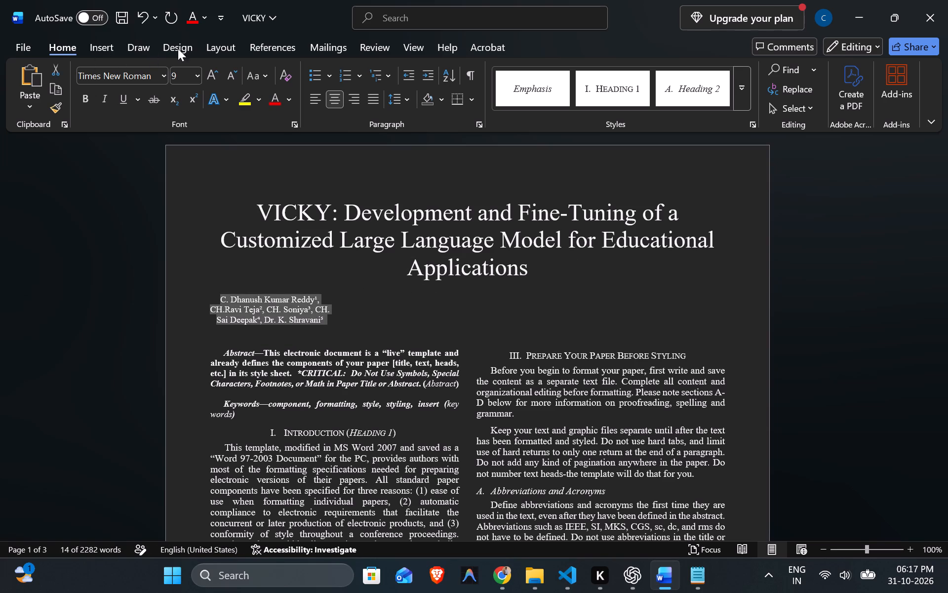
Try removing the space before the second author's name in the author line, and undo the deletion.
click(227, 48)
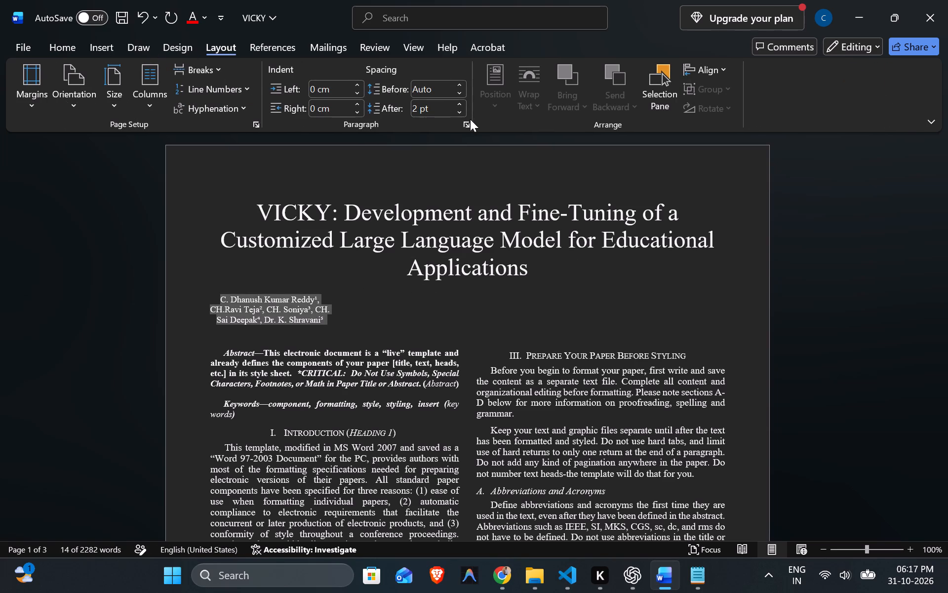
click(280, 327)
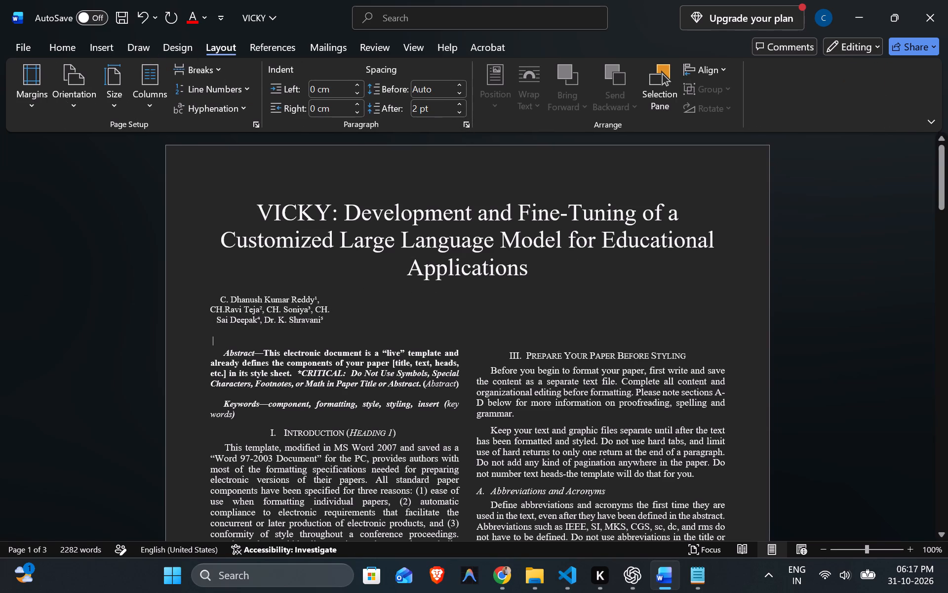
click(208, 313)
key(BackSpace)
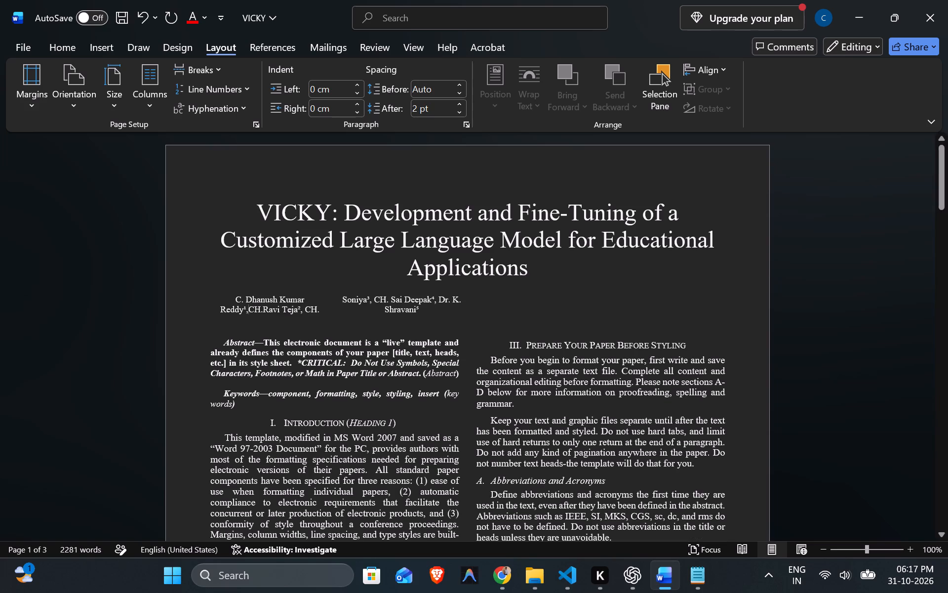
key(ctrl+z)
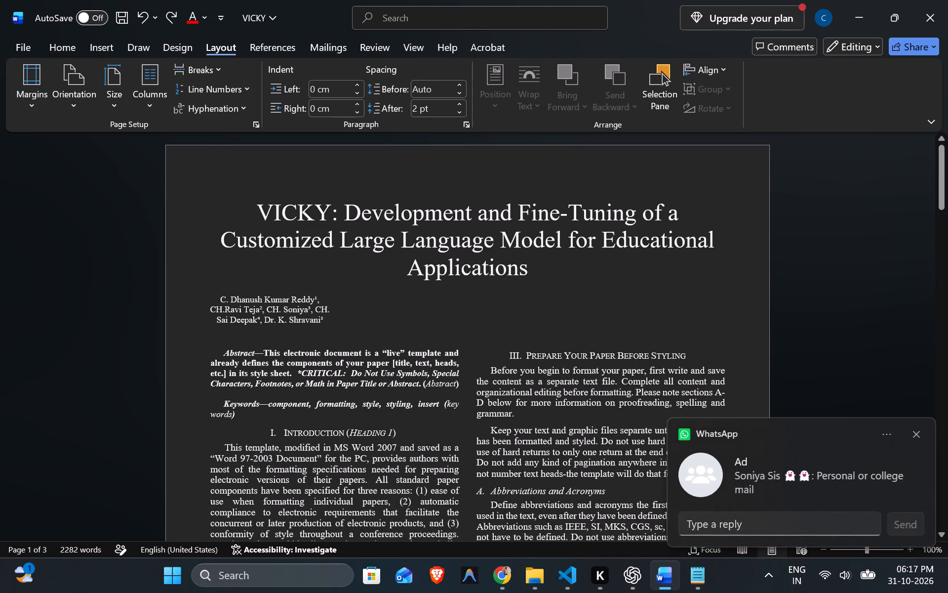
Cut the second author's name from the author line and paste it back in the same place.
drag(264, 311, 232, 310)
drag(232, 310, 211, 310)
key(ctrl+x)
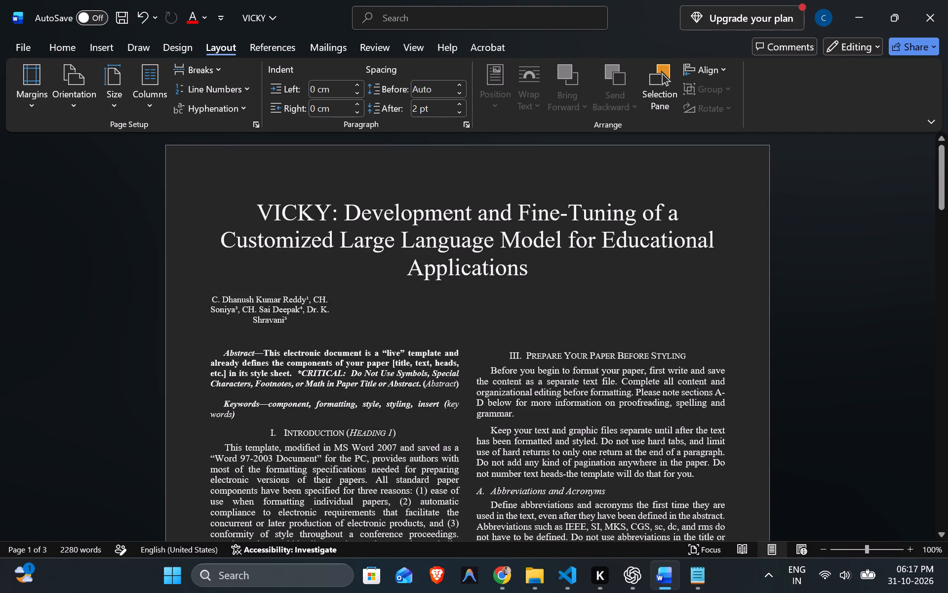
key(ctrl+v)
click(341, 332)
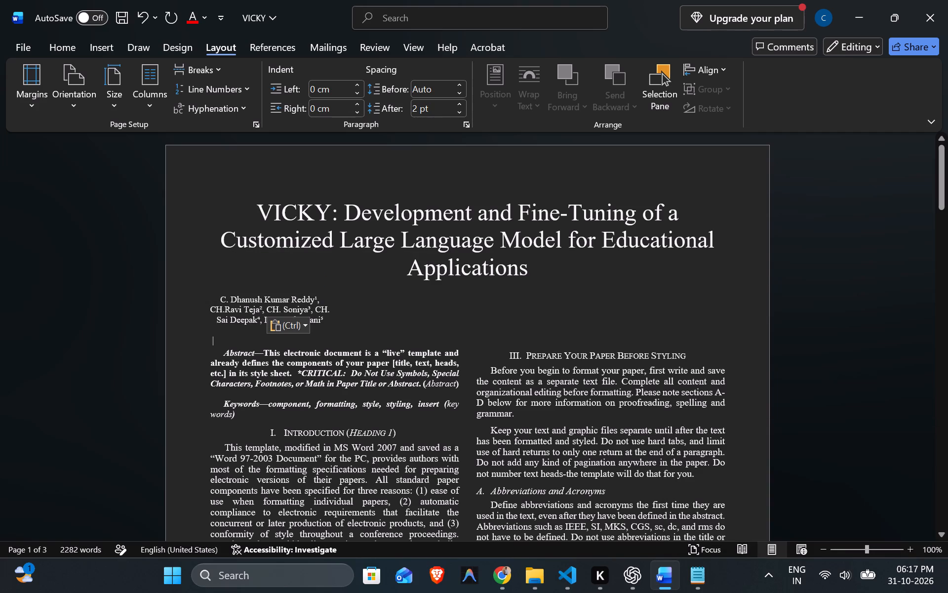
Open the Windows notification centre and look through the recent notifications.
click(864, 582)
click(909, 577)
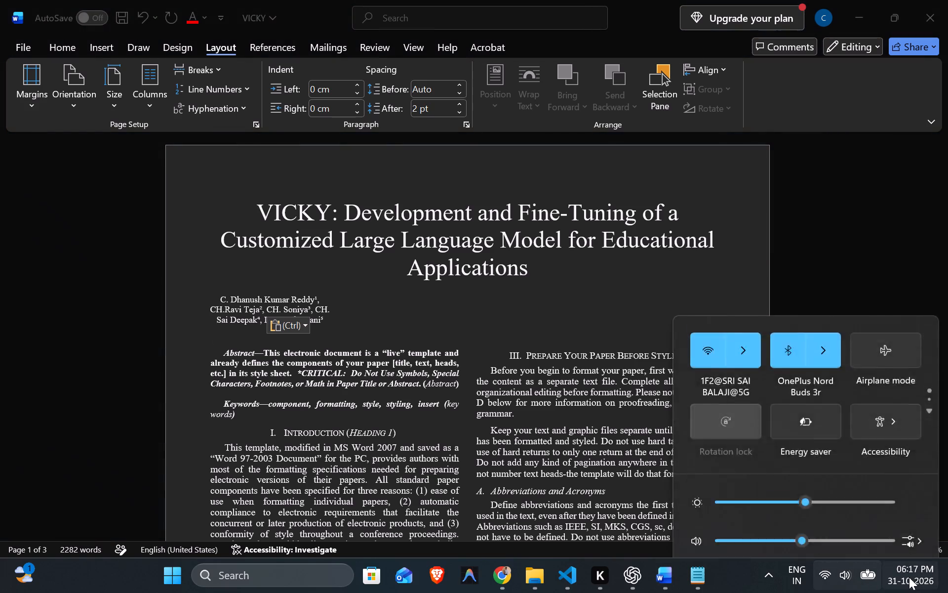
scroll(821, 177, down, 4)
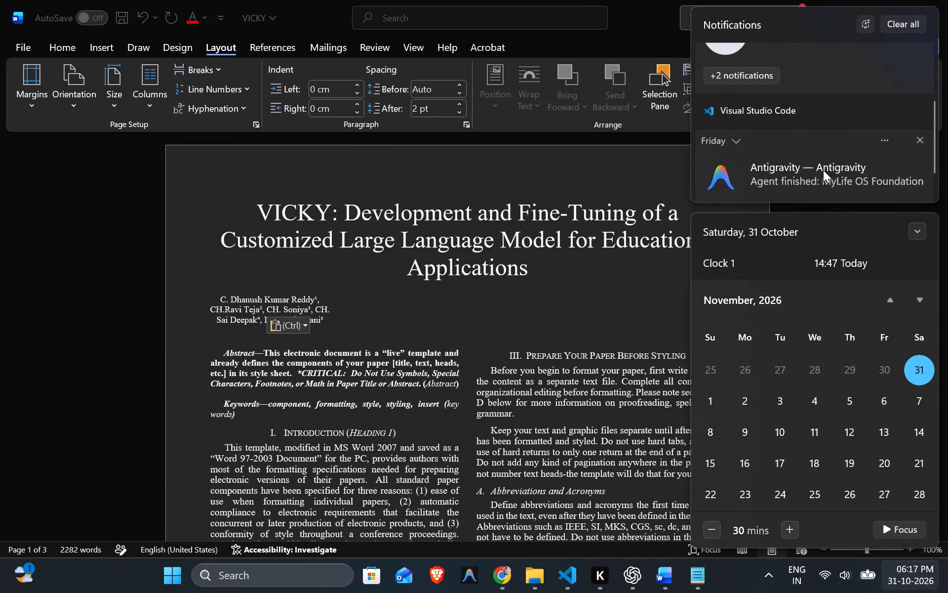
scroll(823, 170, up, 2)
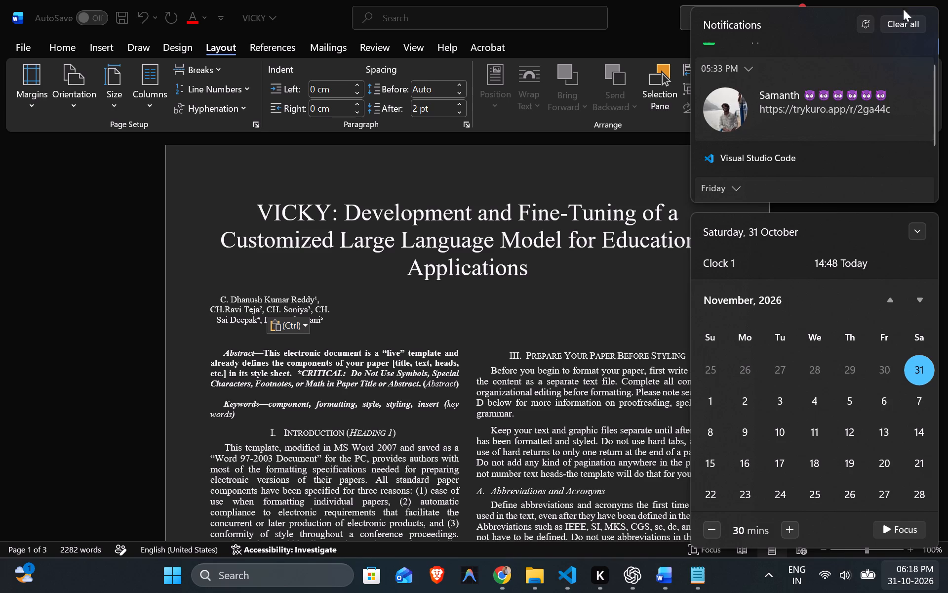
Clear all system notifications and return to the Word document.
click(901, 29)
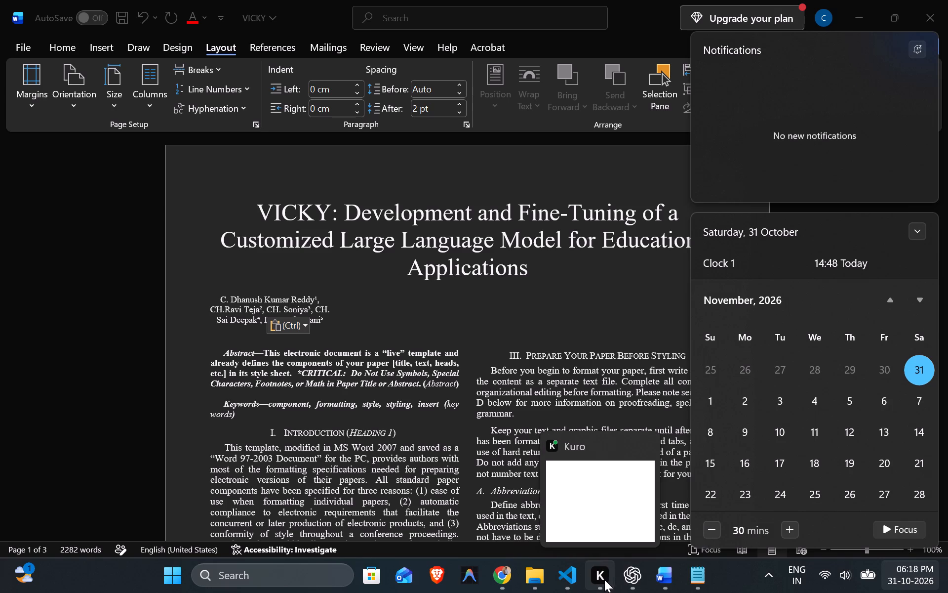
click(395, 377)
Delete the pasted author names from the narrow column below the paper title.
click(379, 314)
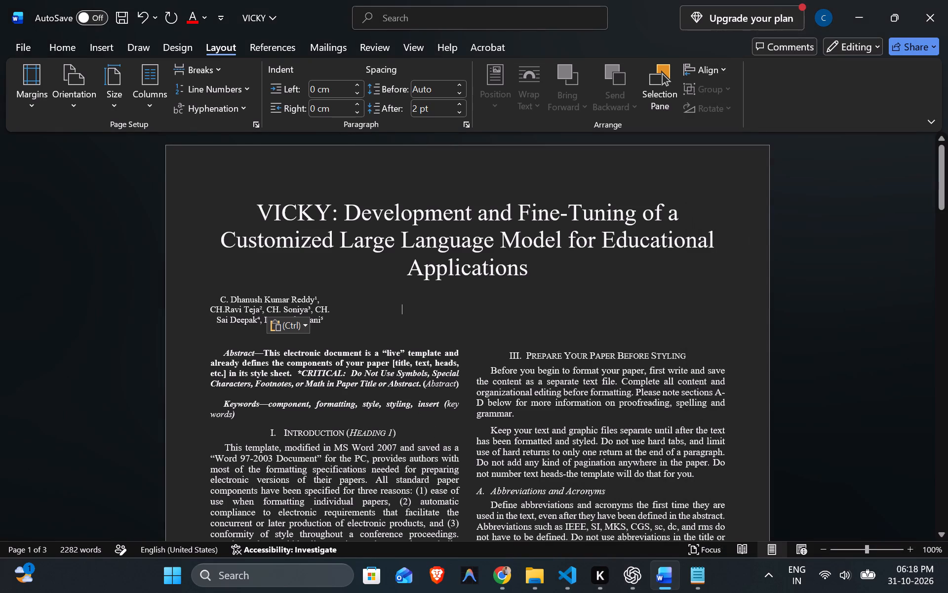
click(448, 304)
drag(216, 297, 337, 325)
key(Delete)
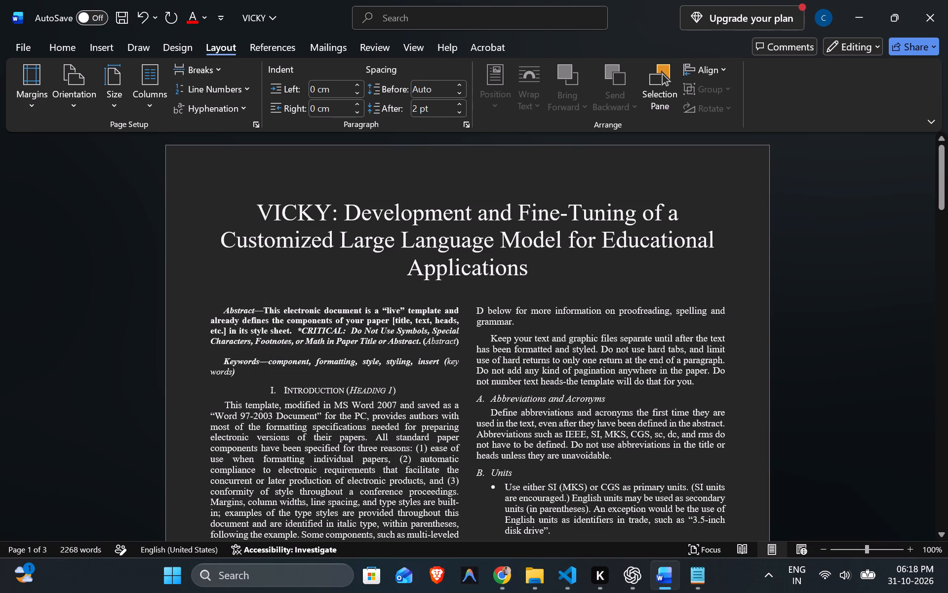
Paste the complete five-author line with superscripts from the clipboard history onto a new line below the paper title.
click(305, 294)
click(565, 268)
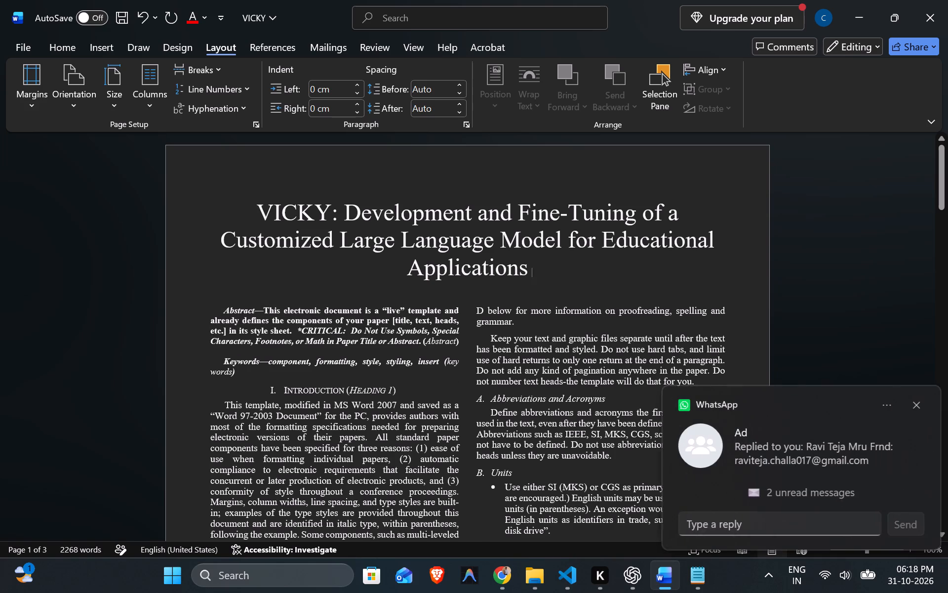
key(Return)
key(ctrl+v)
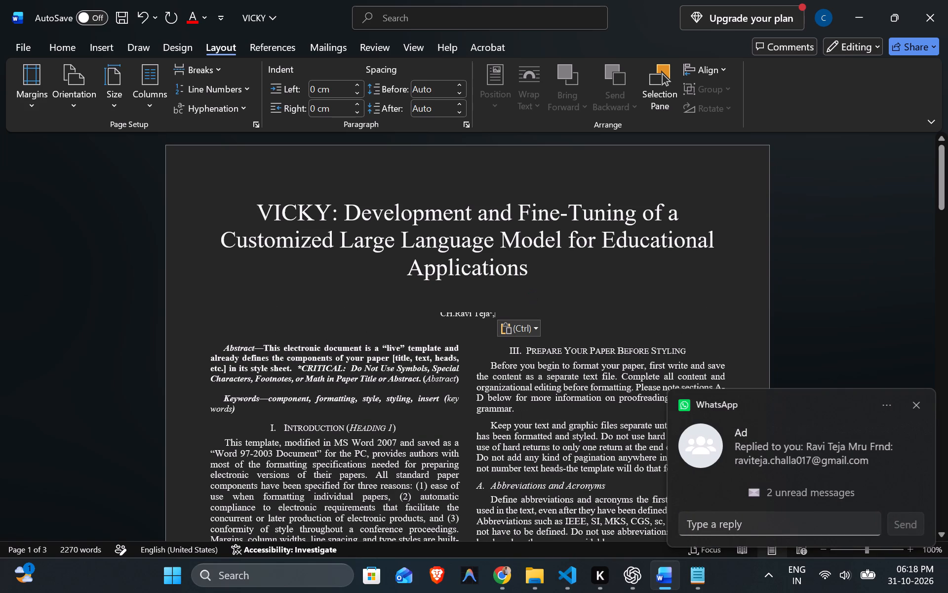
key(ctrl+z)
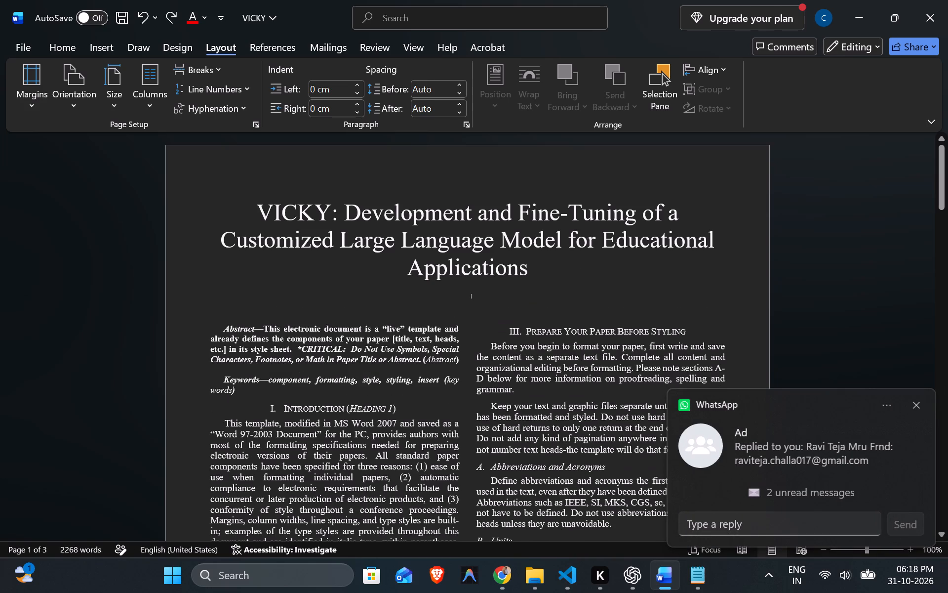
key(super+v)
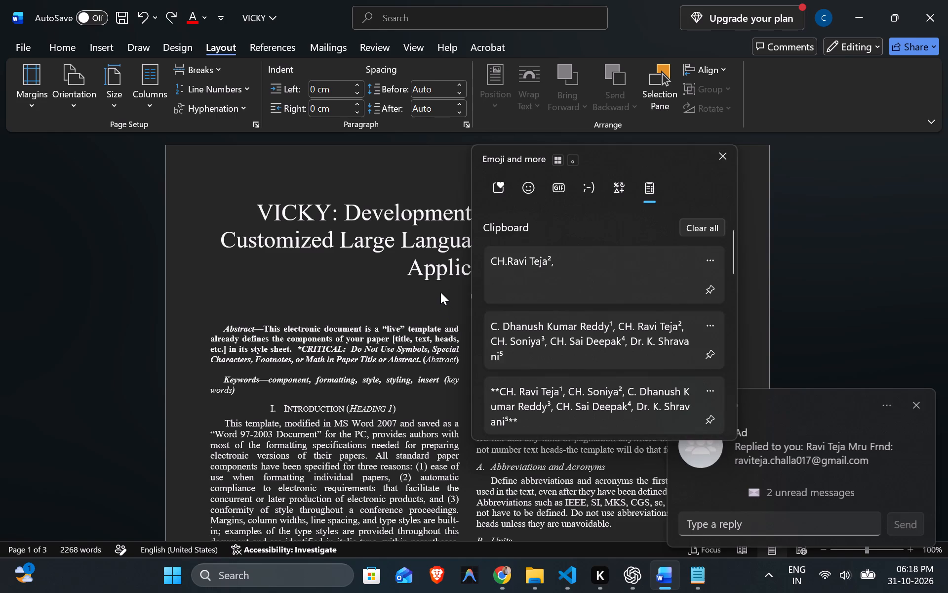
click(567, 341)
key(ctrl+v)
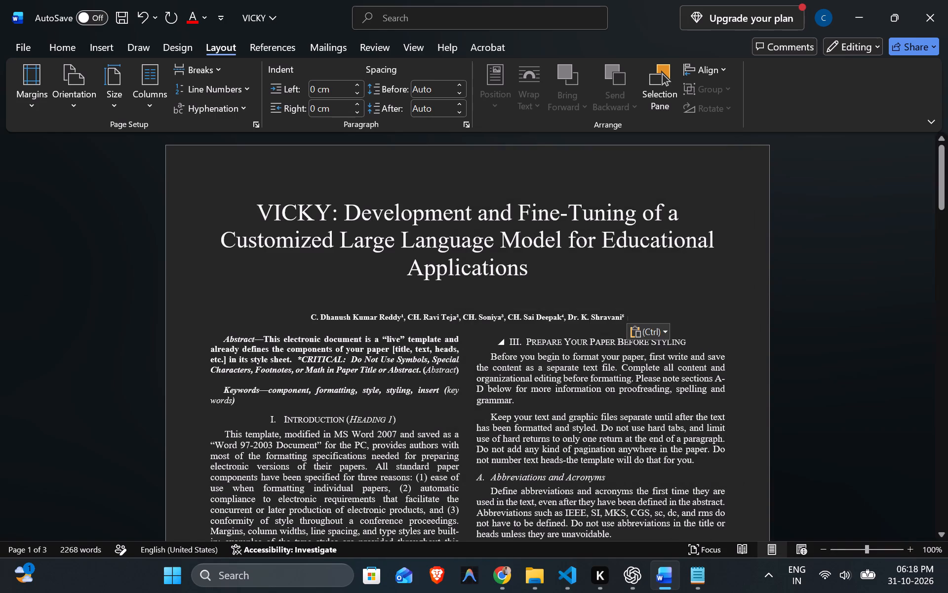
Remove the empty line between the paper title and the author line.
drag(311, 315, 466, 313)
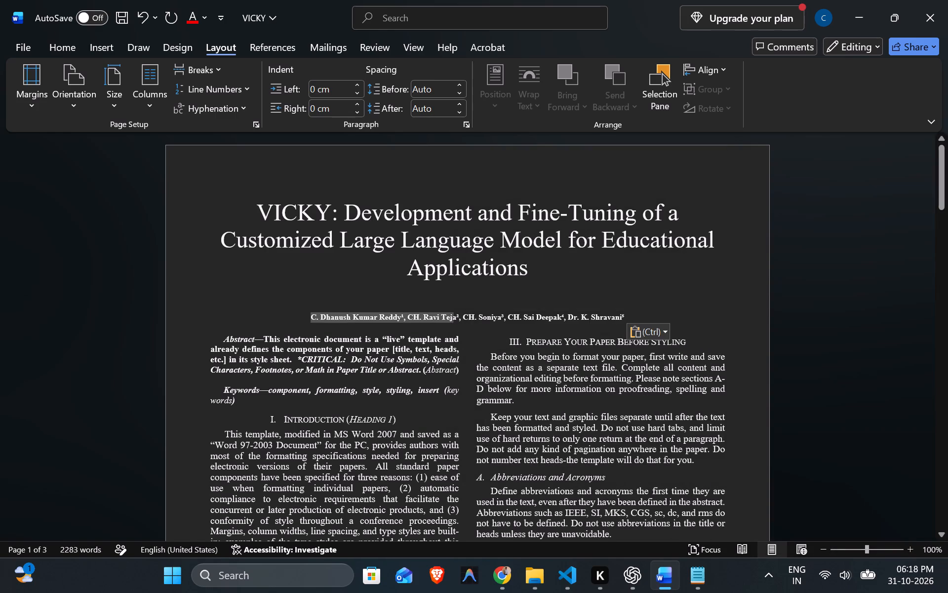
drag(466, 313, 646, 316)
click(430, 292)
drag(402, 295, 433, 301)
key(BackSpace)
key(BackSpace)
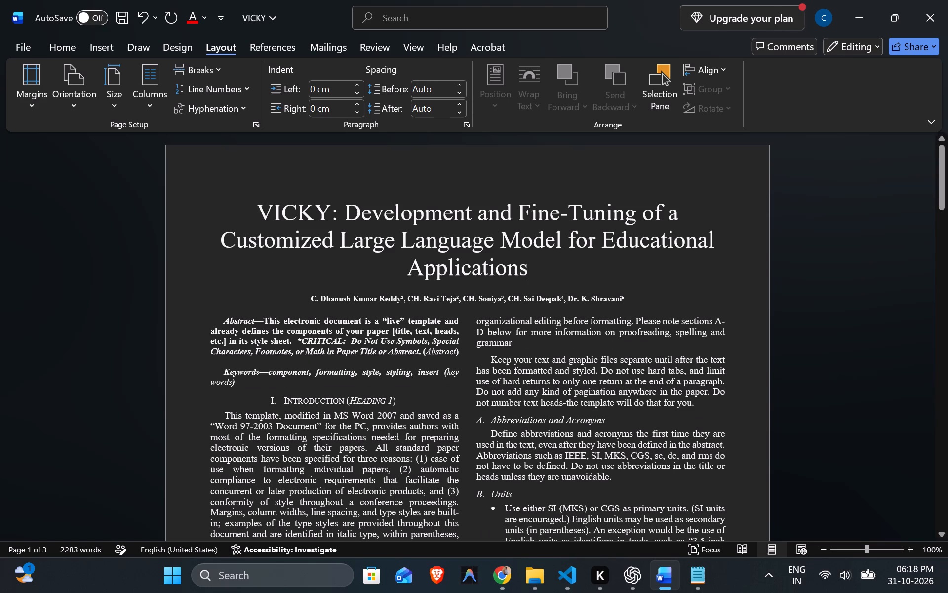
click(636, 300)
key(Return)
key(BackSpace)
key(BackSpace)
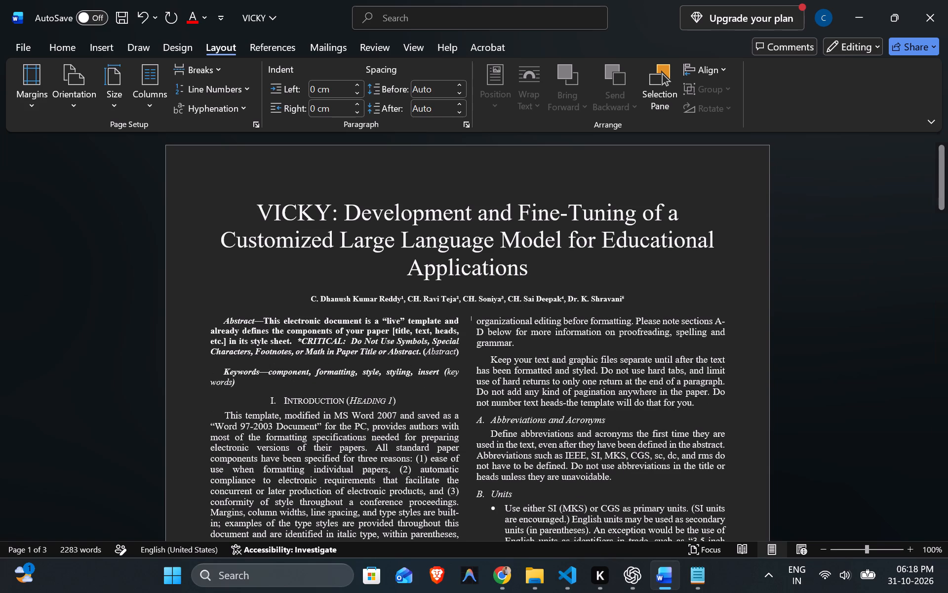
click(622, 580)
click(322, 325)
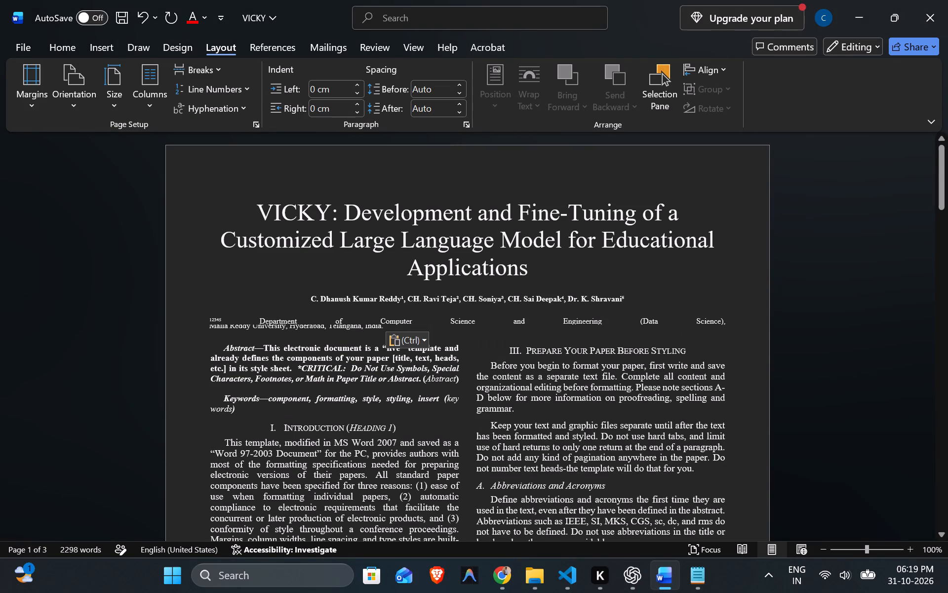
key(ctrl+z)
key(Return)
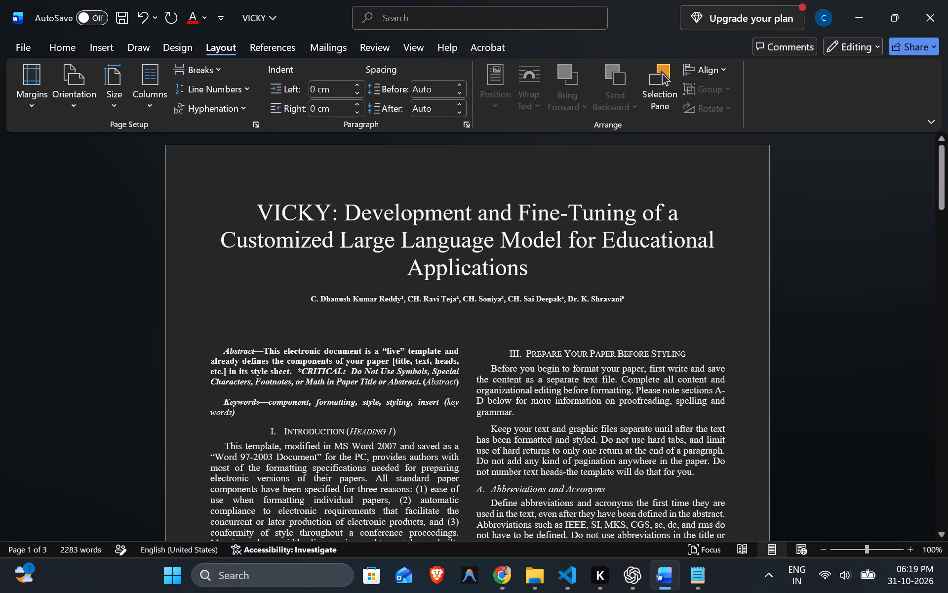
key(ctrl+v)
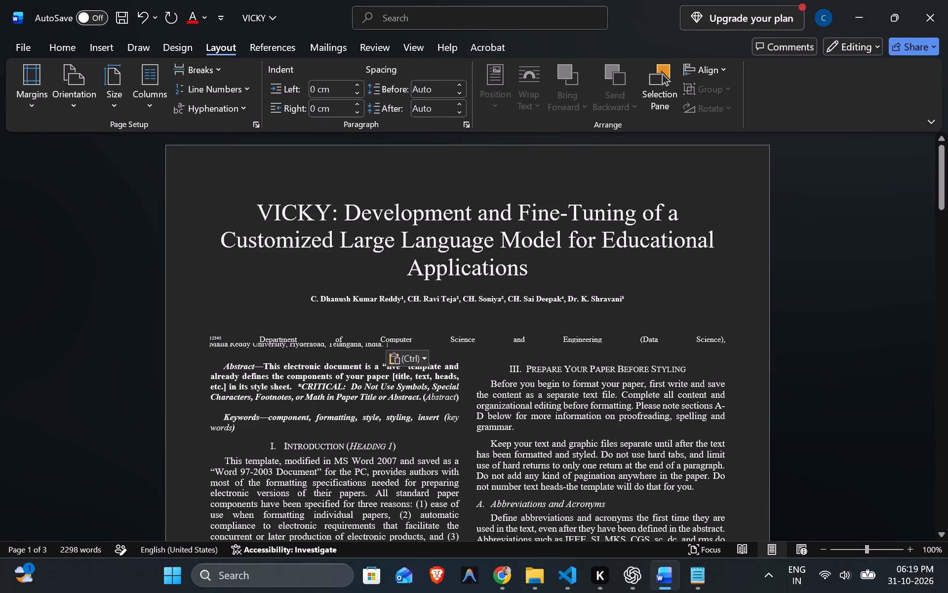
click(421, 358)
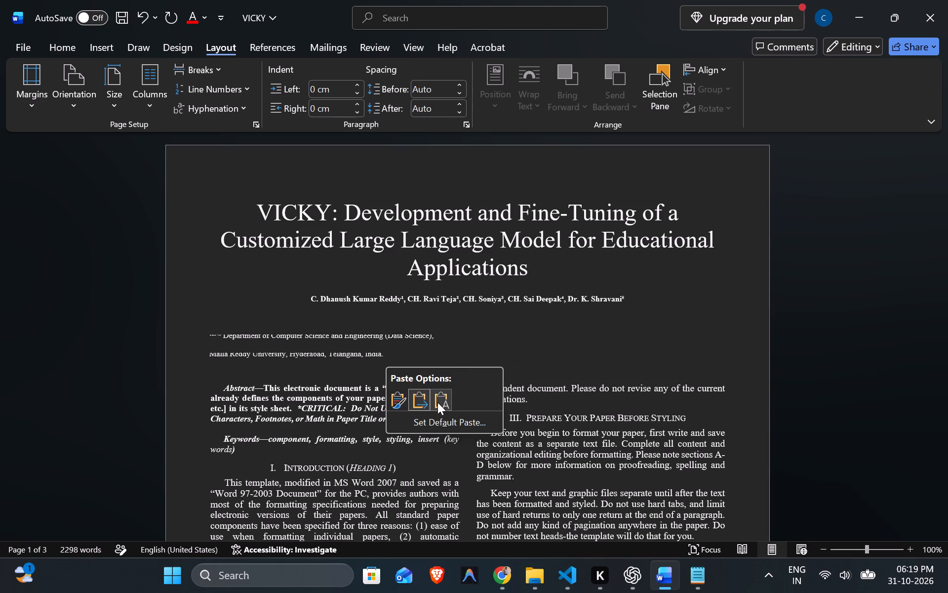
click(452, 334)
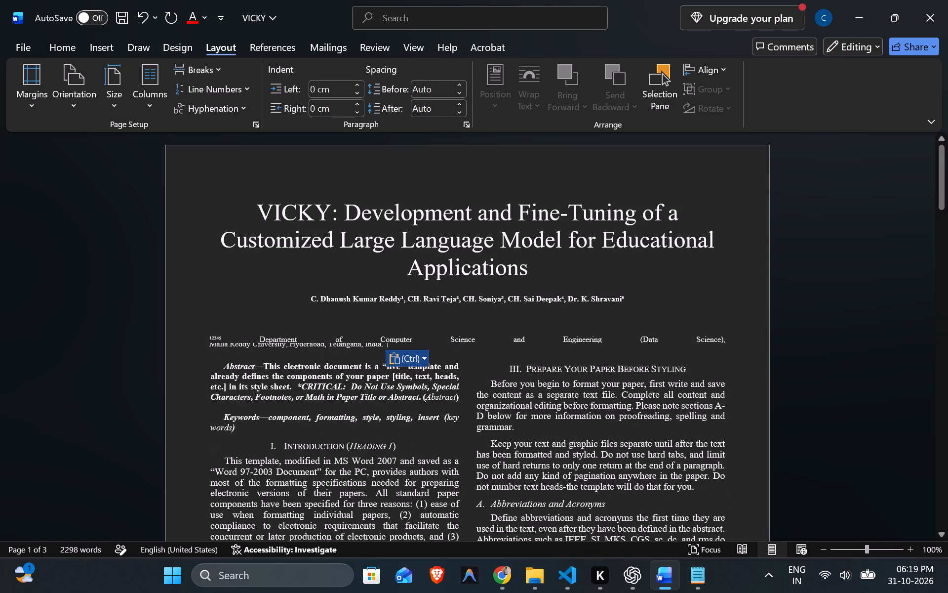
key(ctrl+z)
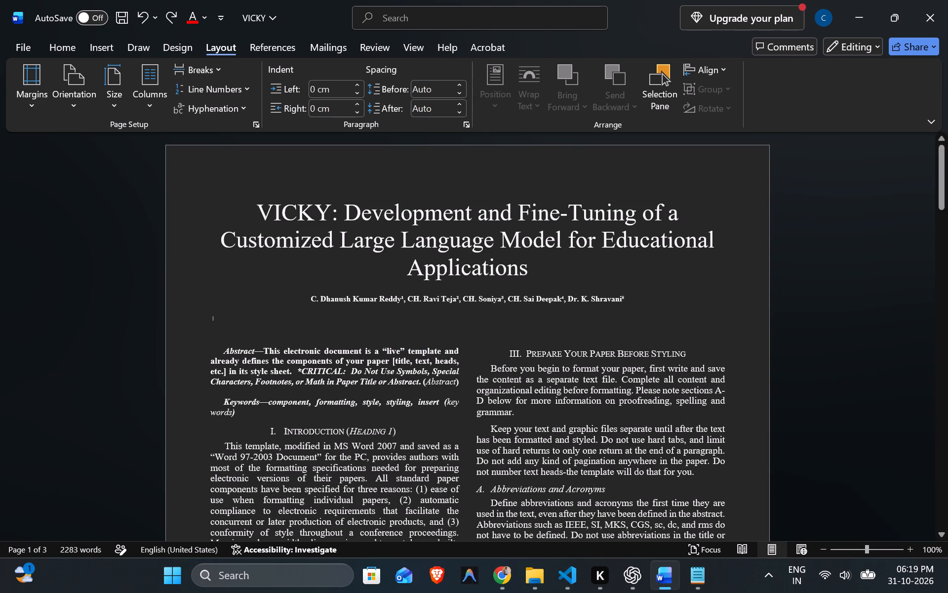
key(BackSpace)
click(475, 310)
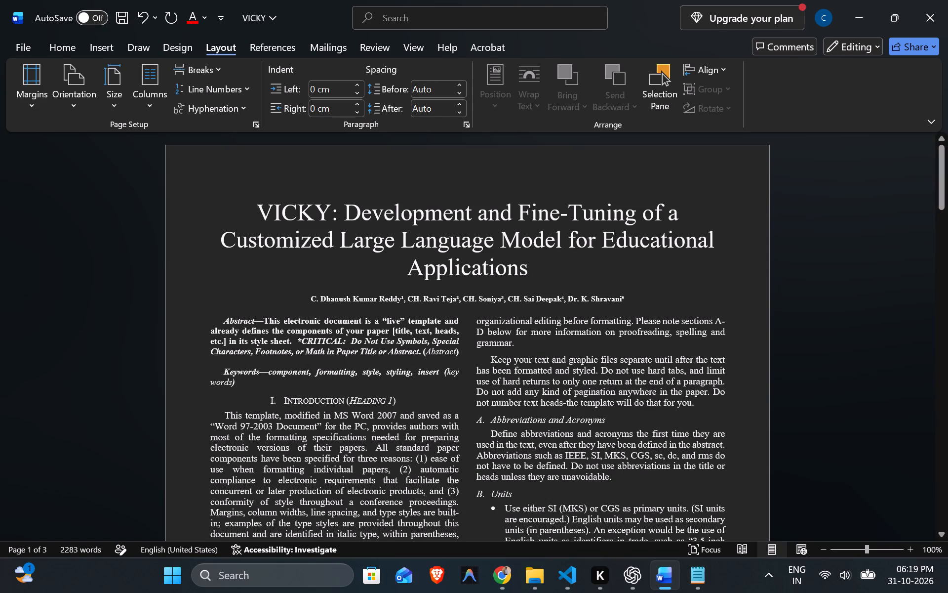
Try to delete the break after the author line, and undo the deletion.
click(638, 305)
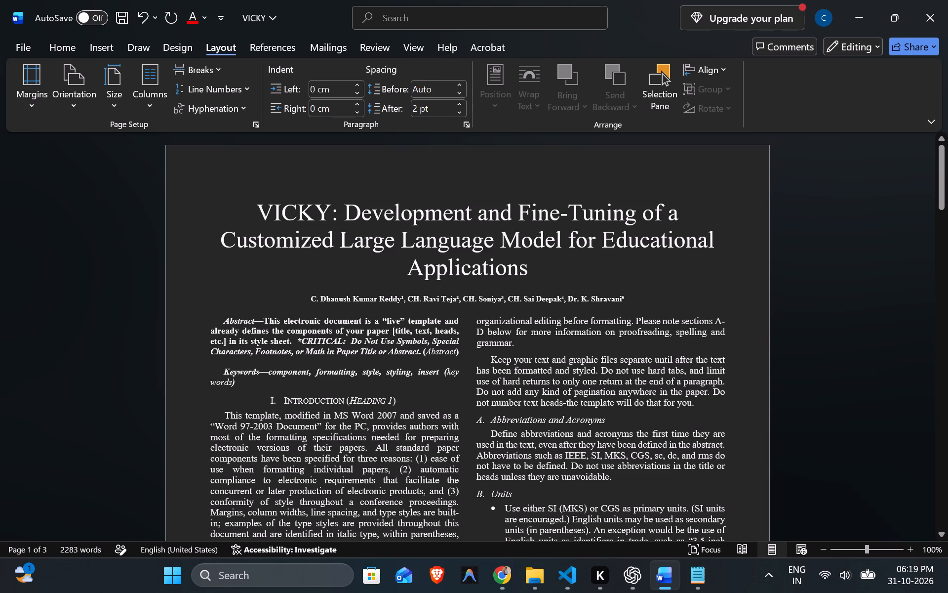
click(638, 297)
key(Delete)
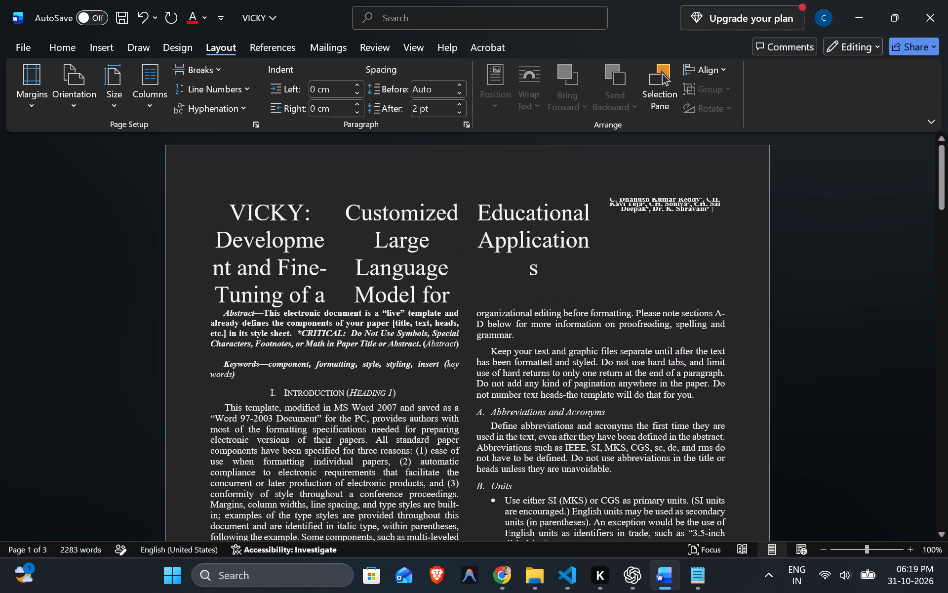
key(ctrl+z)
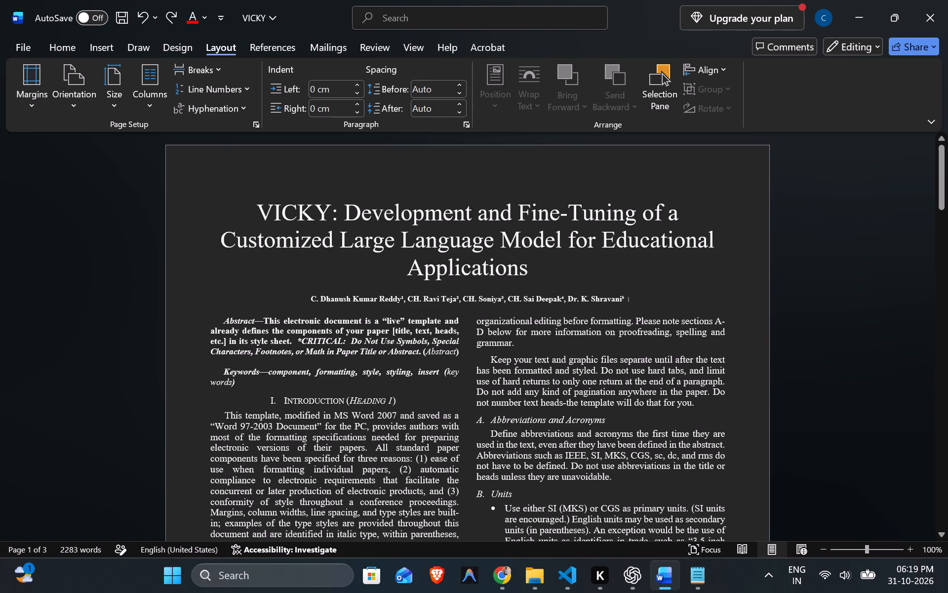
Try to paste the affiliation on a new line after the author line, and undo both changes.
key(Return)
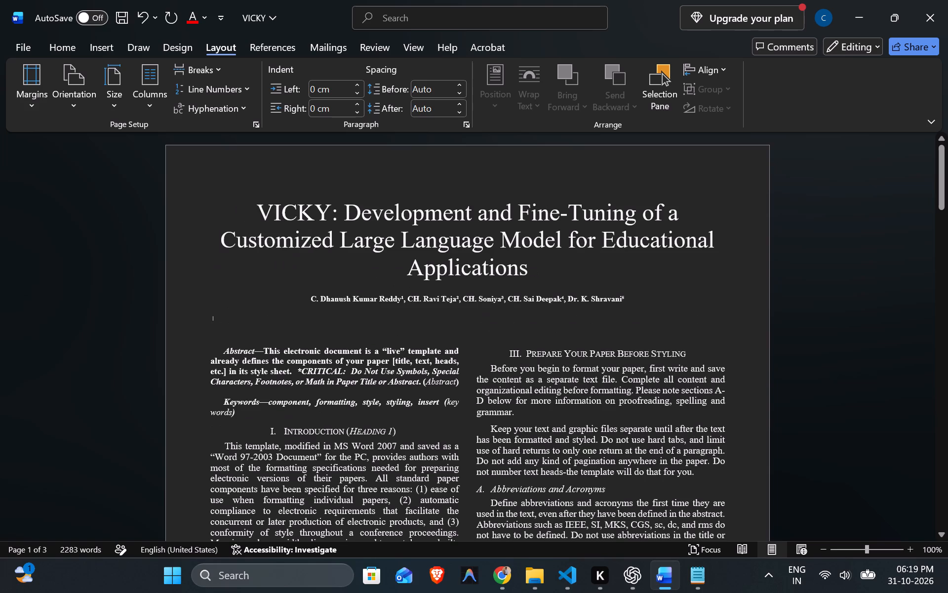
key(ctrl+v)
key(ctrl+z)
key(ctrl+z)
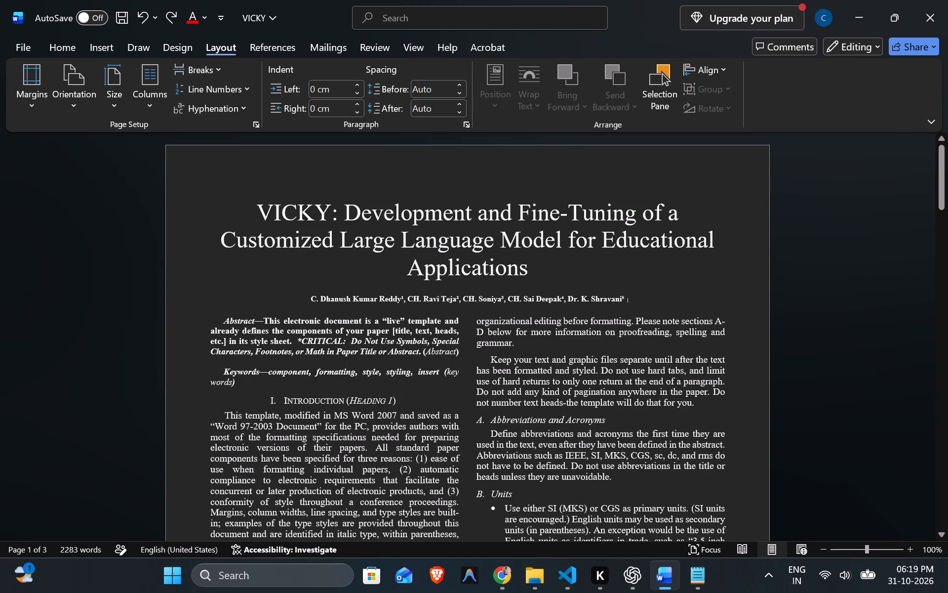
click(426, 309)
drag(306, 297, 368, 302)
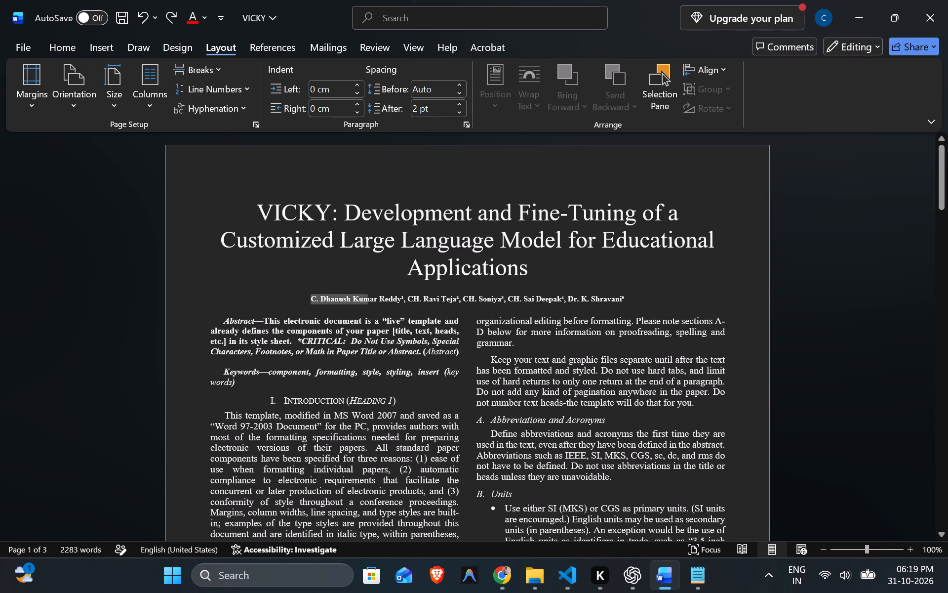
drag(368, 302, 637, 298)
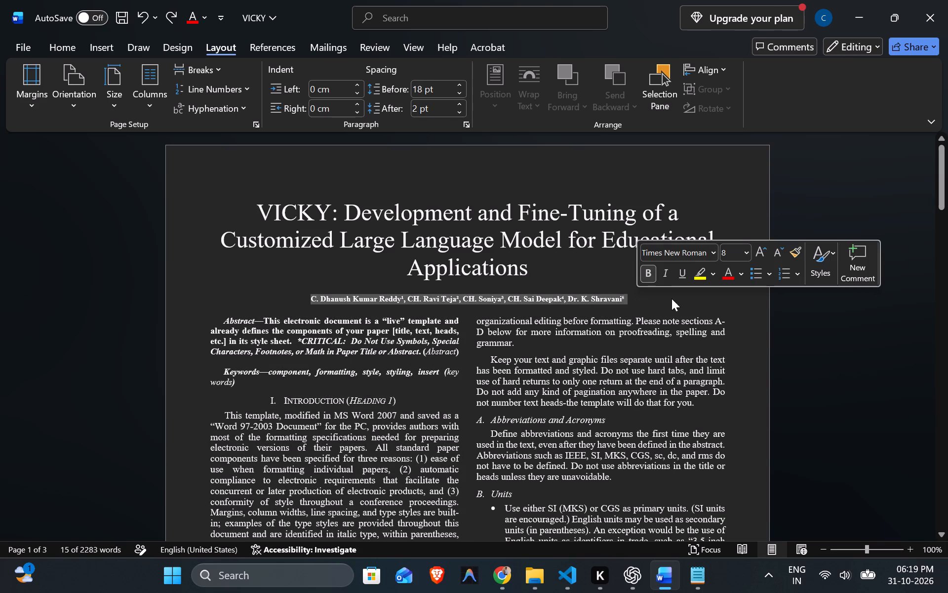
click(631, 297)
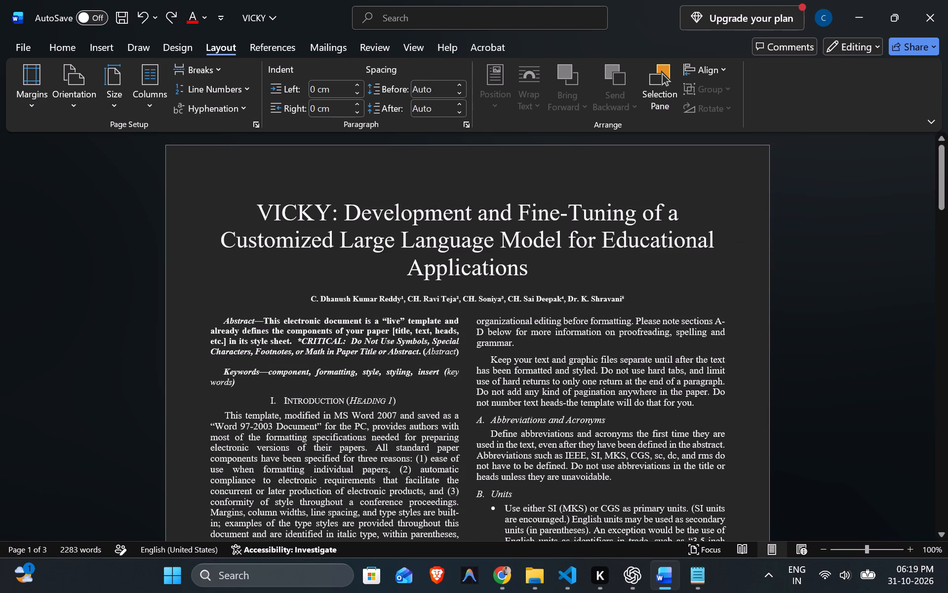
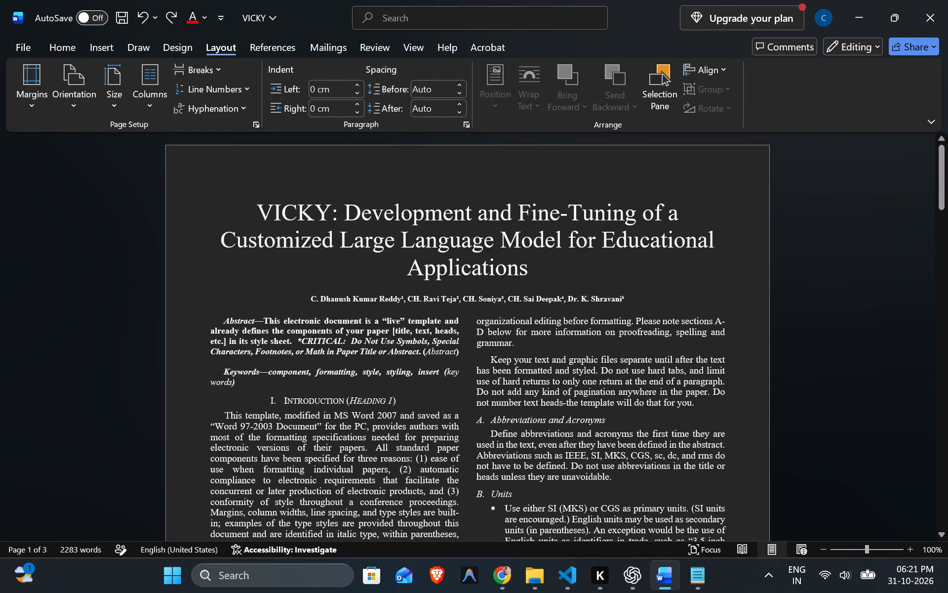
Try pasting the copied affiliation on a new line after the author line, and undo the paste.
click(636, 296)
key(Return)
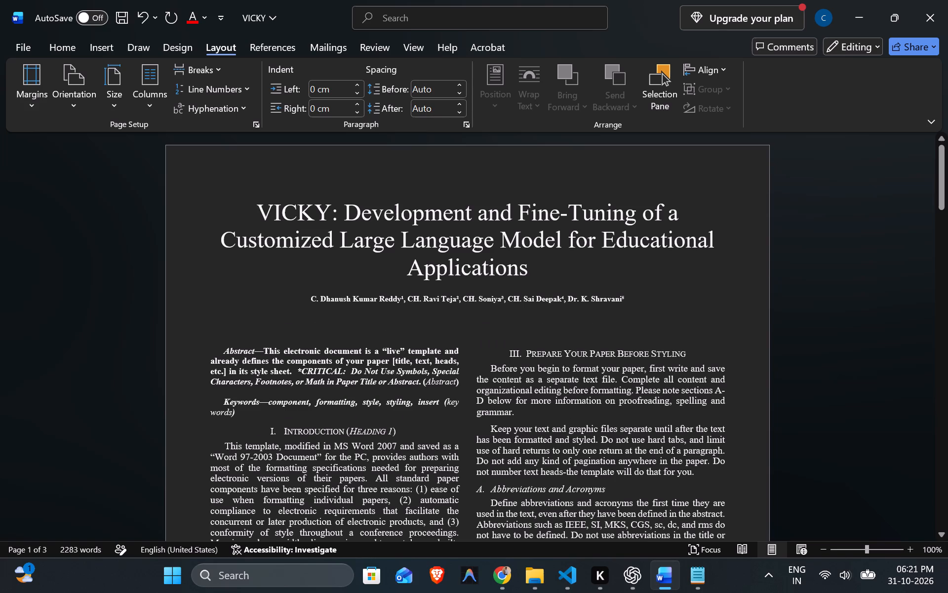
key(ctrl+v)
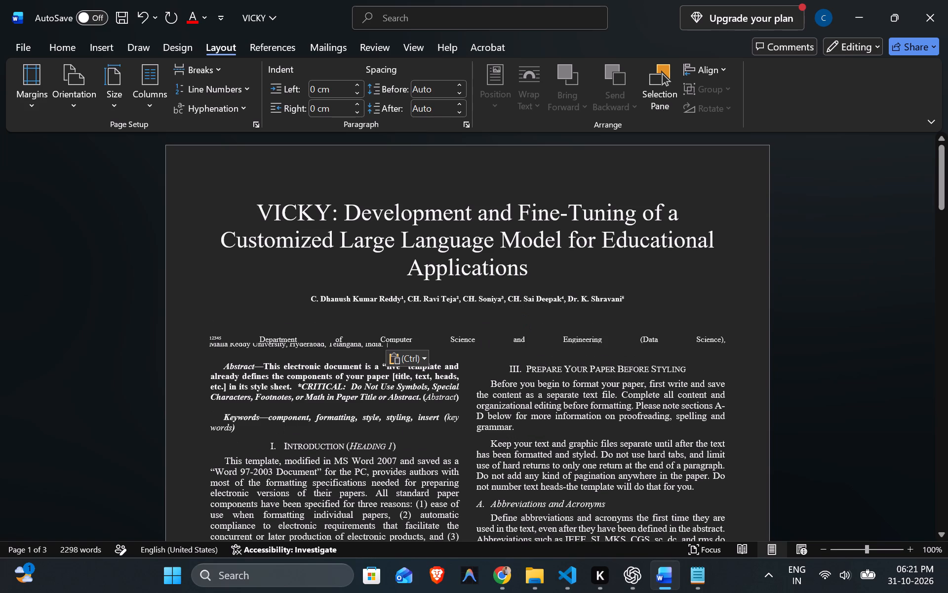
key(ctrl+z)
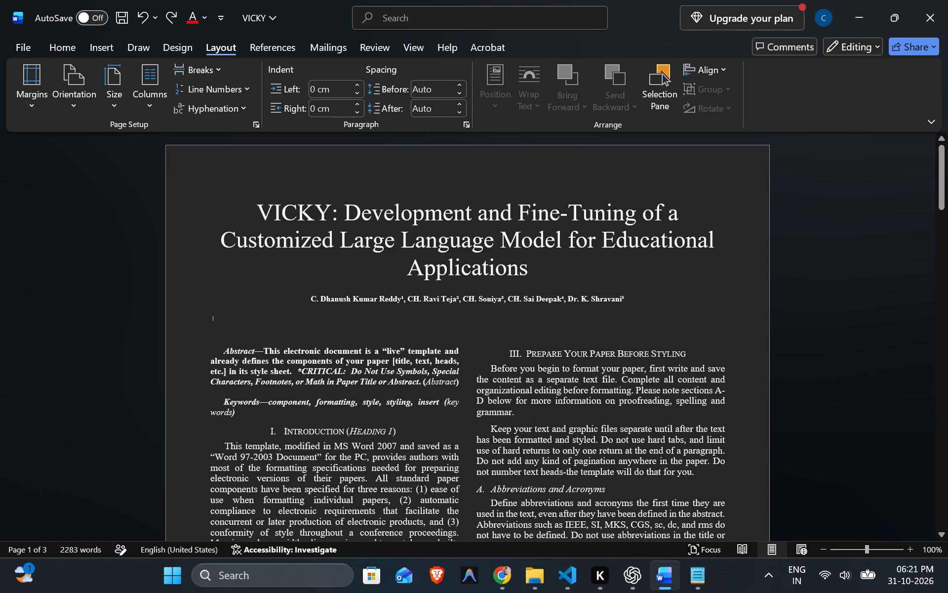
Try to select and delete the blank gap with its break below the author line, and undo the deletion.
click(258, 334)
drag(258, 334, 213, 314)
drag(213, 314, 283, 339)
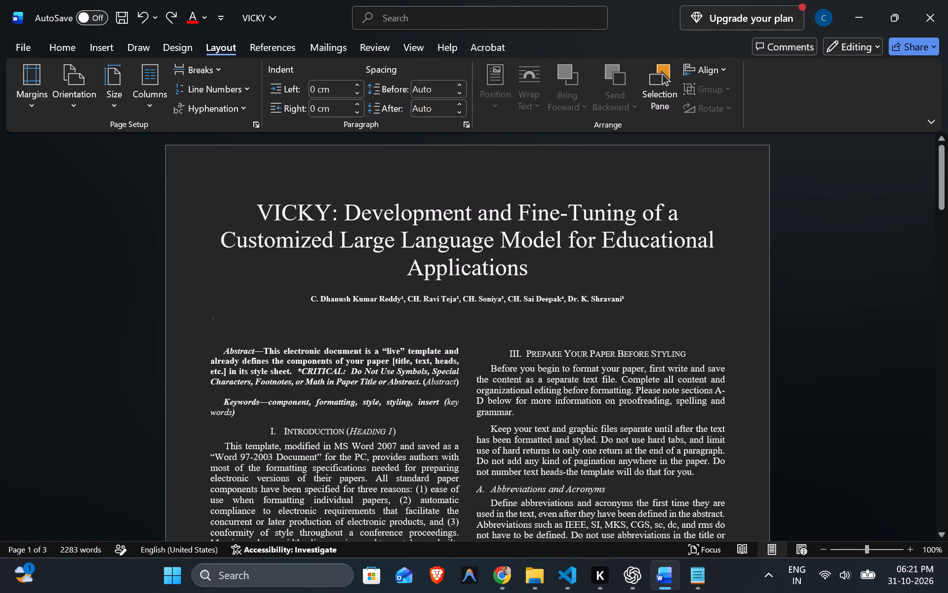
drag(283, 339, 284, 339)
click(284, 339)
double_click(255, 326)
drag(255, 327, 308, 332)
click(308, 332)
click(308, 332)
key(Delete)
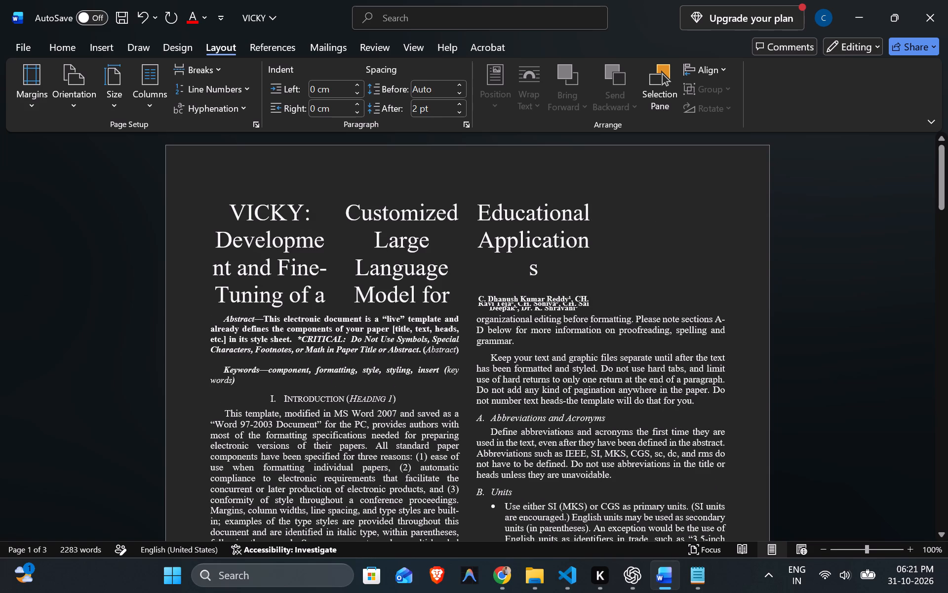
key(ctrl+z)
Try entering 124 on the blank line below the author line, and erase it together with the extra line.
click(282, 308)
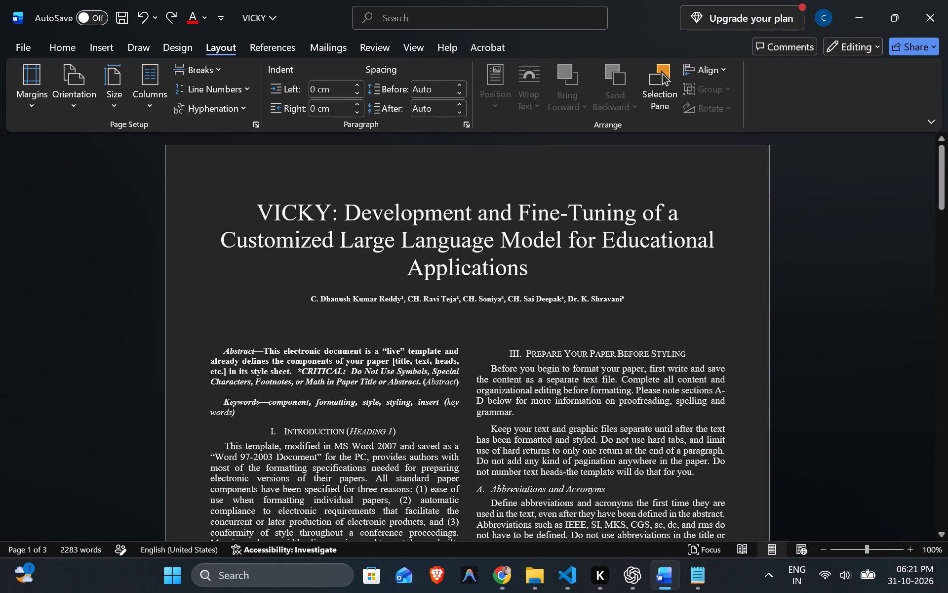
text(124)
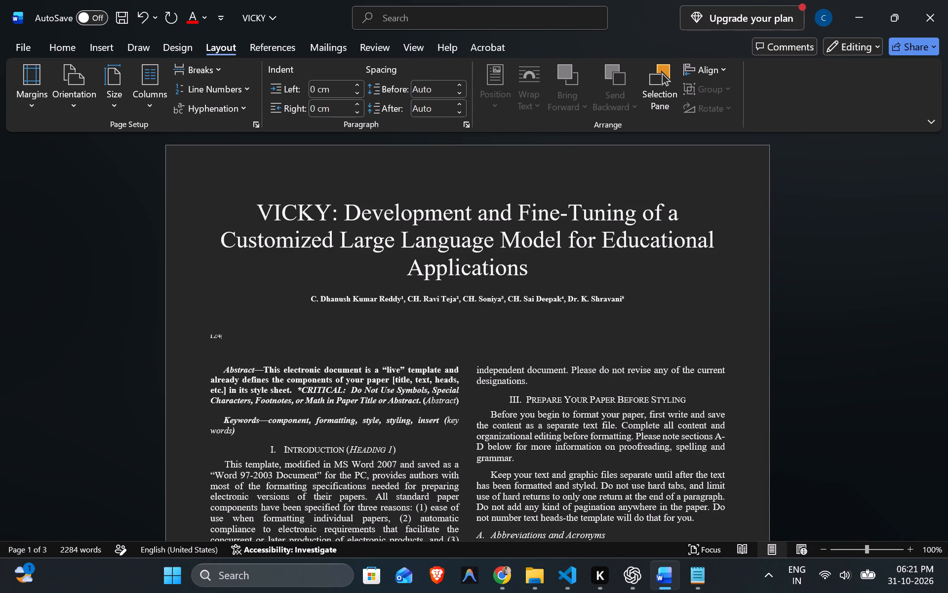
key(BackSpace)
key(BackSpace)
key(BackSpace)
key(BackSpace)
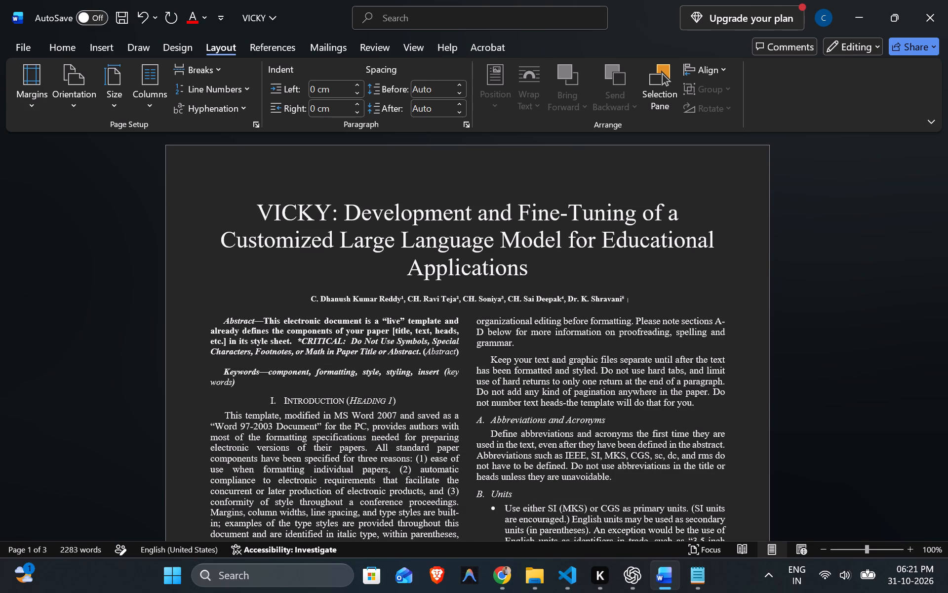
Paste the copied department and university affiliation below the author line and centre it.
key(ctrl+v)
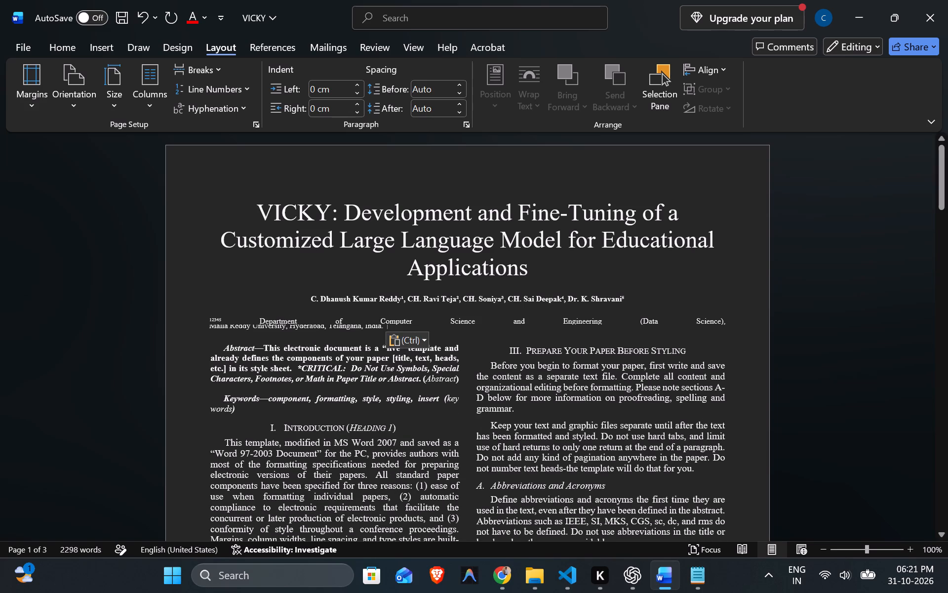
drag(209, 314, 384, 326)
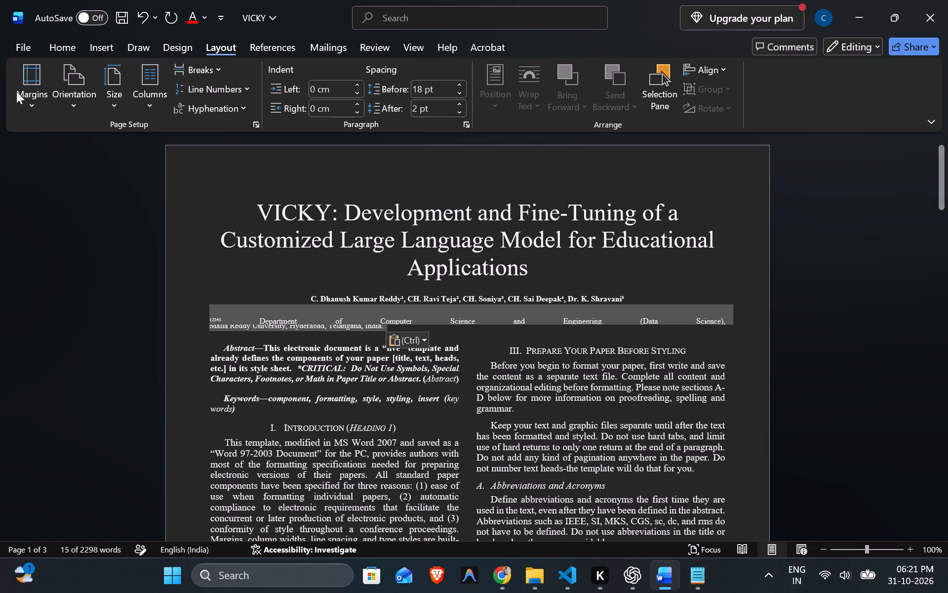
click(72, 43)
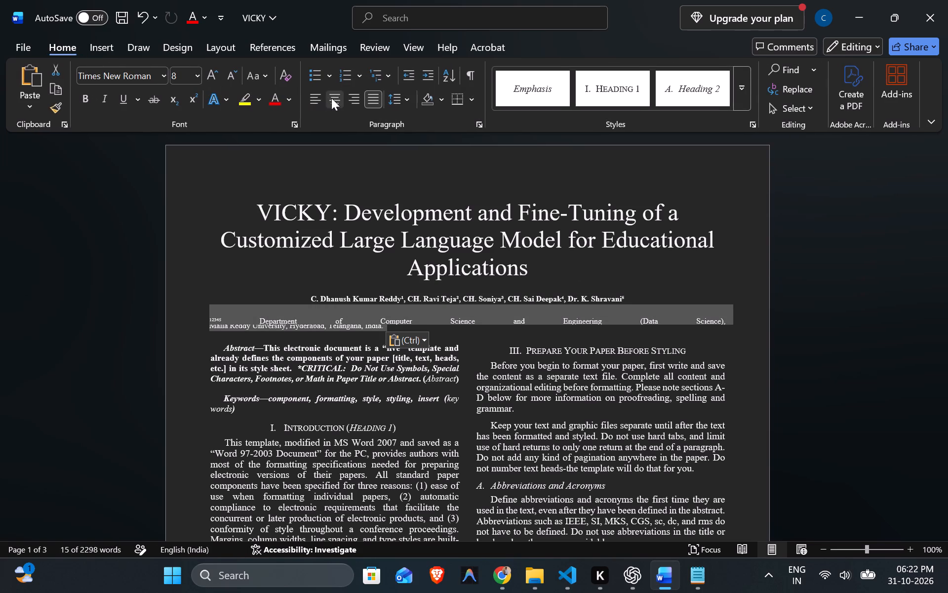
click(331, 98)
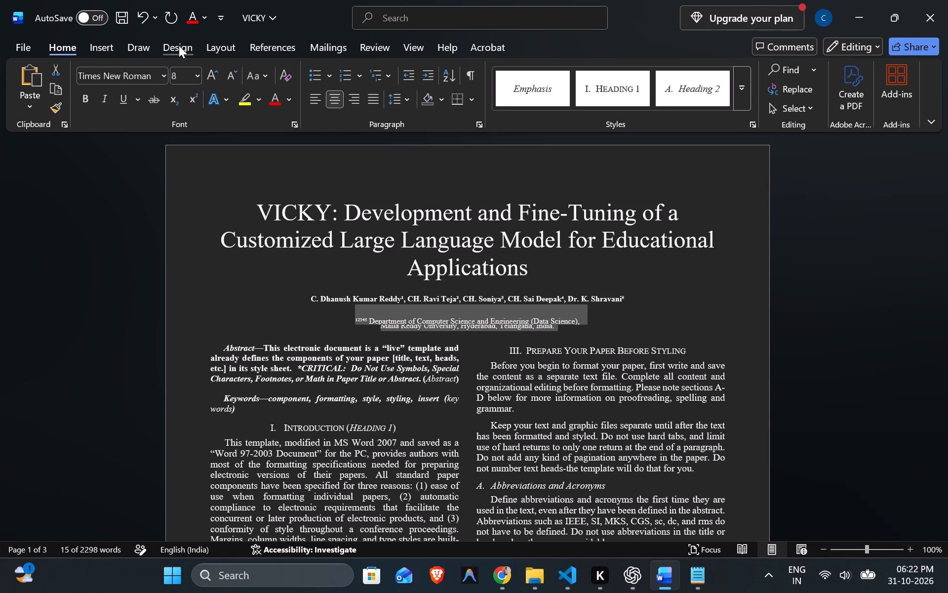
Set the affiliation's paragraph spacing to 6 pt before and 0 pt after.
click(215, 44)
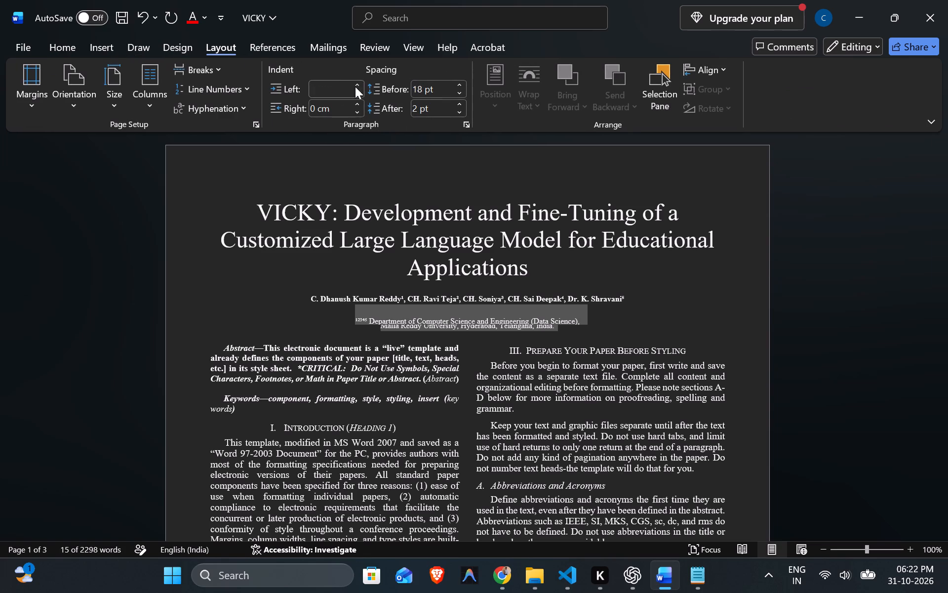
click(460, 94)
click(460, 94)
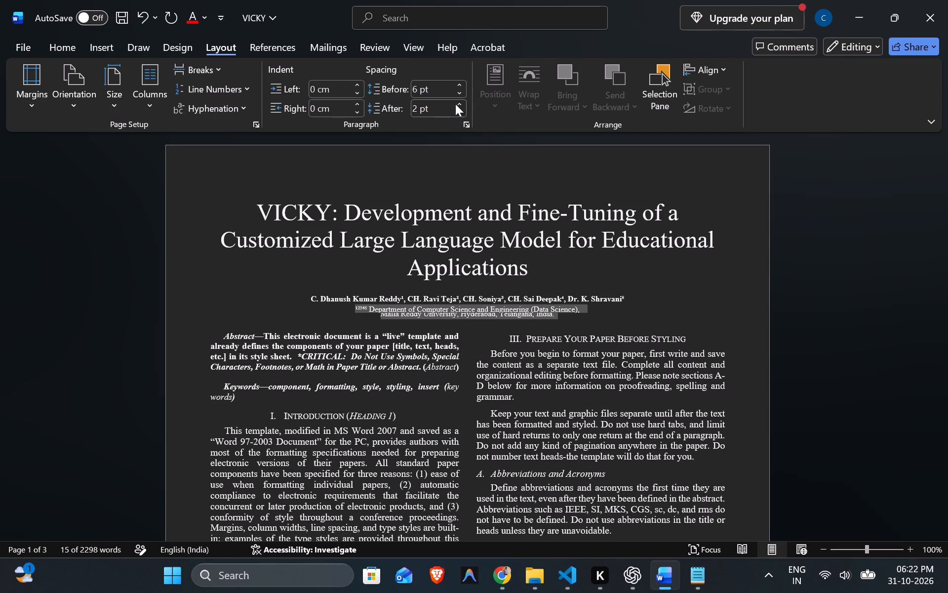
click(460, 104)
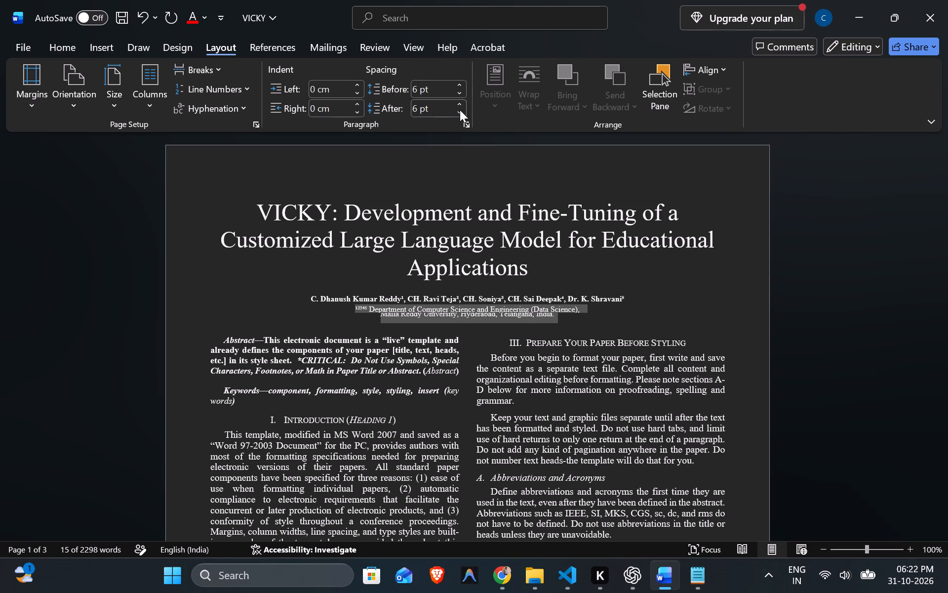
click(460, 110)
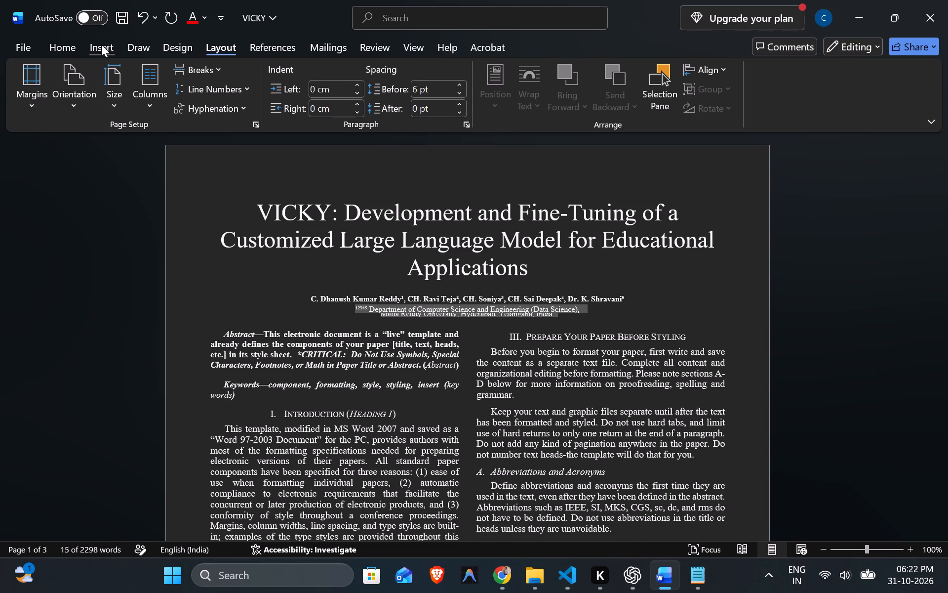
Set the affiliation's line spacing to 1.0.
click(101, 44)
click(62, 46)
click(406, 97)
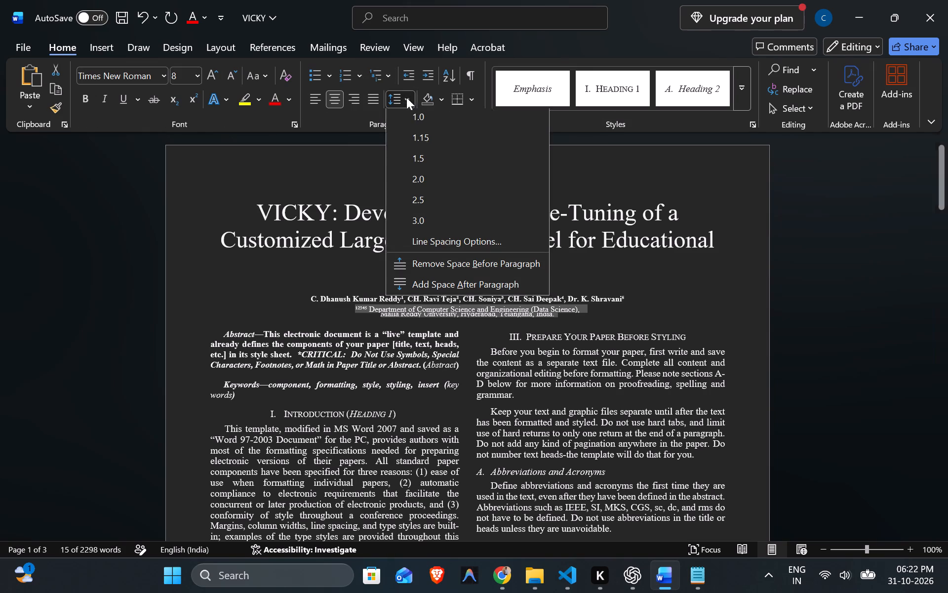
click(412, 119)
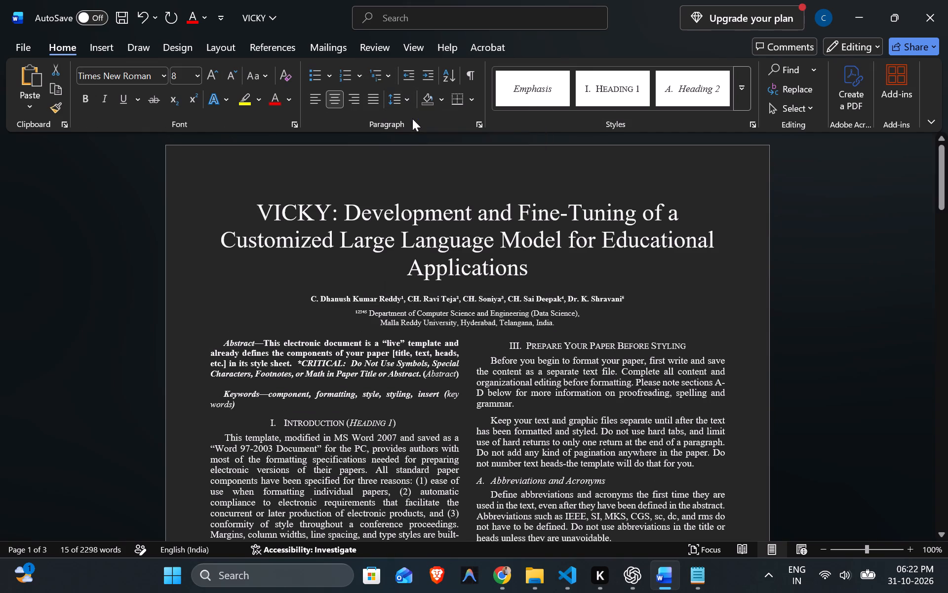
Remove the line break before Malla Reddy University so the affiliation runs on a single line.
click(378, 319)
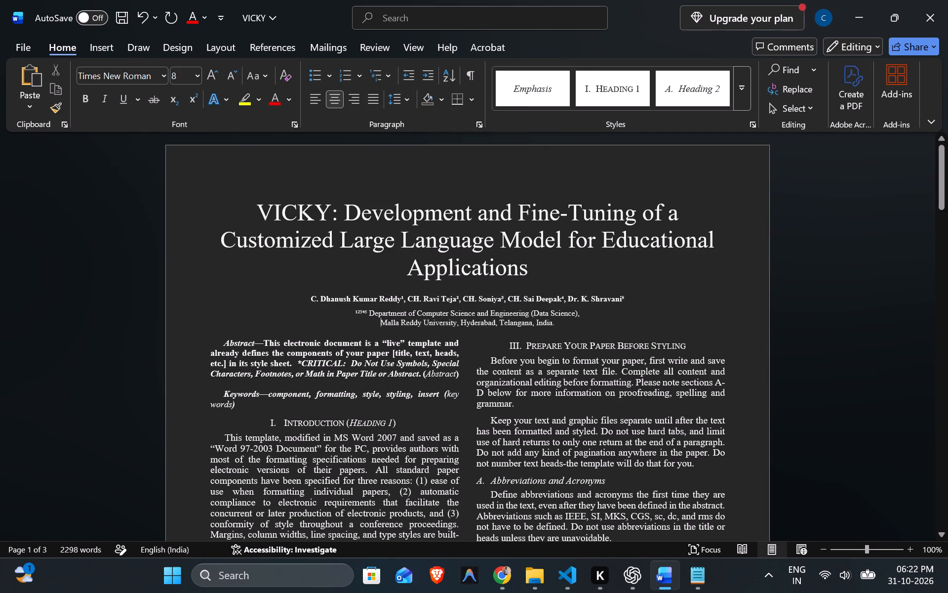
key(BackSpace)
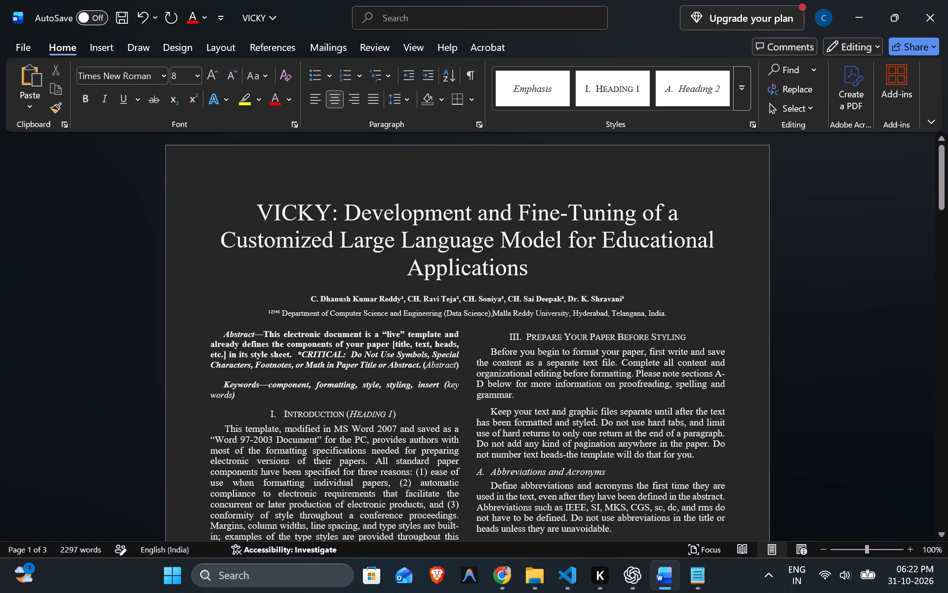
Remove the paragraph spacing before the single-line affiliation.
drag(265, 309, 677, 311)
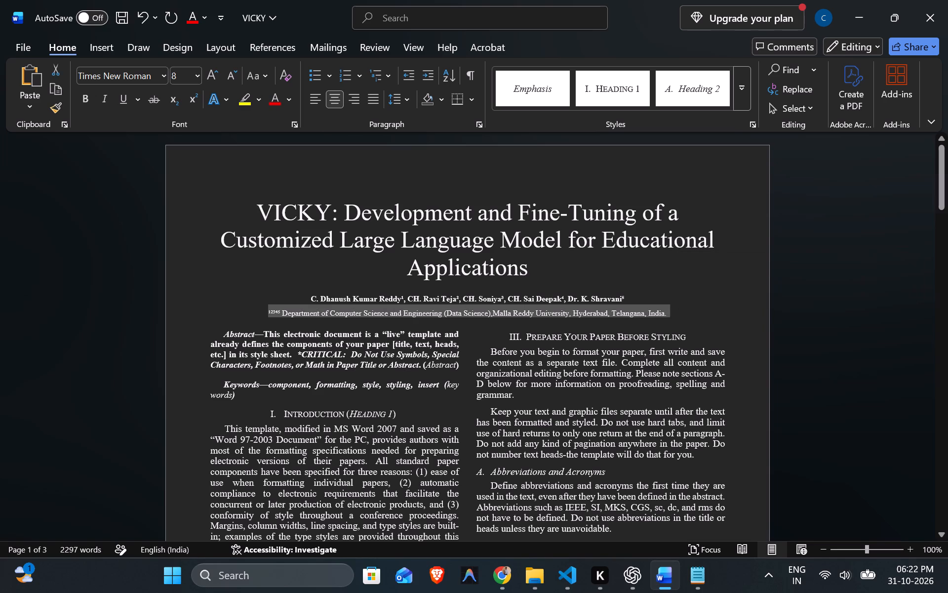
click(204, 45)
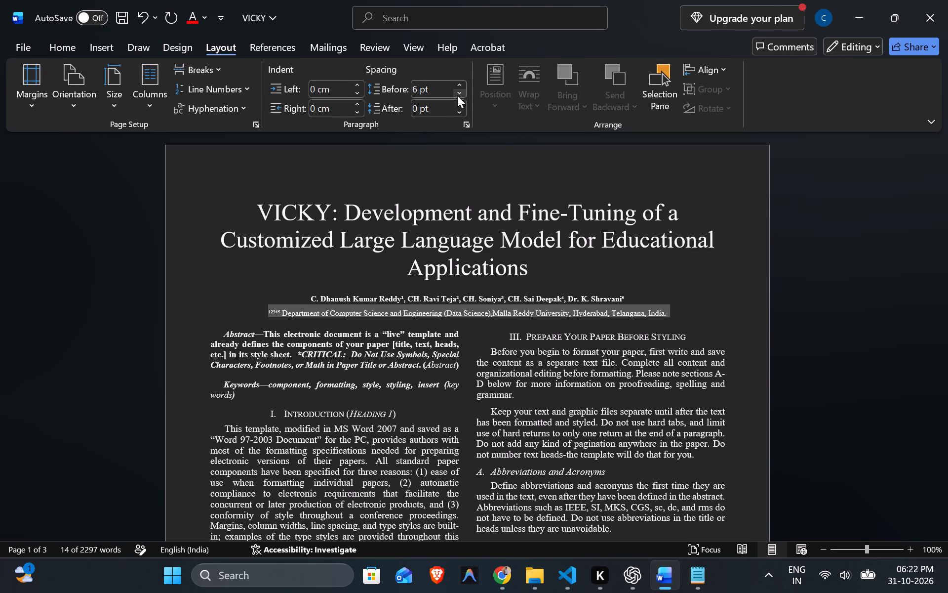
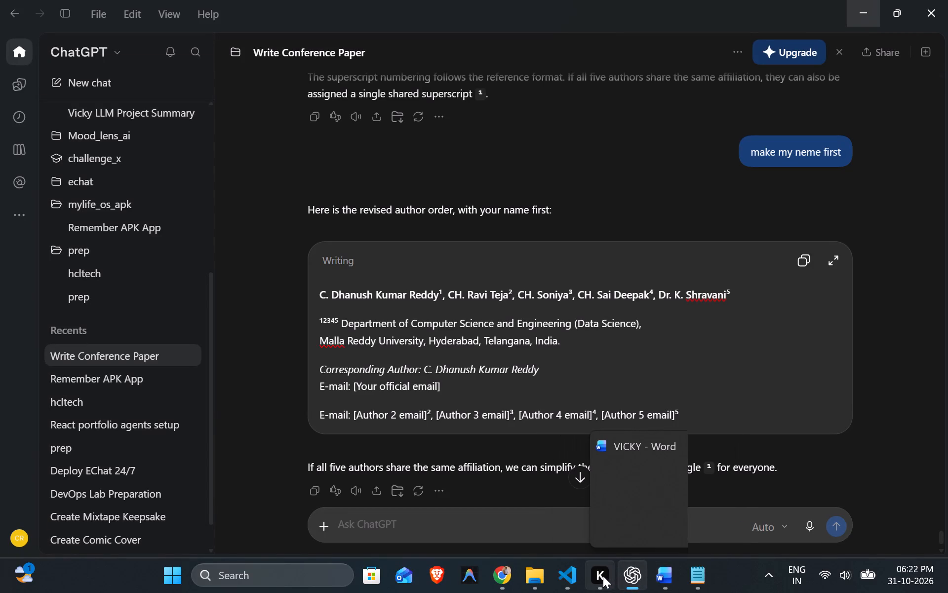
Switch to the VICKY document in Word and look through the template's pages and sections.
click(657, 575)
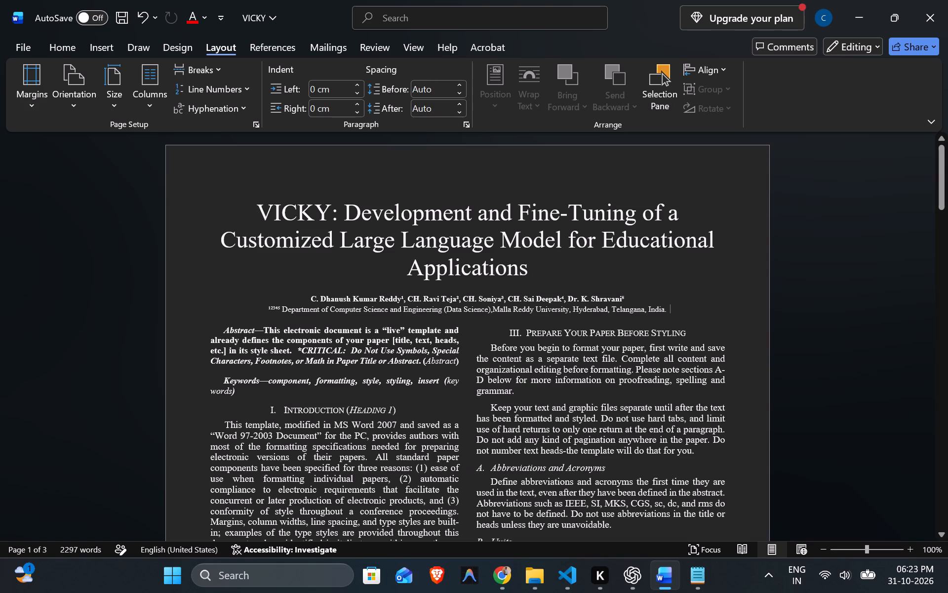
scroll(262, 409, down, 8)
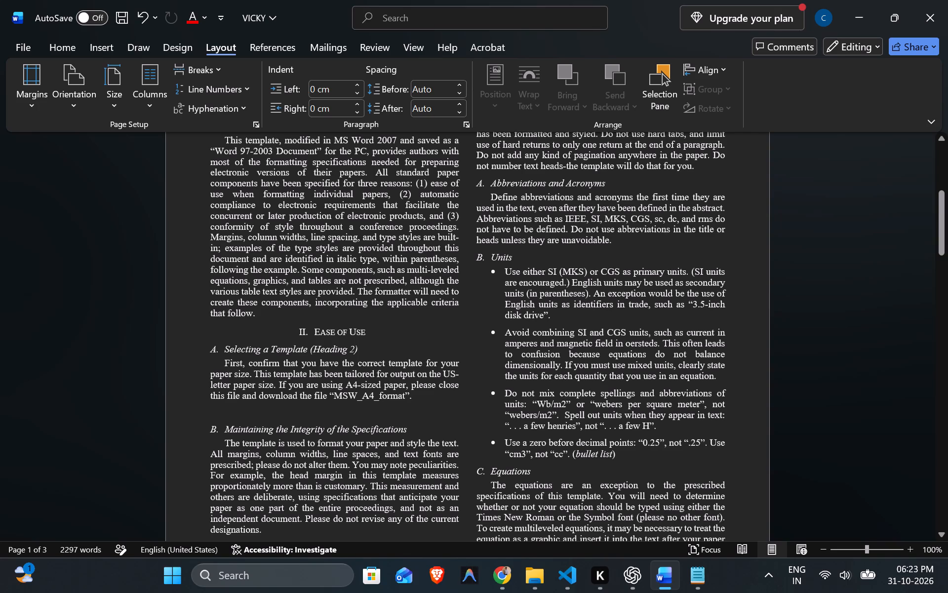
scroll(262, 409, down, 8)
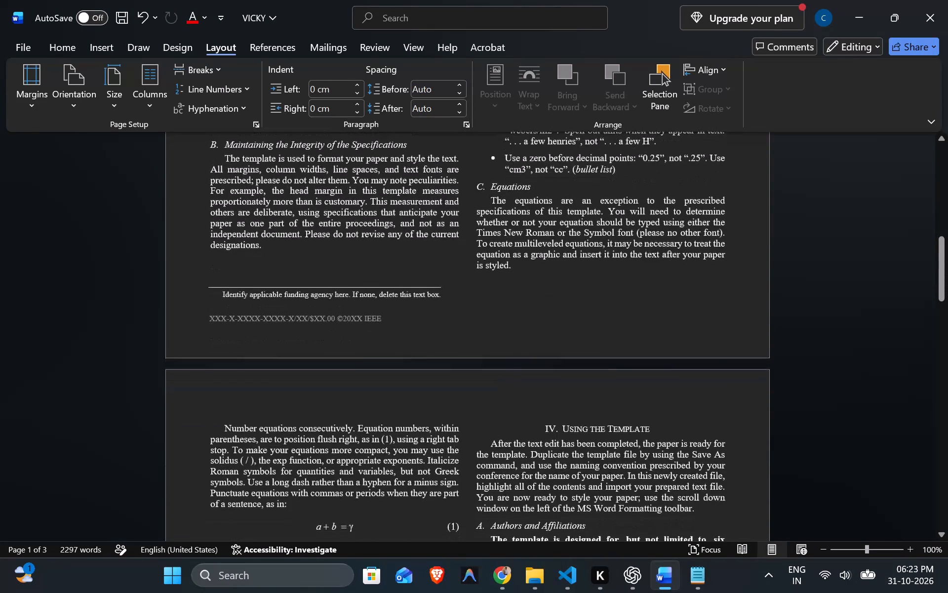
scroll(263, 412, down, 17)
scroll(263, 412, down, 7)
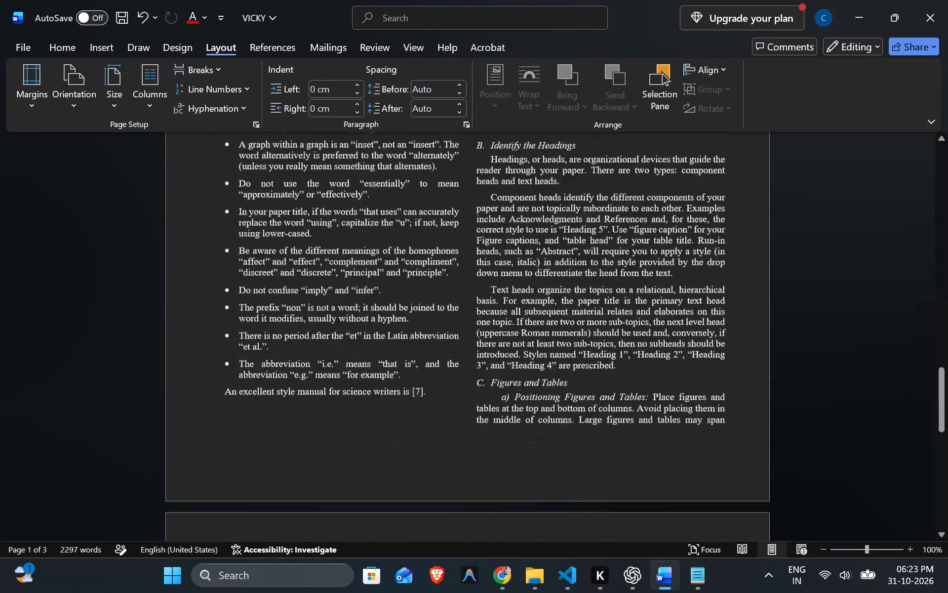
scroll(263, 412, down, 6)
scroll(263, 412, up, 11)
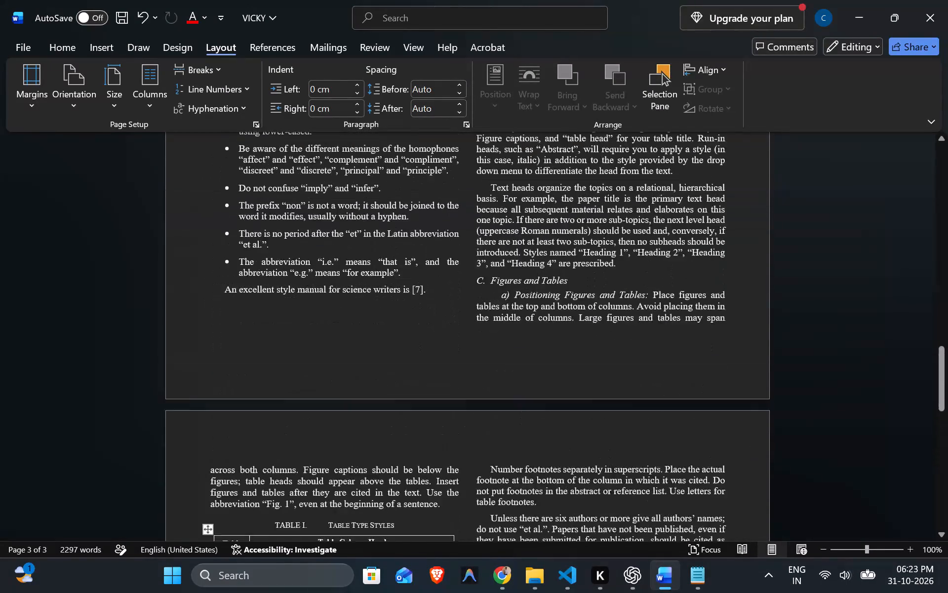
scroll(263, 412, up, 4)
scroll(263, 414, up, 20)
scroll(263, 414, up, 8)
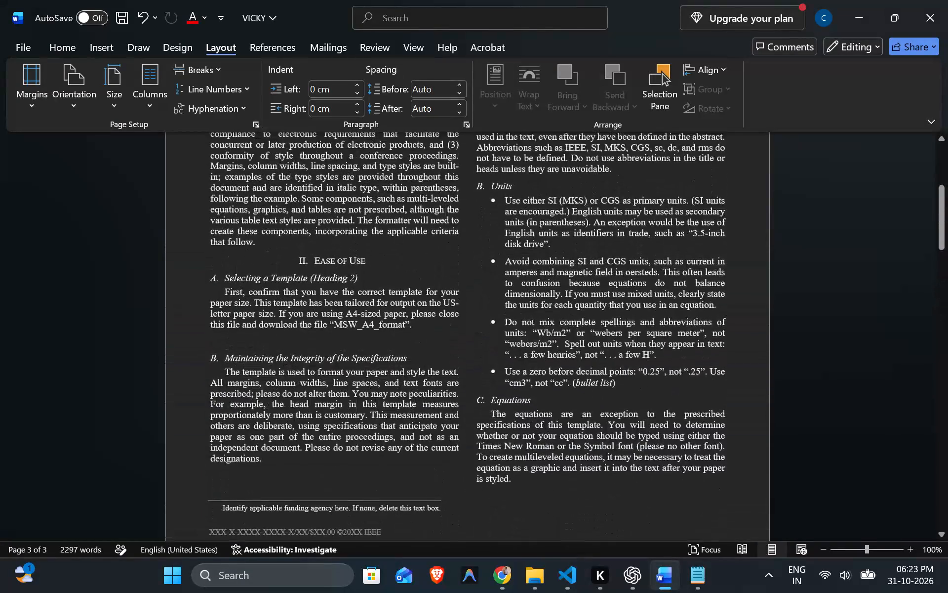
scroll(263, 414, up, 9)
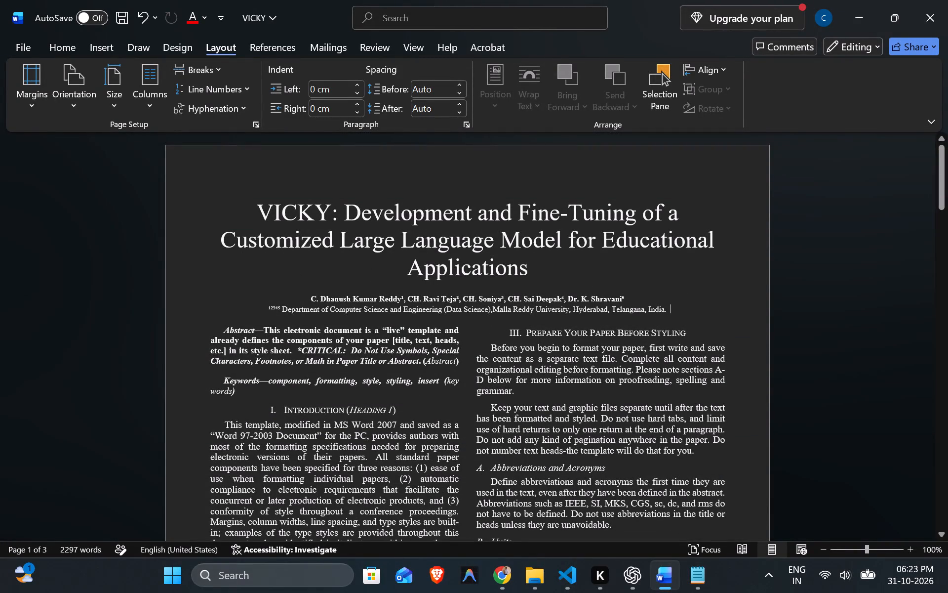
Paste the copied corresponding author and e-mail placeholder lines into a new paragraph below the affiliation.
key(Return)
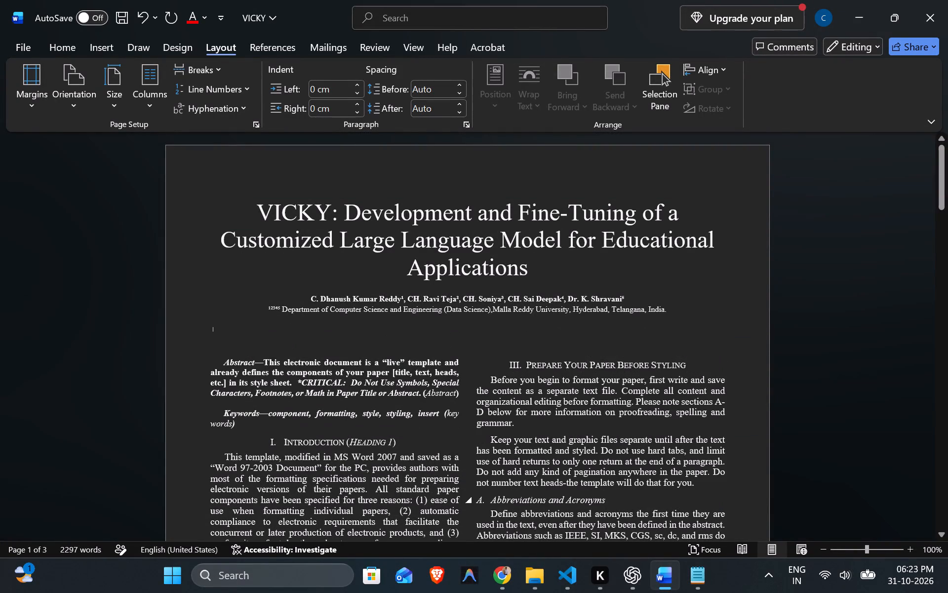
key(ctrl+v)
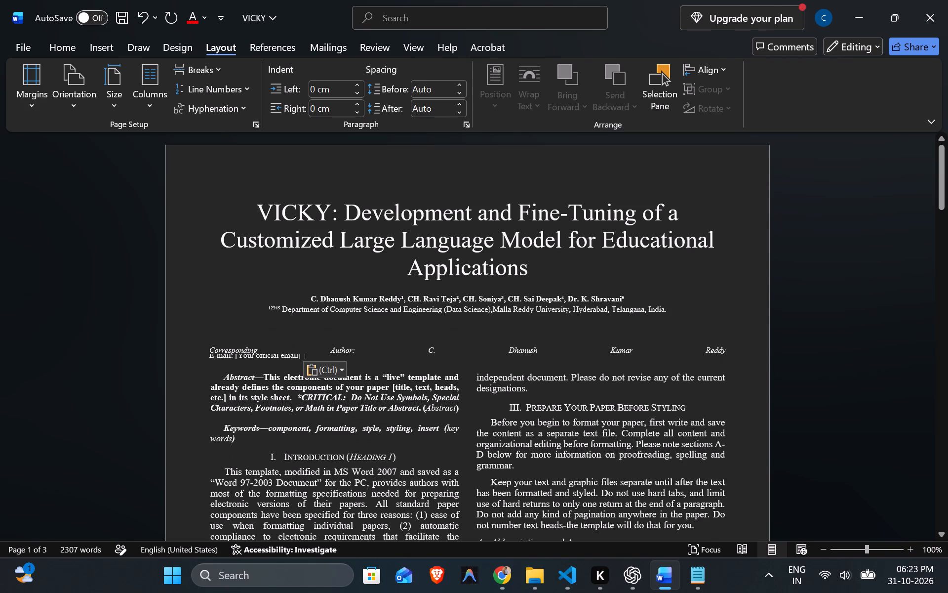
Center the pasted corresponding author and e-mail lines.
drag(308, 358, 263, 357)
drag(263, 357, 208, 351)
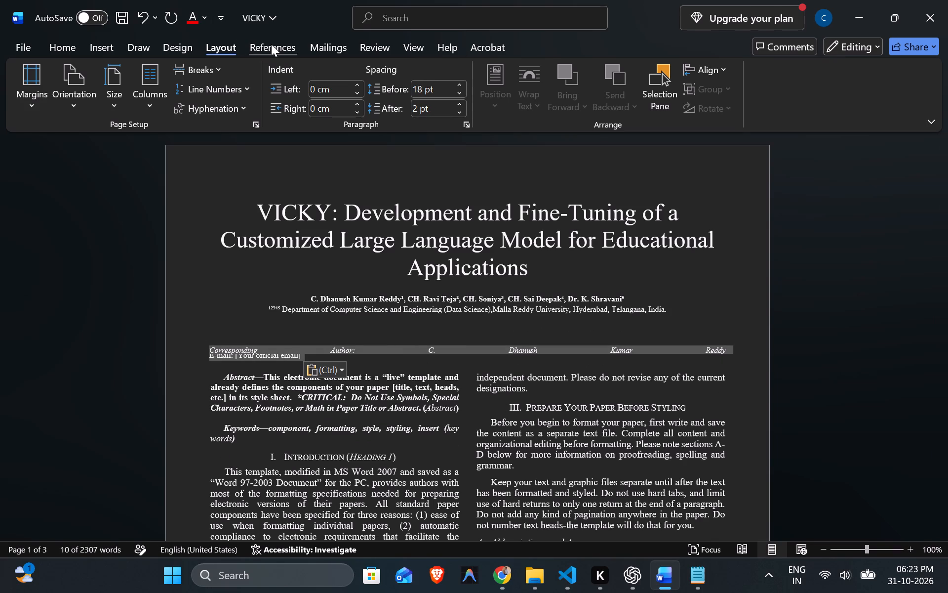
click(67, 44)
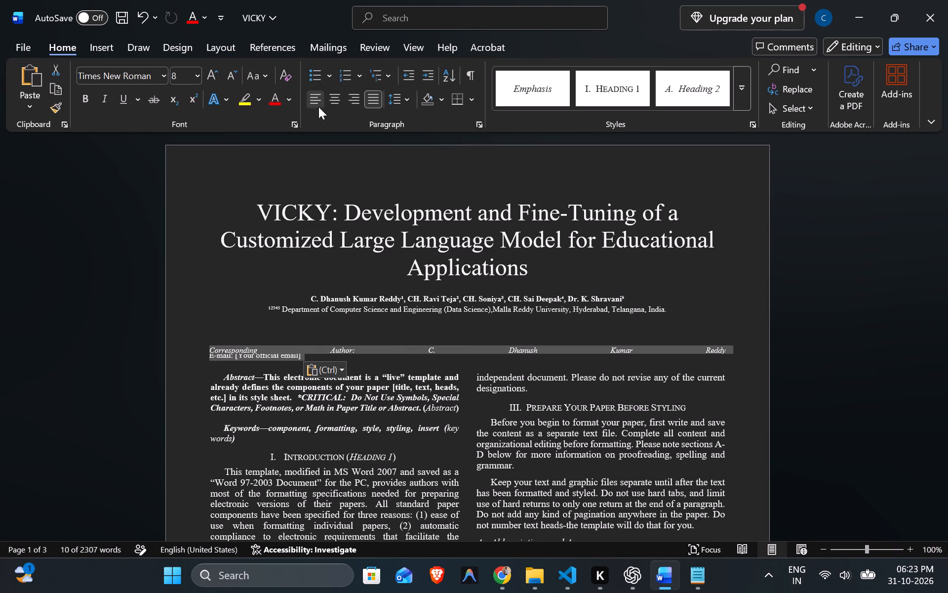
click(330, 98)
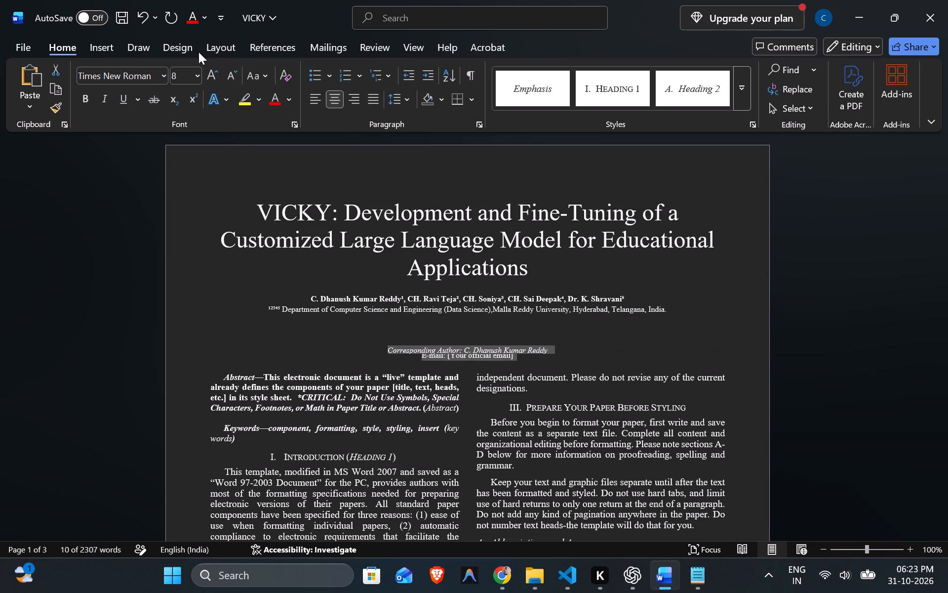
Remove the blank lines between the affiliation and the corresponding author line.
click(391, 332)
key(BackSpace)
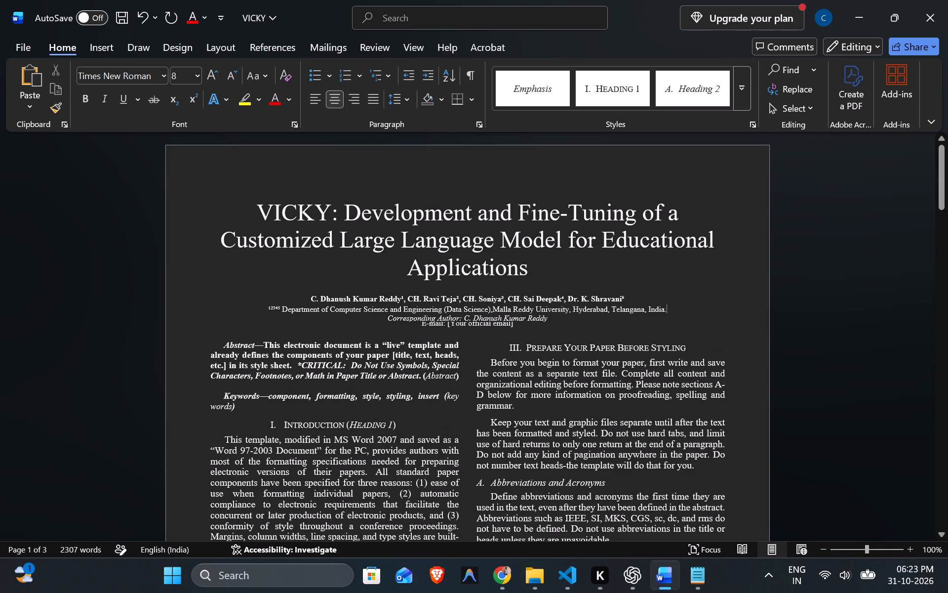
click(387, 318)
key(BackSpace)
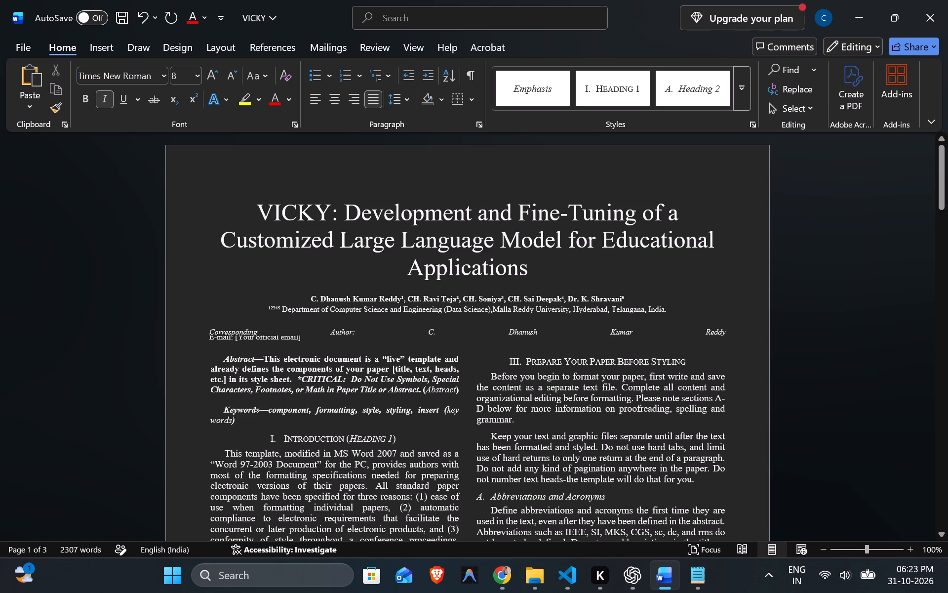
drag(304, 334, 258, 333)
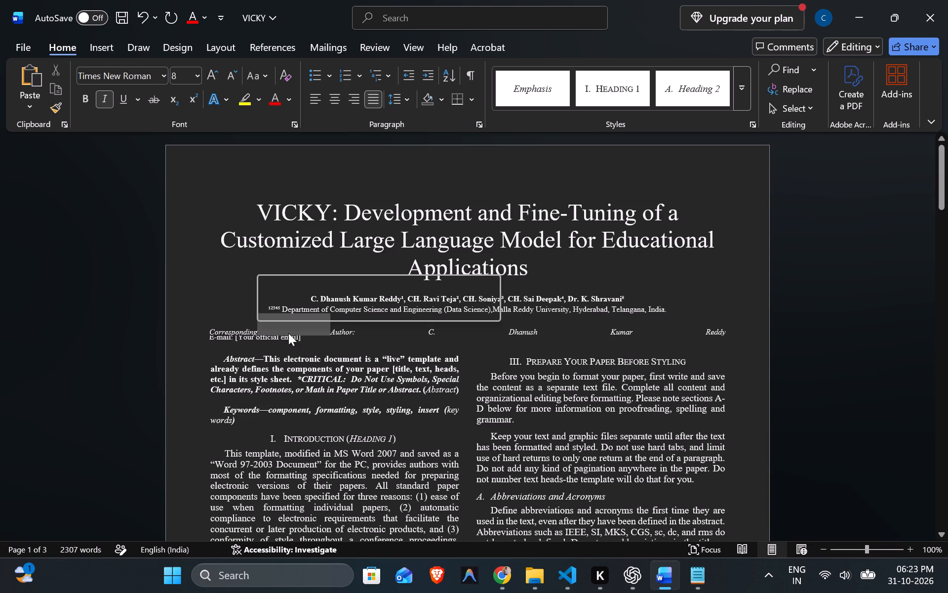
click(308, 336)
drag(307, 339, 231, 330)
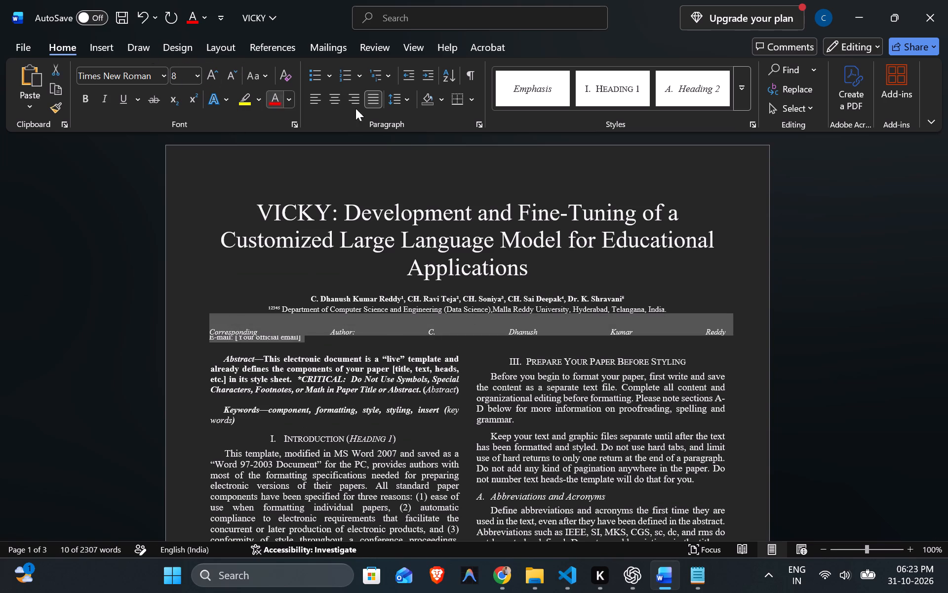
click(328, 96)
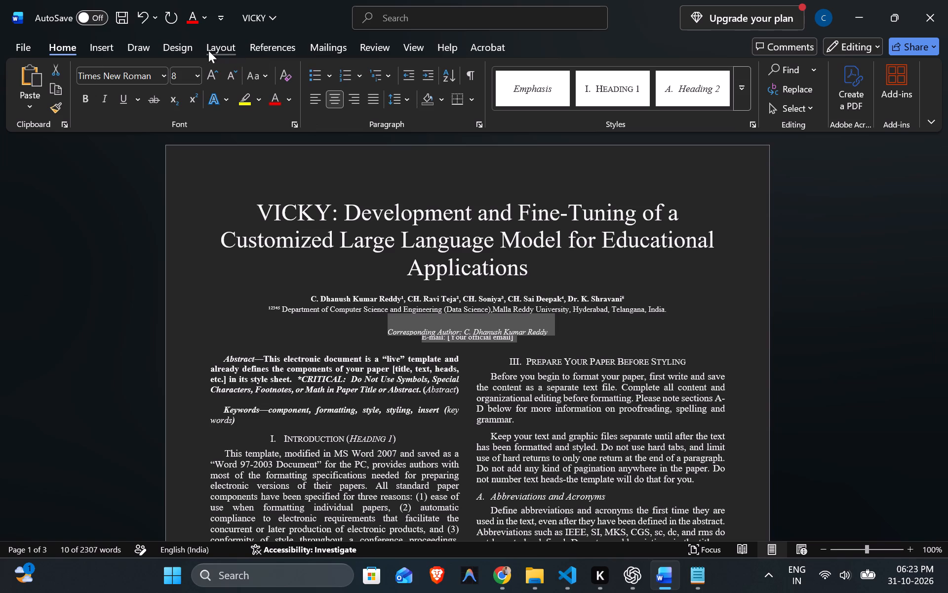
Reduce the spacing before the corresponding author paragraph to 6 pt.
click(202, 50)
click(461, 89)
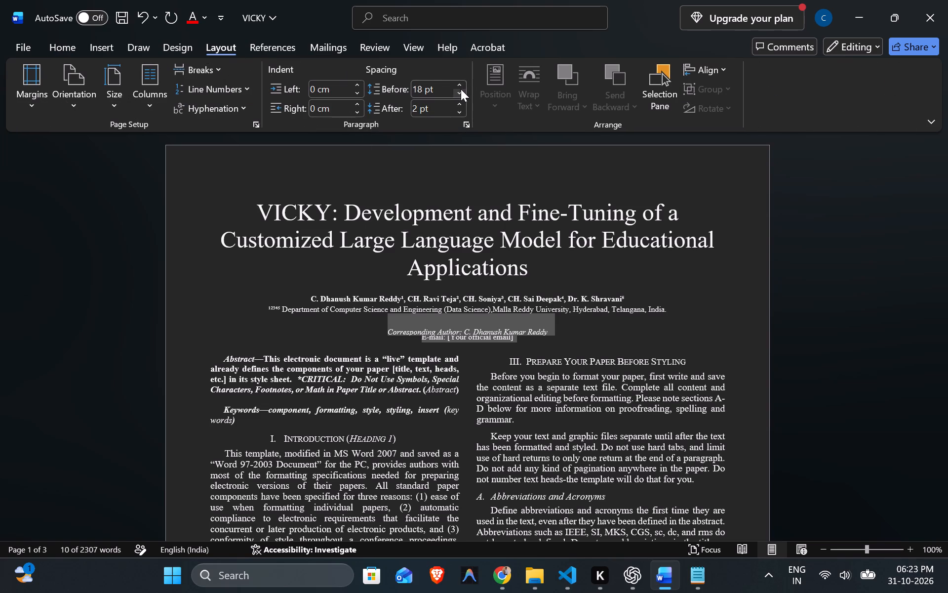
click(461, 89)
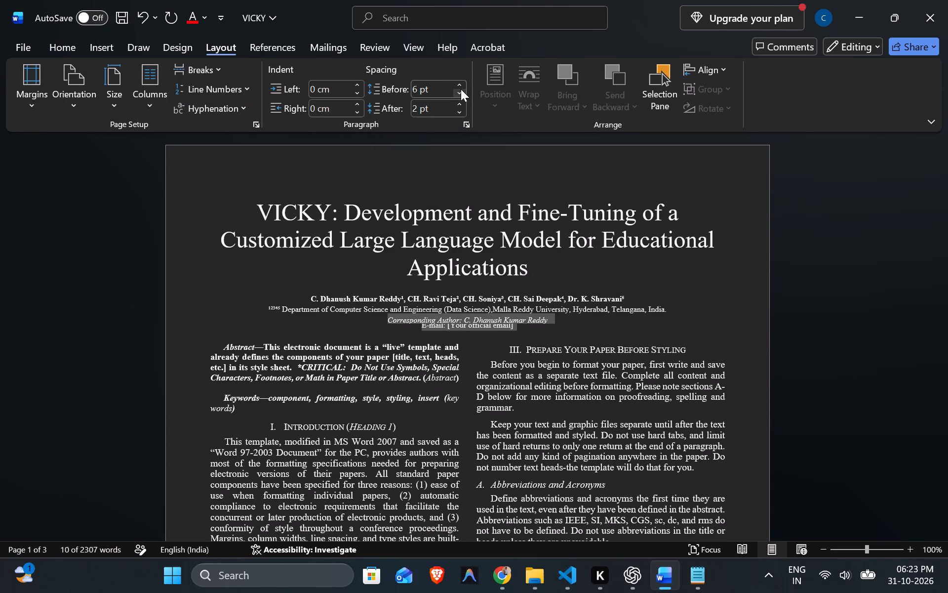
click(399, 324)
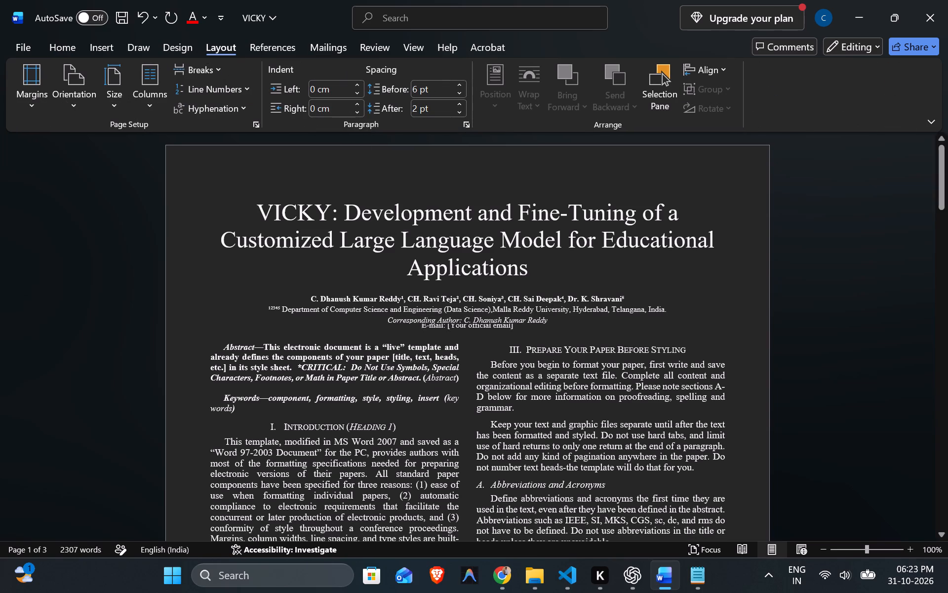
Set the line spacing of the corresponding author and e-mail lines to 1.0.
drag(526, 326, 393, 321)
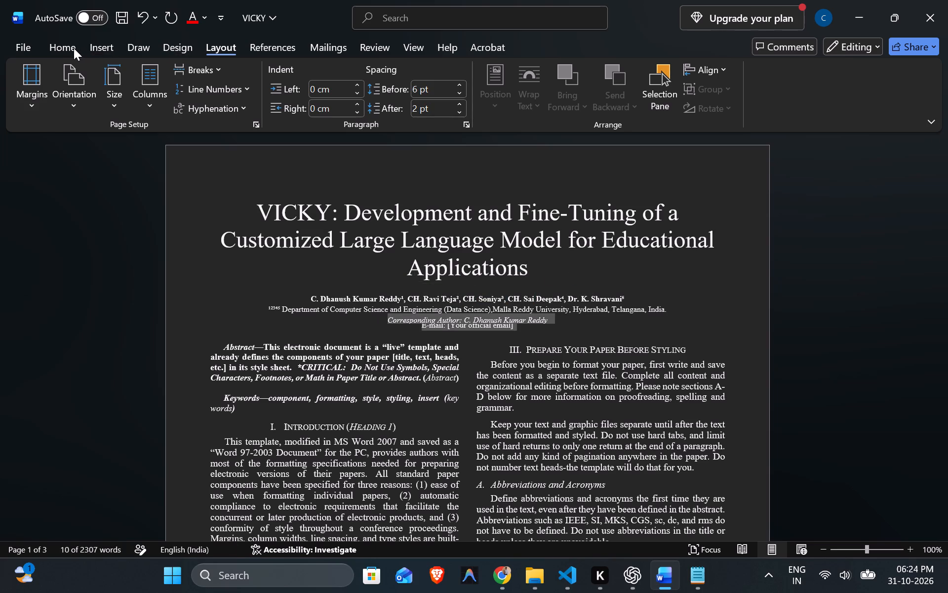
click(74, 48)
click(394, 94)
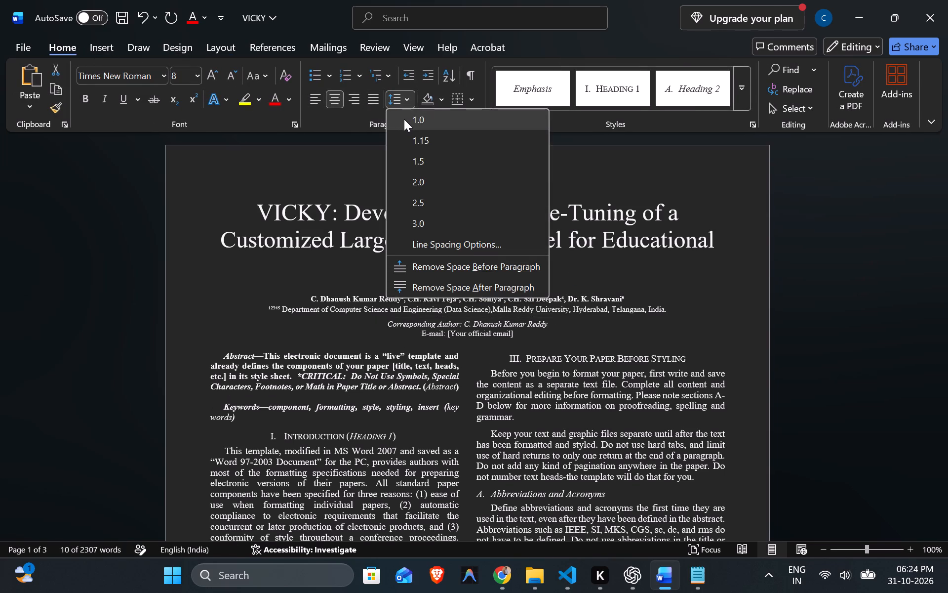
click(404, 119)
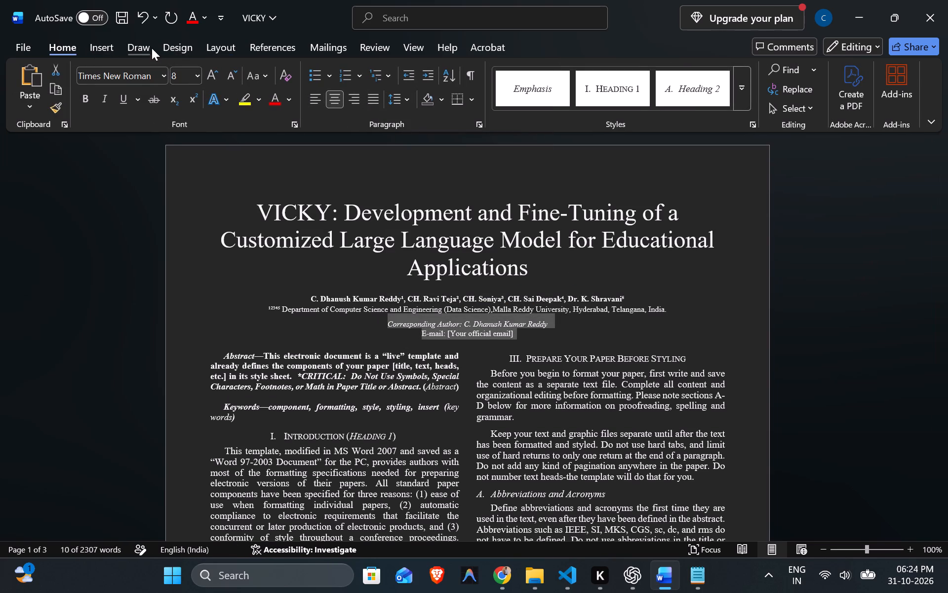
Set the spacing before the corresponding author paragraph to 0 pt.
click(227, 46)
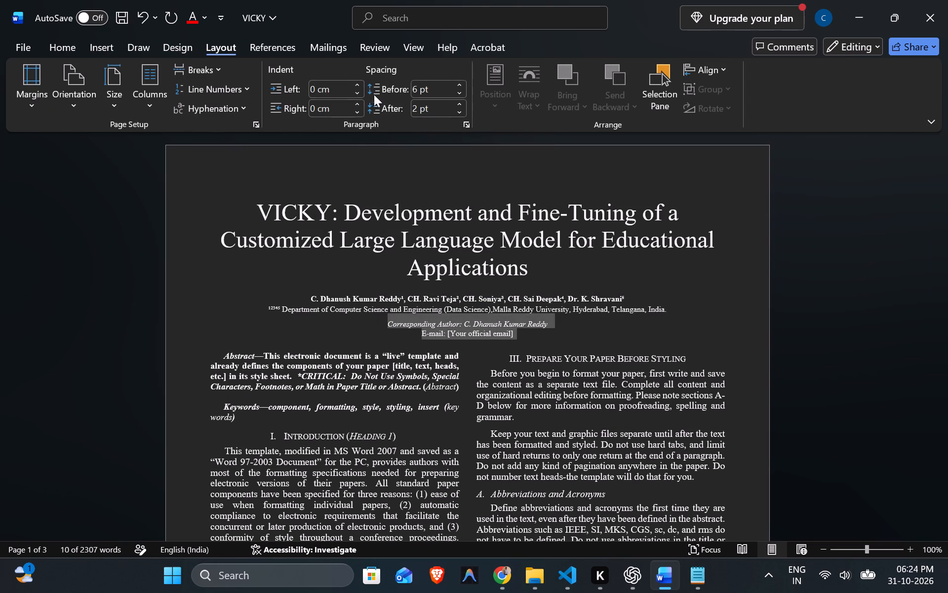
click(458, 92)
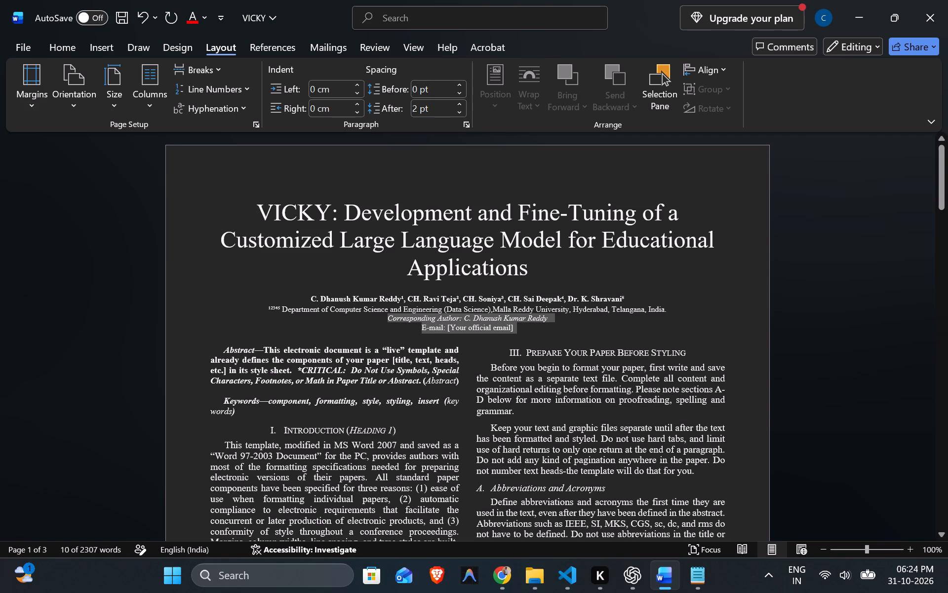
click(420, 325)
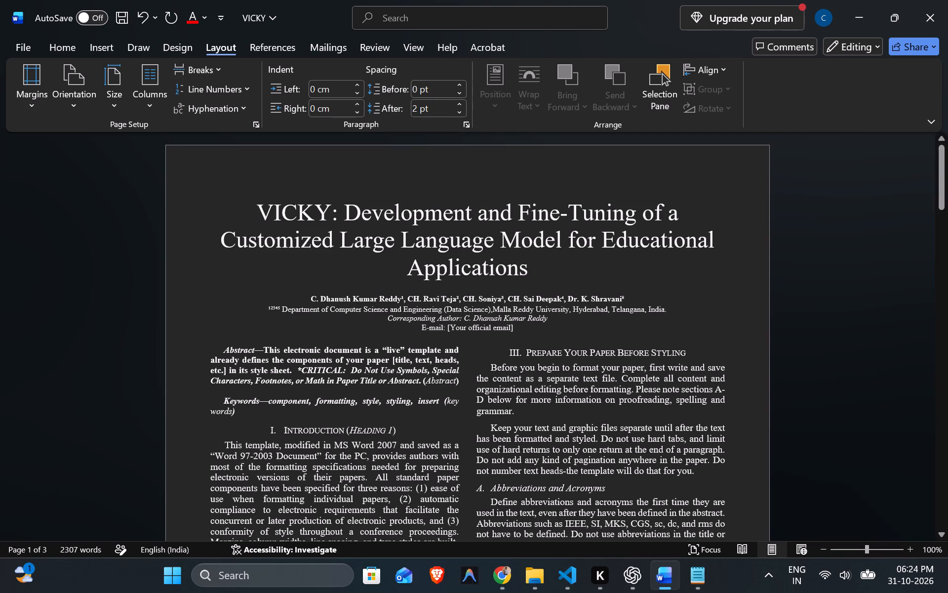
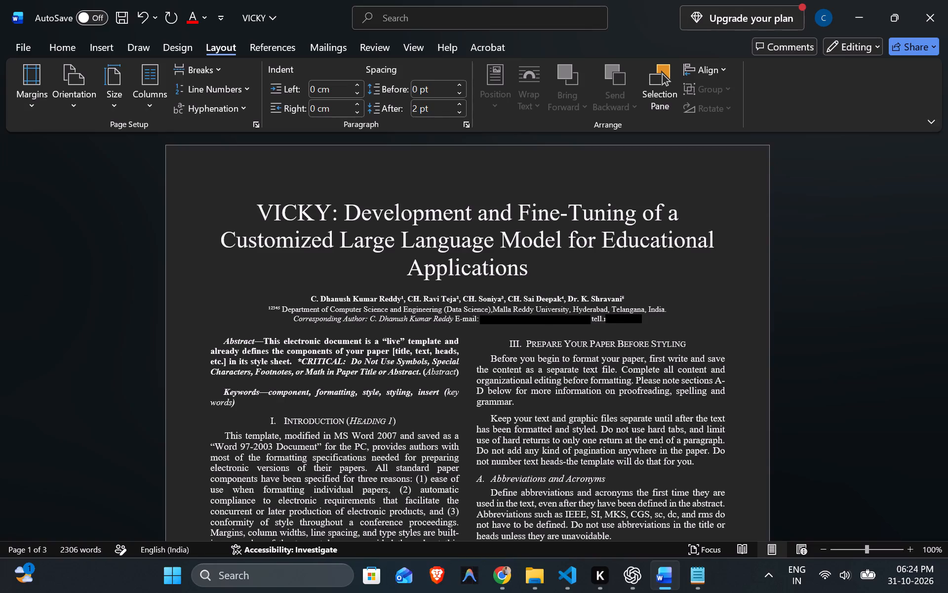
Complete the telephone number at the end of the corresponding author line.
text(693)
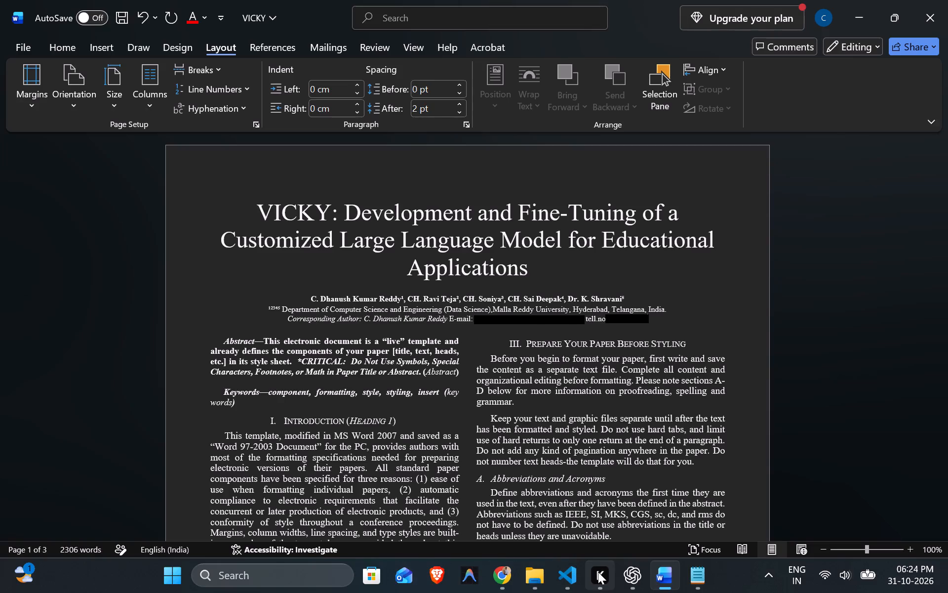
click(660, 320)
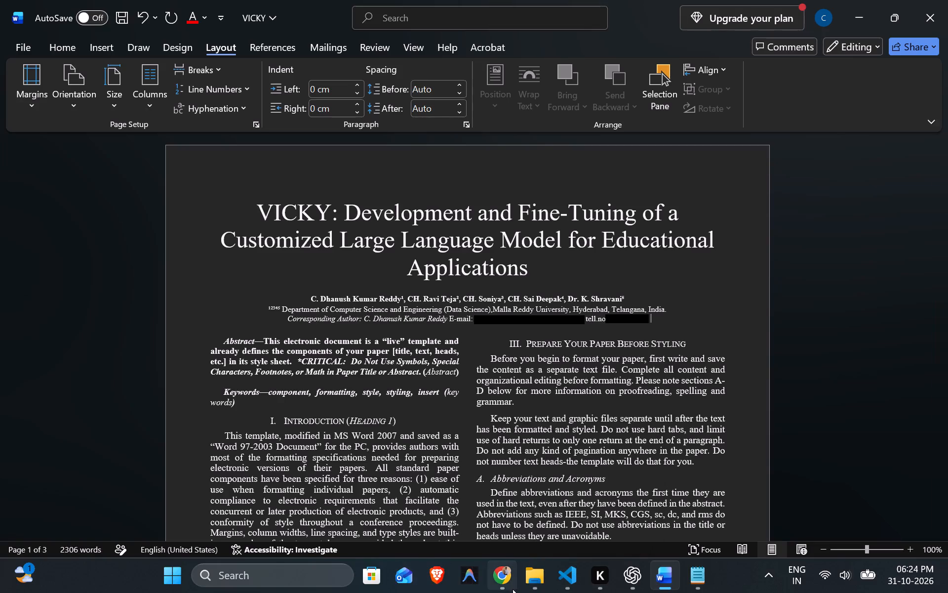
Check the author block of the reference PDF in Chrome and increase the Word author line's font size to 10 pt.
click(513, 589)
scroll(594, 408, down, 1)
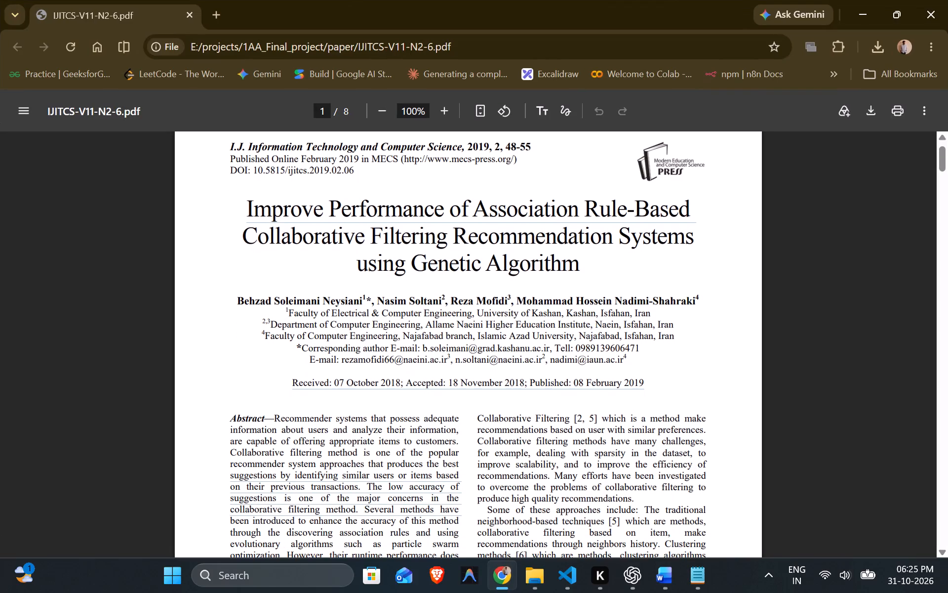
click(549, 374)
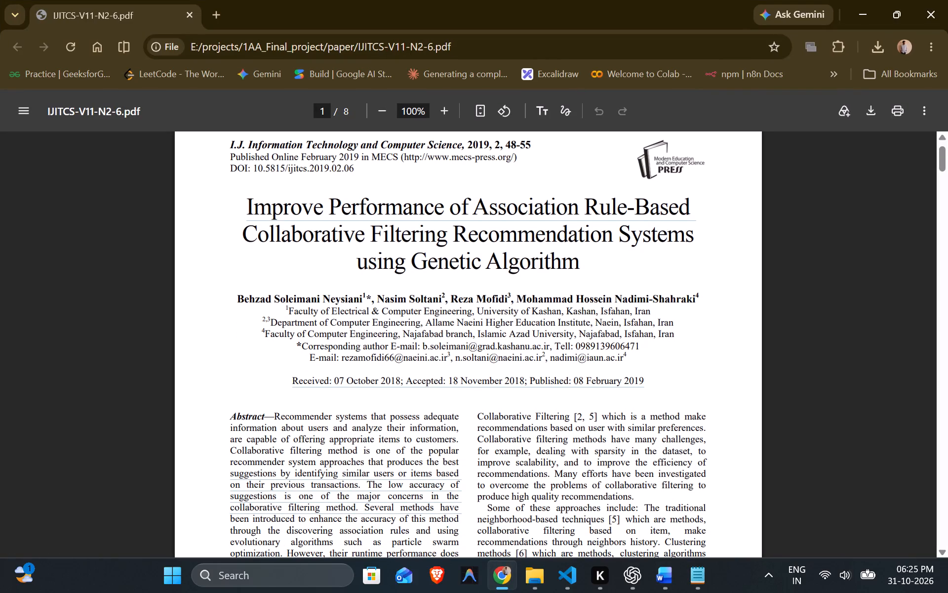
key(alt+Tab)
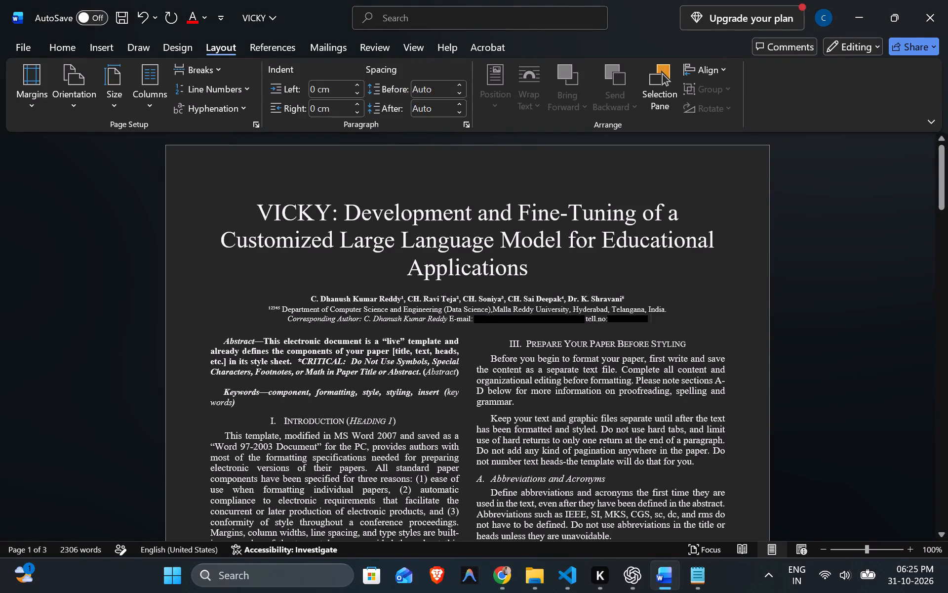
drag(310, 297, 629, 296)
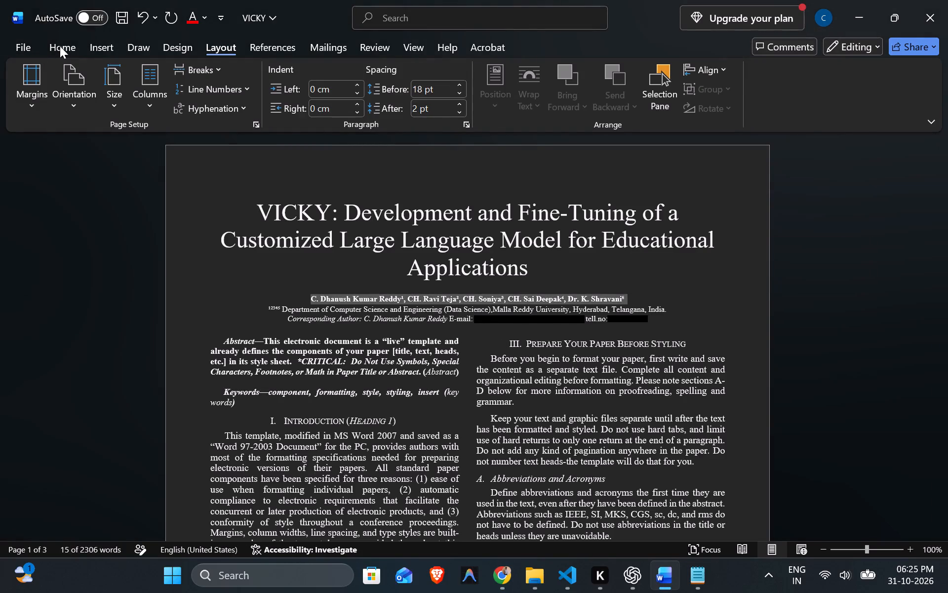
click(60, 46)
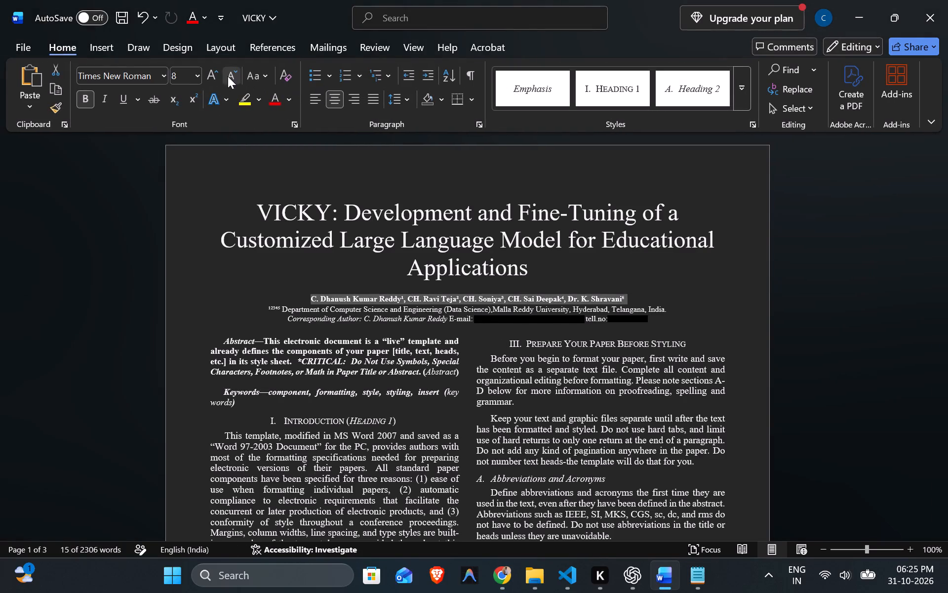
click(210, 71)
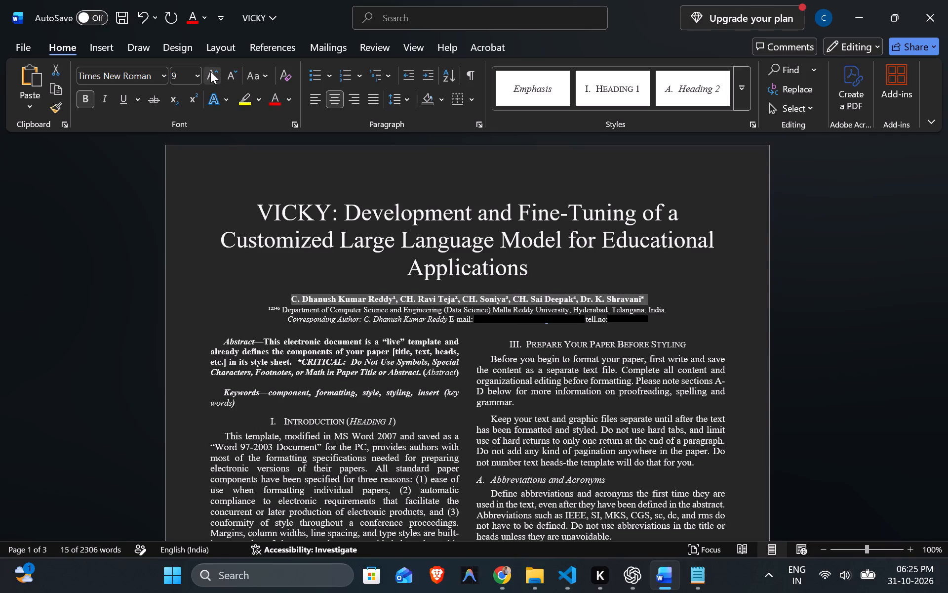
click(210, 71)
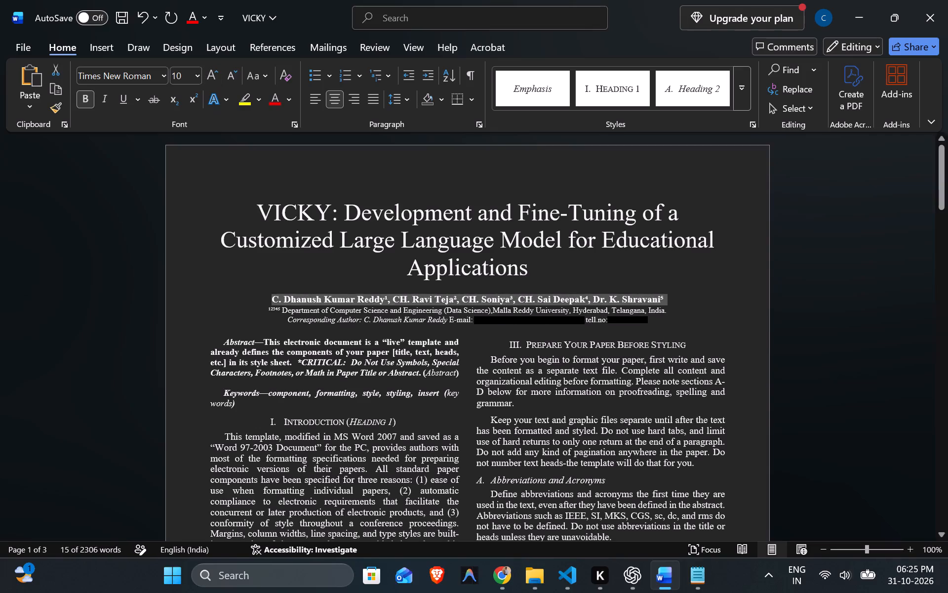
Compare with the reference PDF's author line again and increase the Word author line's font size to 12 pt.
click(264, 307)
click(514, 579)
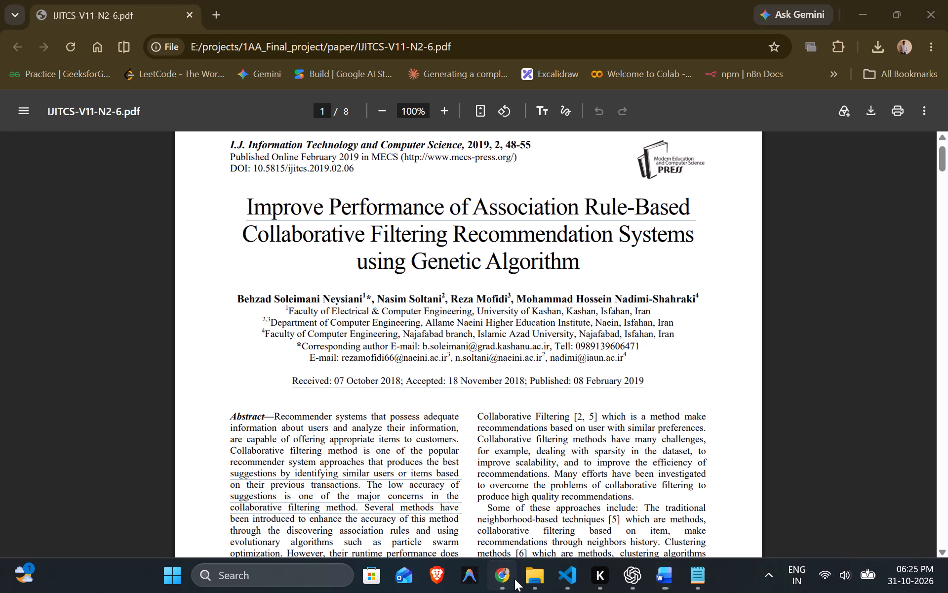
click(242, 295)
drag(238, 295, 253, 298)
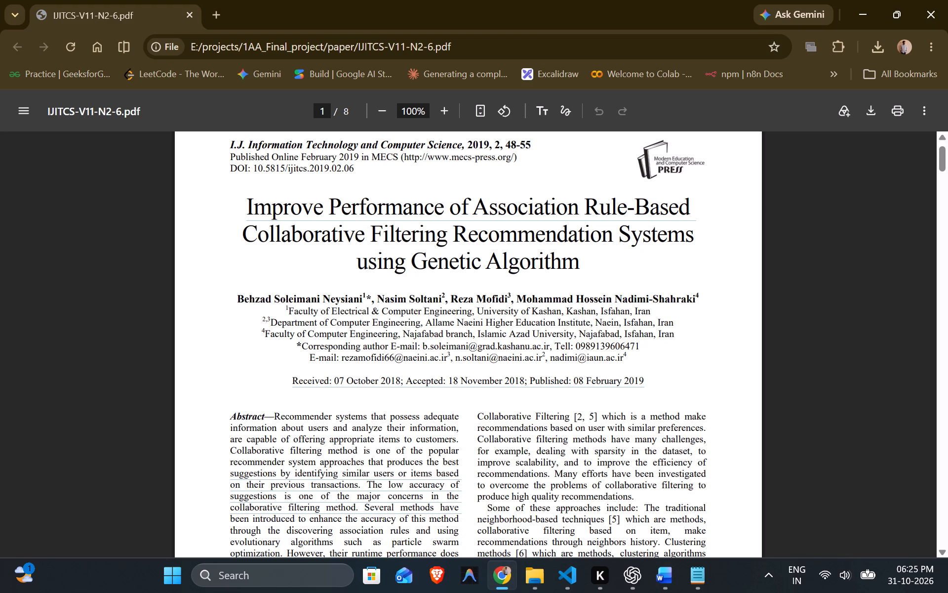
drag(253, 298, 704, 292)
key(alt+Tab)
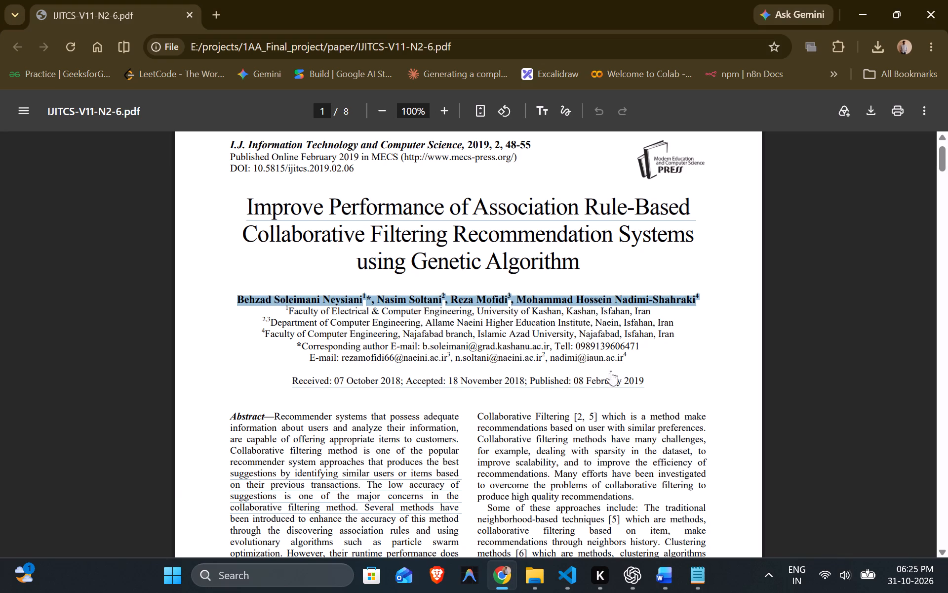
click(260, 310)
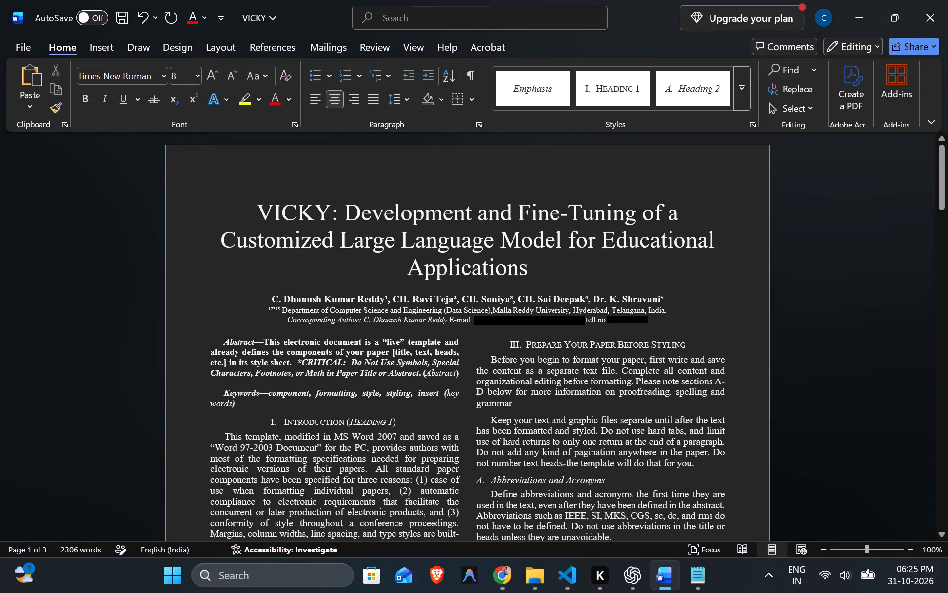
drag(268, 307, 639, 321)
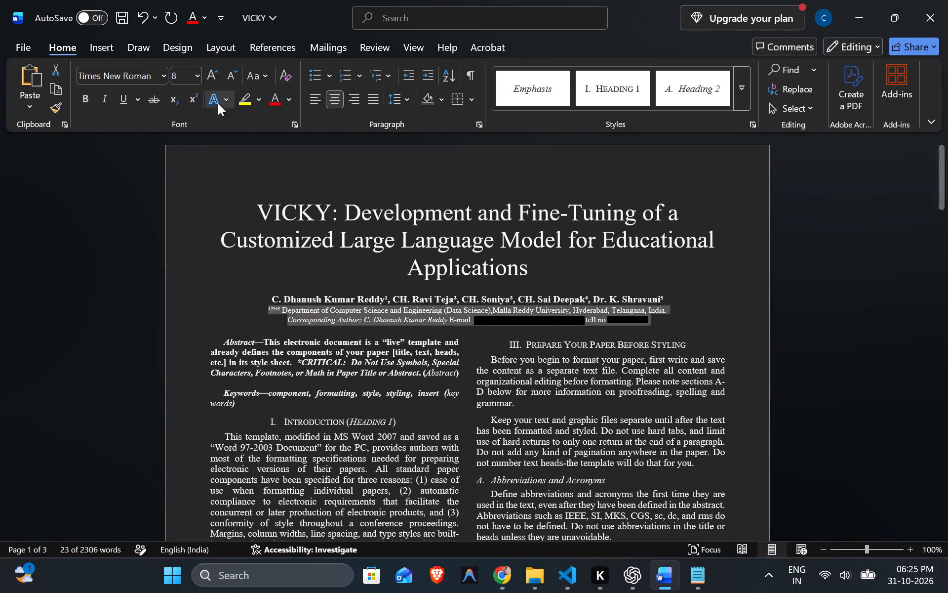
click(671, 296)
drag(671, 296, 670, 296)
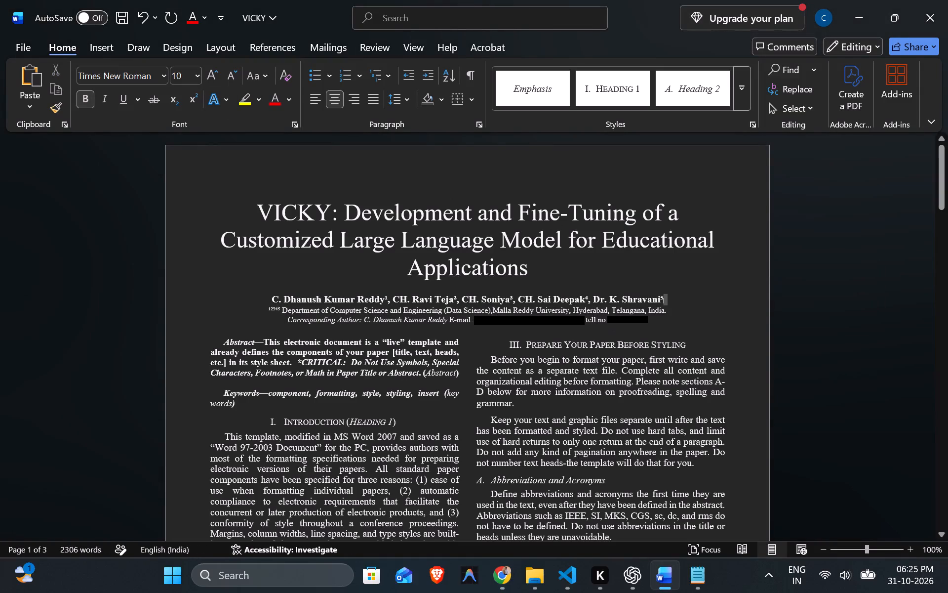
drag(670, 296, 274, 302)
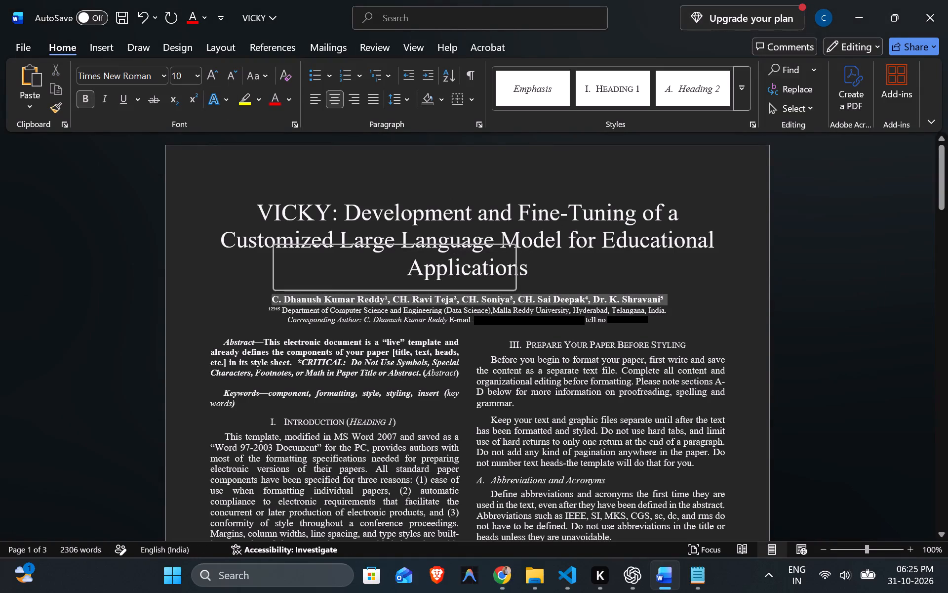
click(217, 75)
click(217, 75)
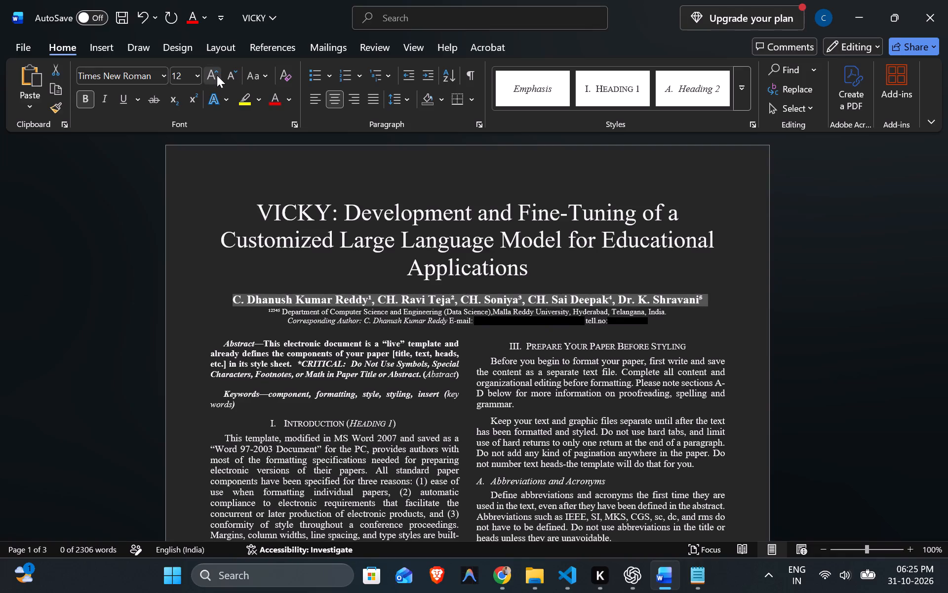
Increase the font size of the affiliation and corresponding author lines to 10 pt.
click(654, 323)
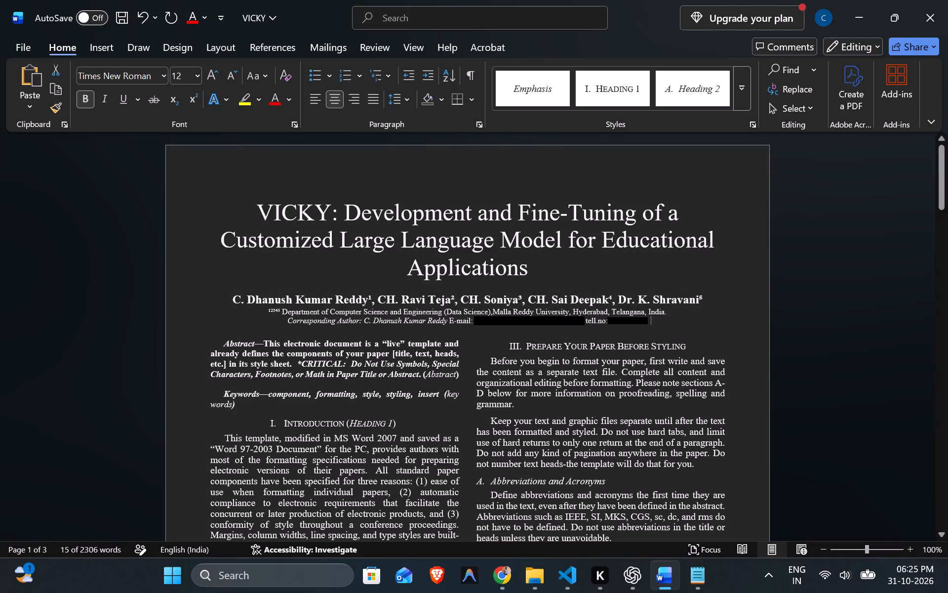
drag(654, 323, 264, 309)
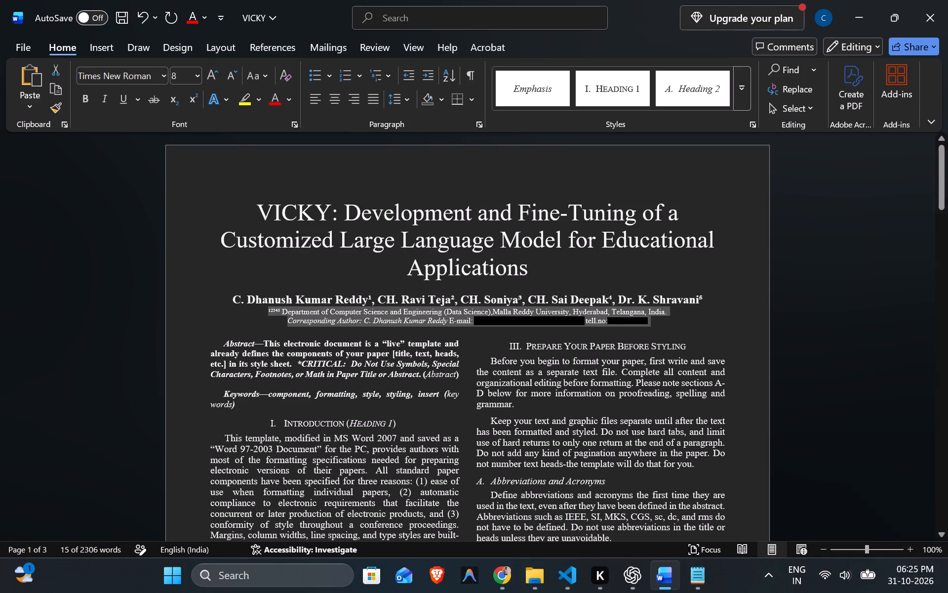
double_click(207, 77)
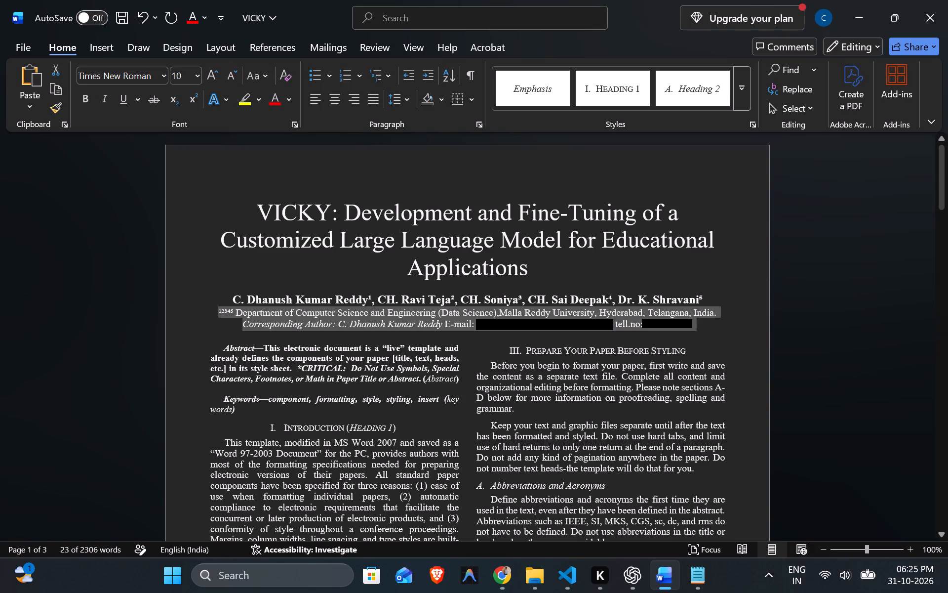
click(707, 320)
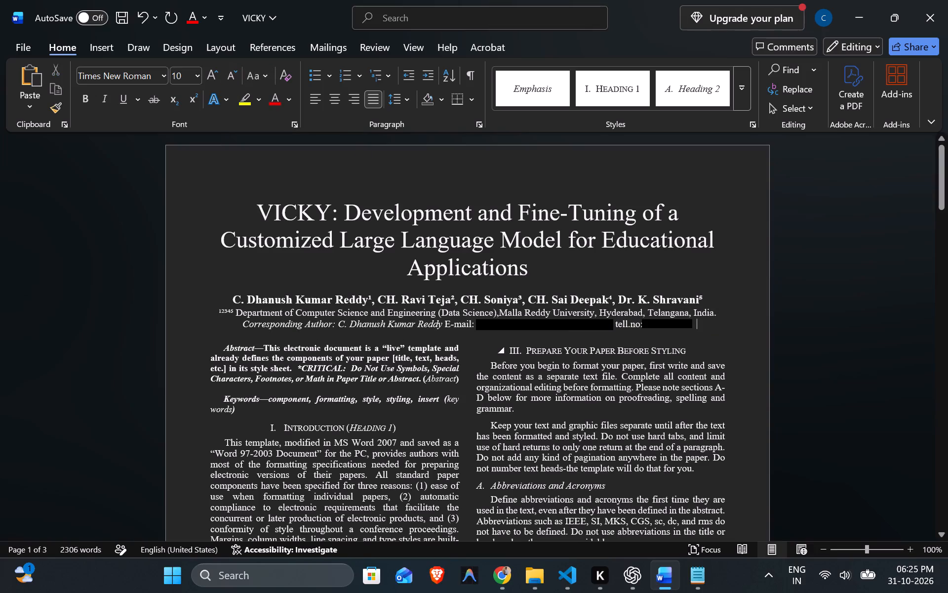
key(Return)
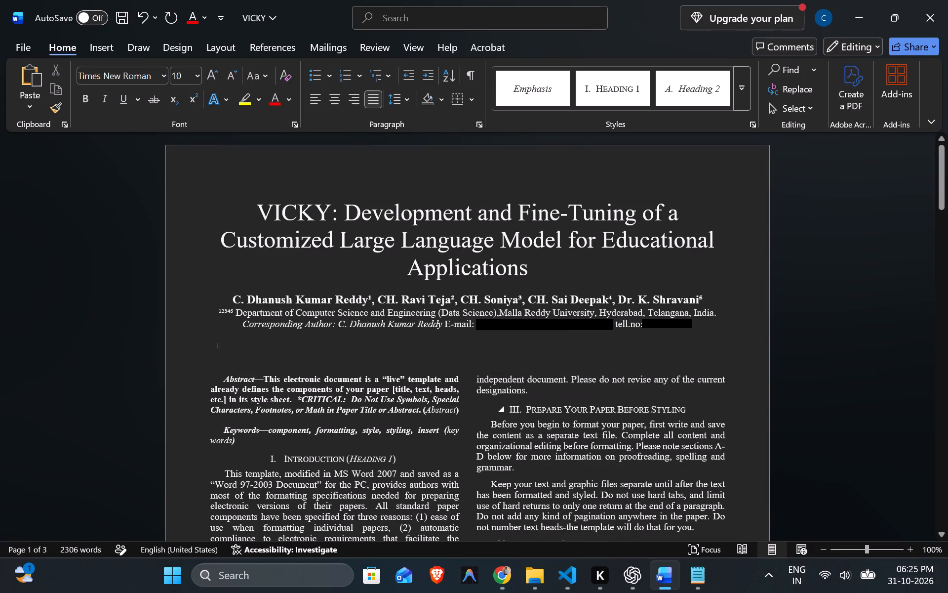
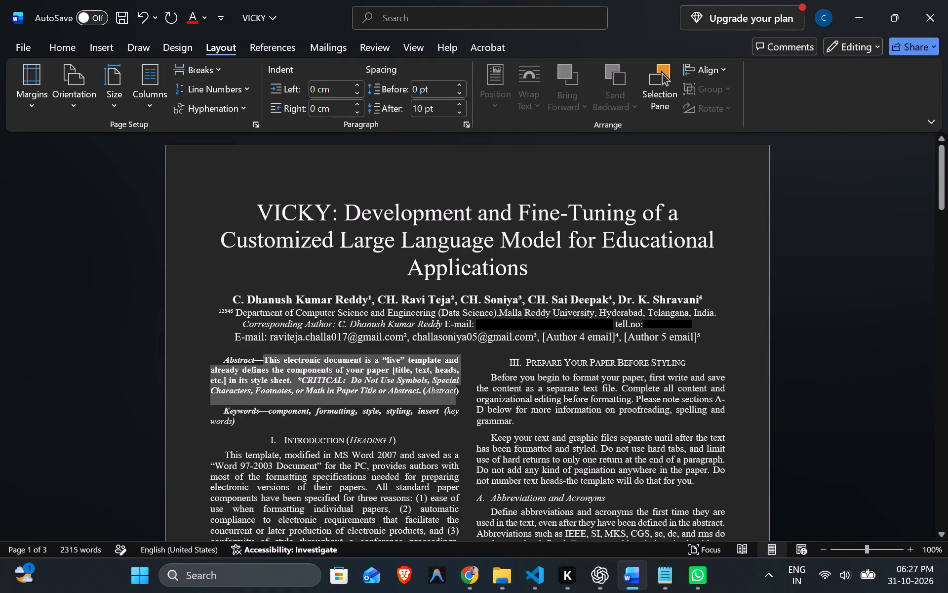
drag(428, 386, 422, 388)
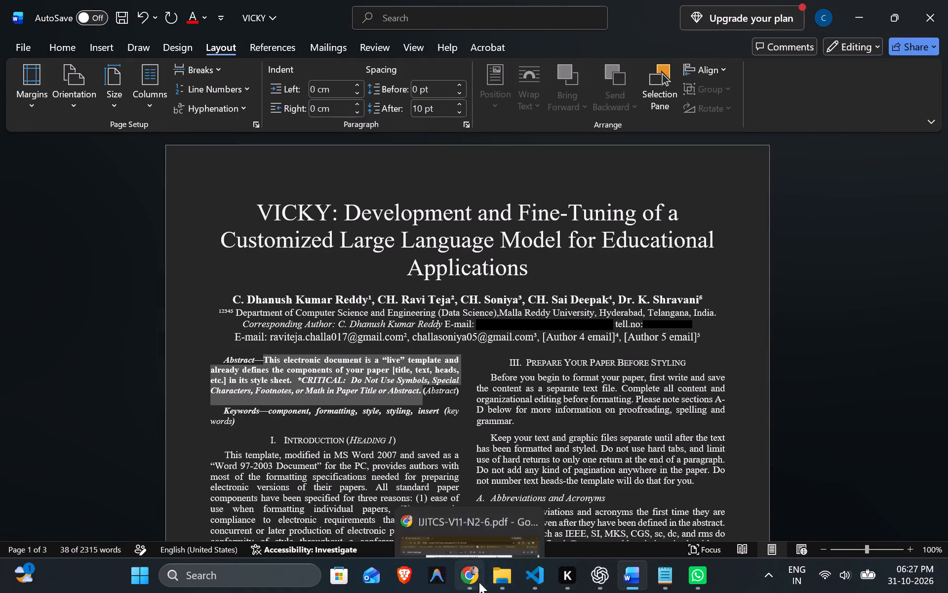
click(479, 582)
click(280, 359)
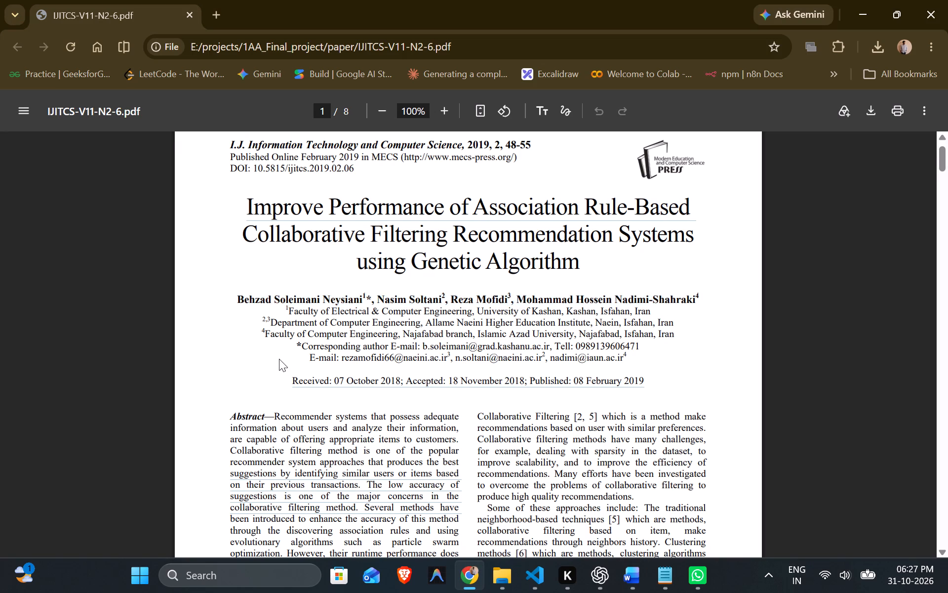
scroll(279, 359, down, 4)
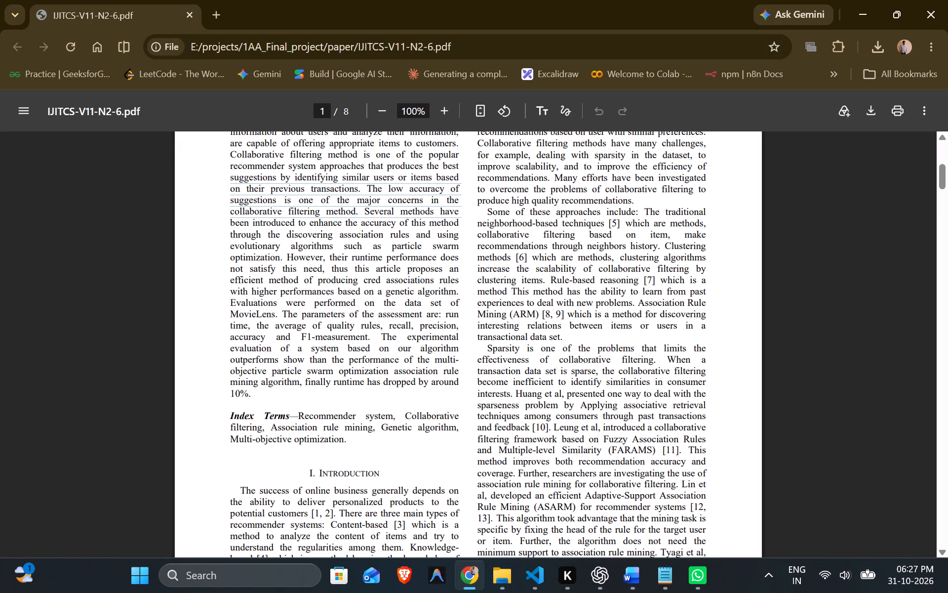
key(alt+Tab)
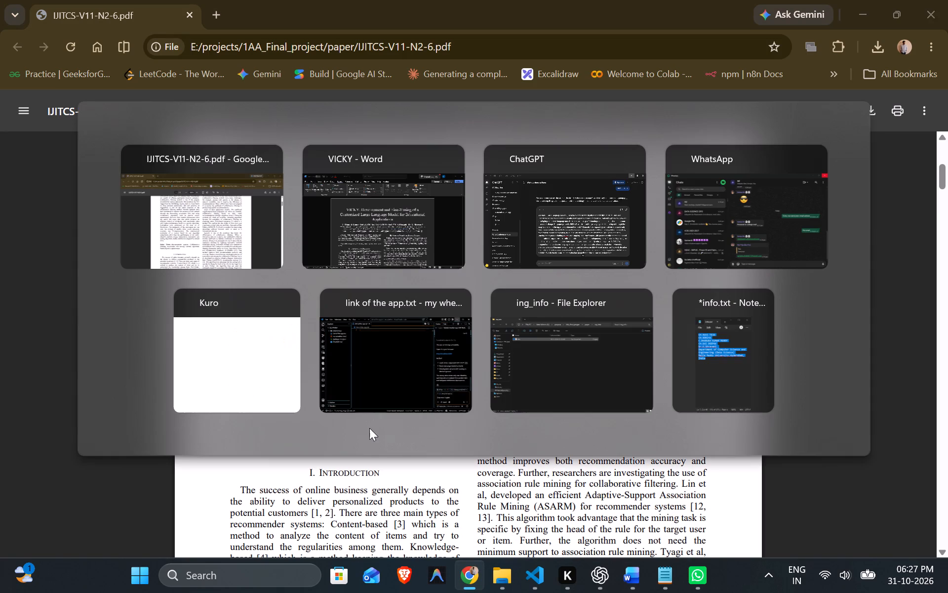
alt+click(384, 227)
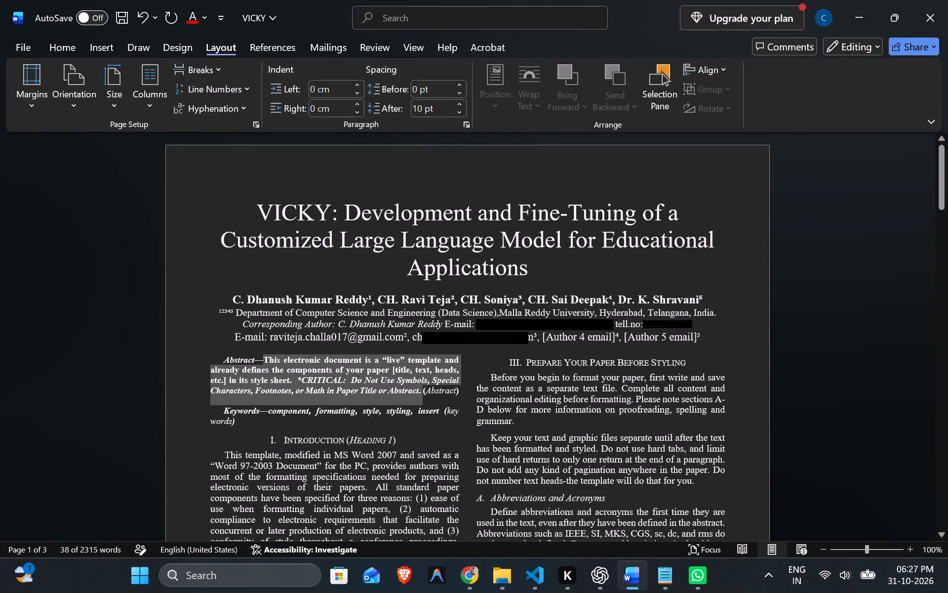
Replace the template's placeholder text after "Abstract—" with the copied VICKY v2 abstract.
alt+click(266, 398)
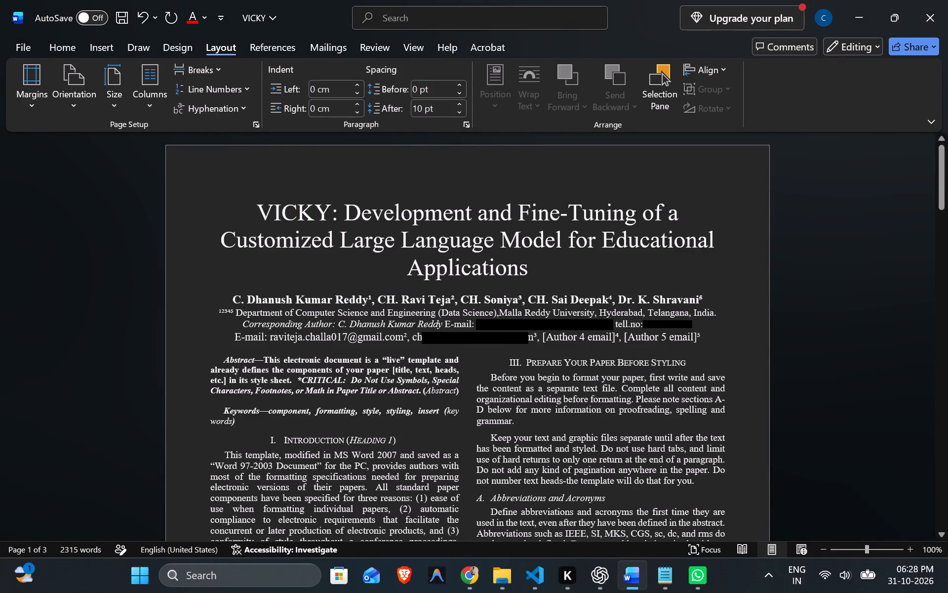
alt+drag(463, 389, 264, 361)
alt+click(264, 361)
alt+drag(264, 355, 437, 390)
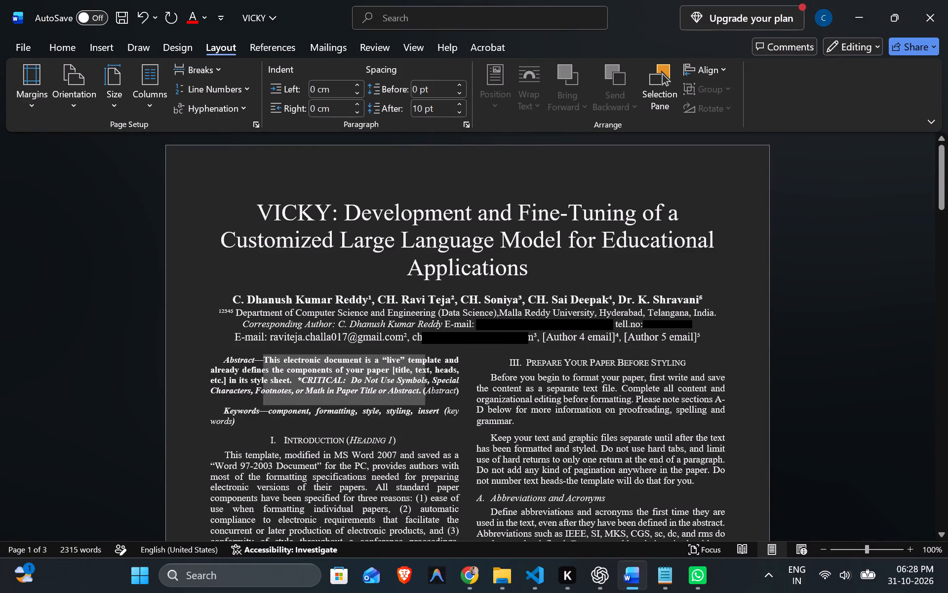
alt+drag(437, 390, 464, 390)
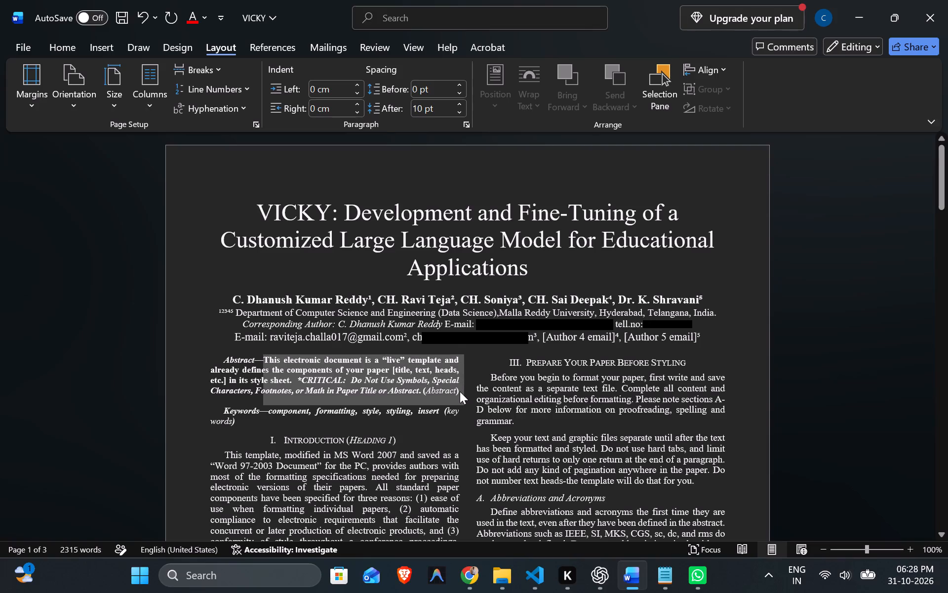
key(ctrl+v)
key(ctrl+v)
click(282, 365)
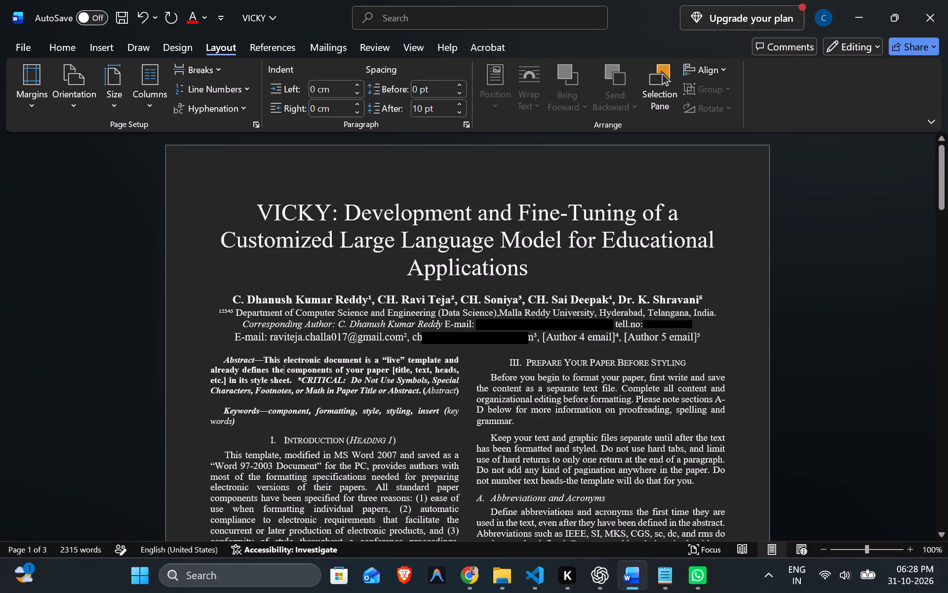
click(264, 359)
drag(264, 359, 329, 397)
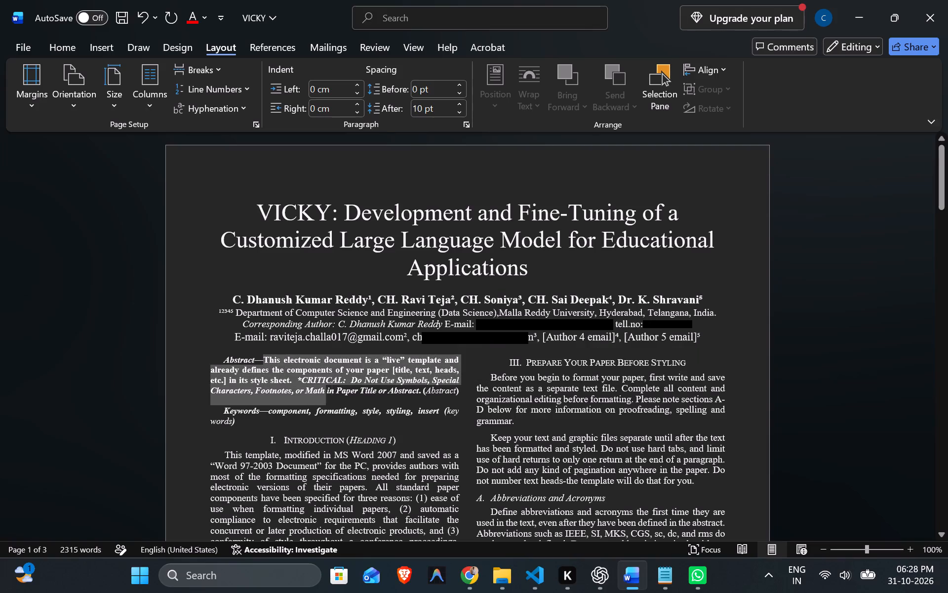
drag(329, 397, 459, 391)
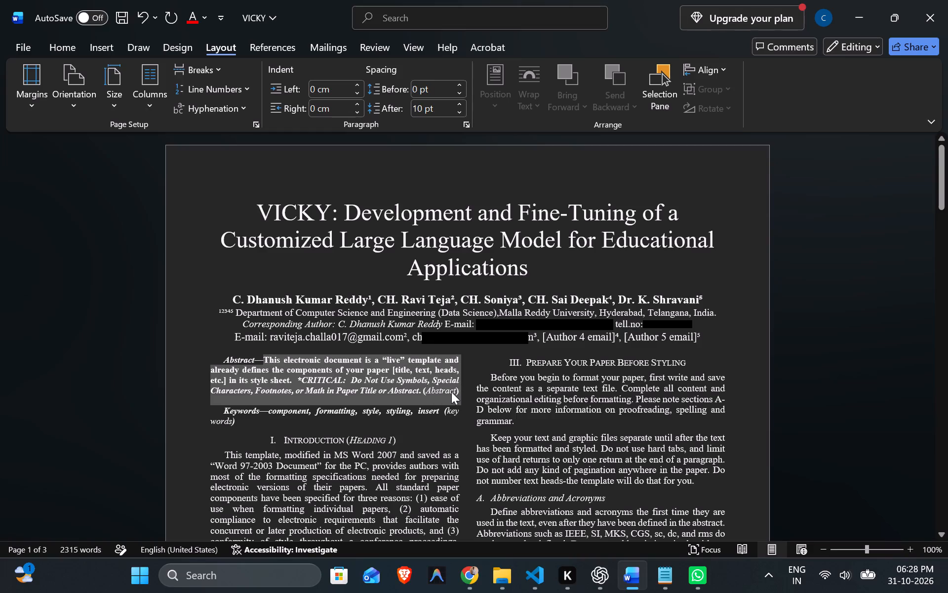
key(ctrl+v)
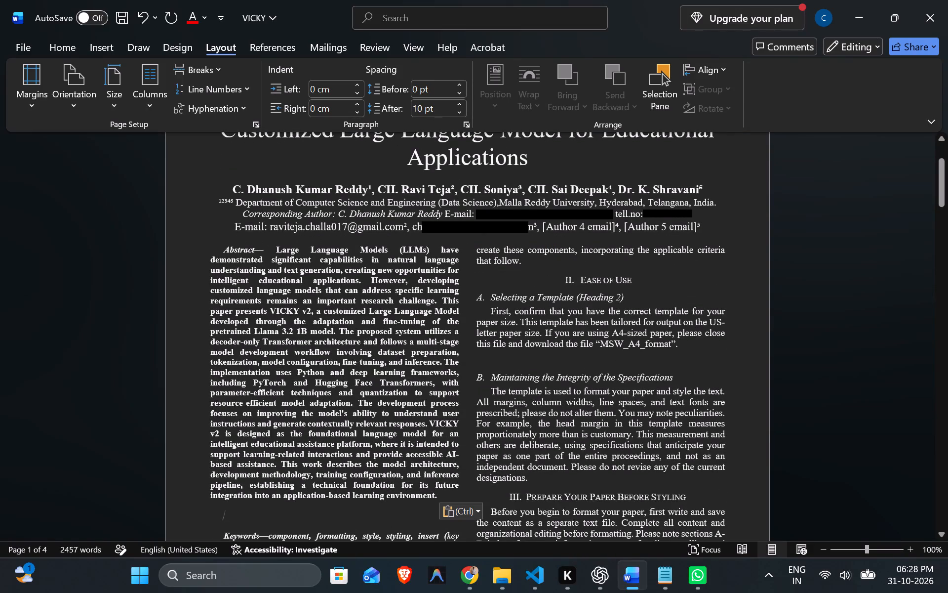
Insert a space between the word "Abstract" and the dash that follows it.
click(225, 248)
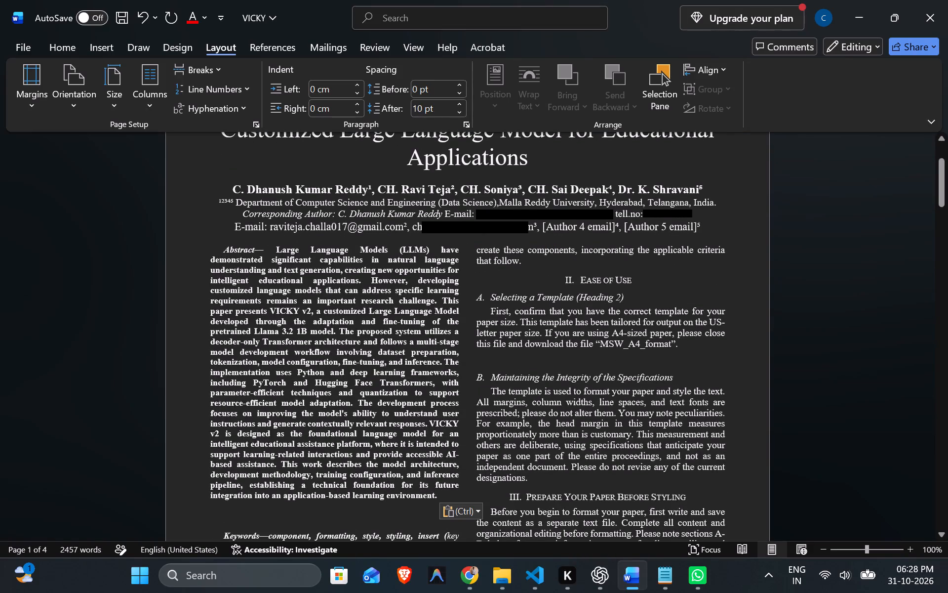
click(255, 249)
key(space)
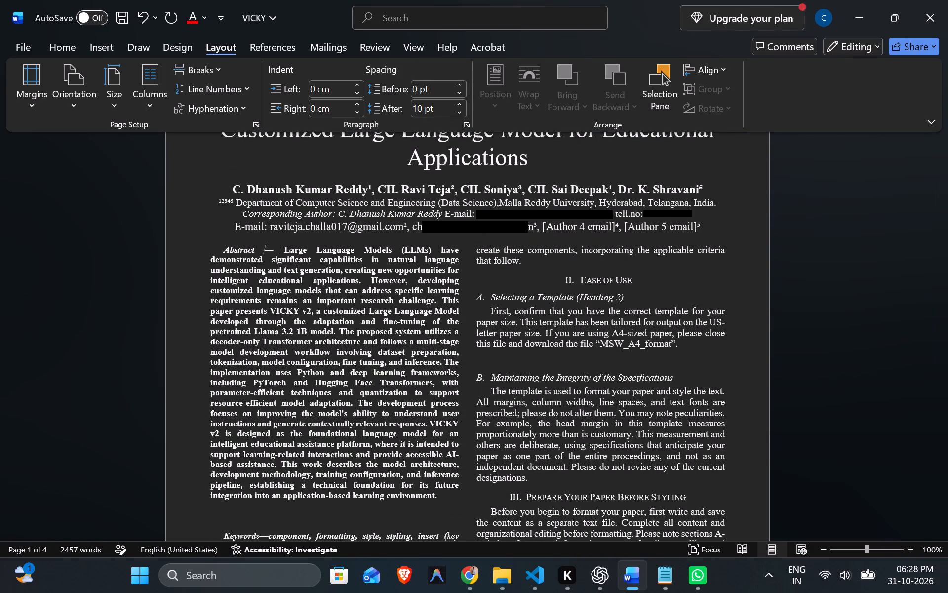
Delete the empty paragraph between the abstract and the Keywords line.
scroll(197, 271, down, 1)
scroll(285, 383, down, 3)
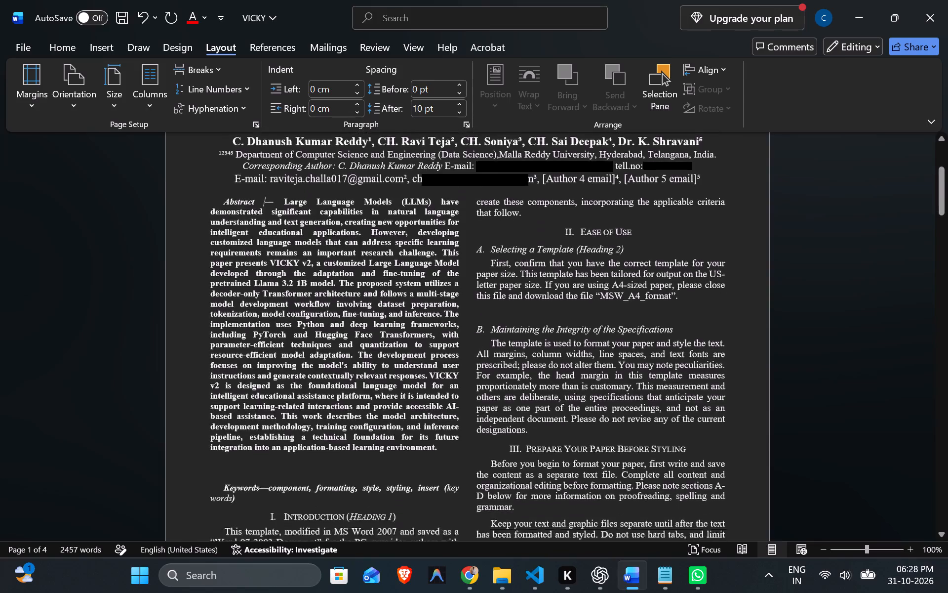
click(232, 373)
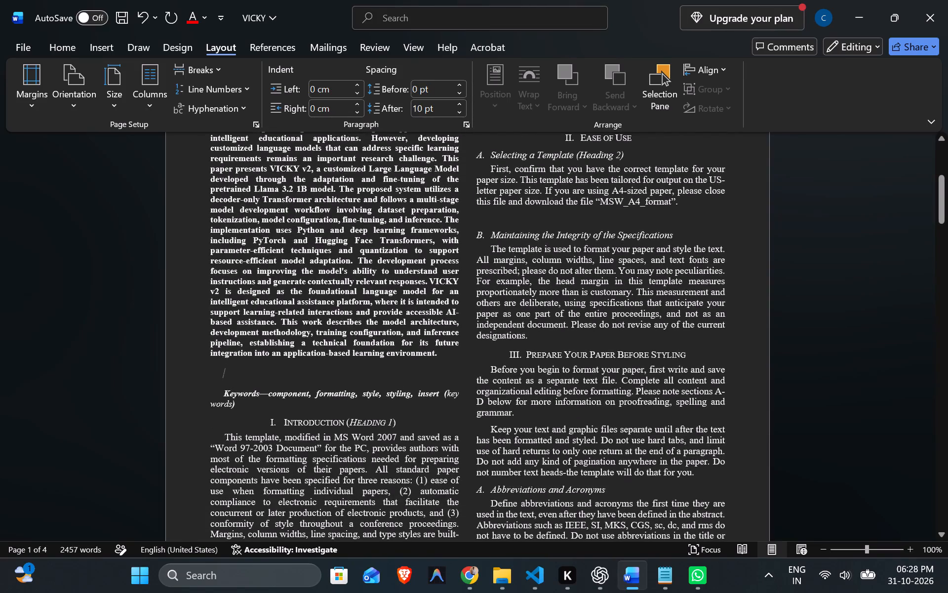
key(BackSpace)
key(BackSpace)
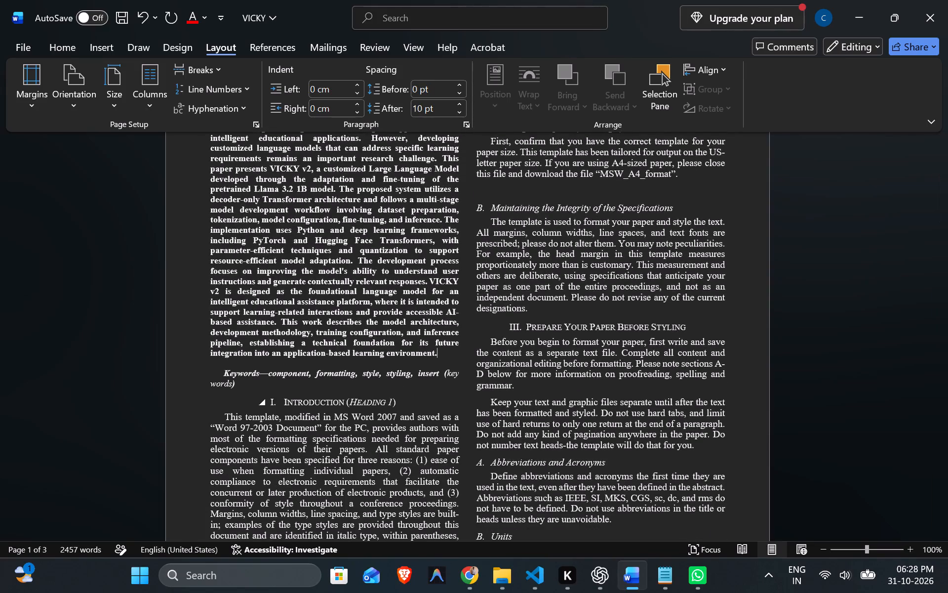
Compare with the reference paper PDF in Chrome, and increase the line spacing of the whole abstract paragraph in Word.
key(alt+Tab)
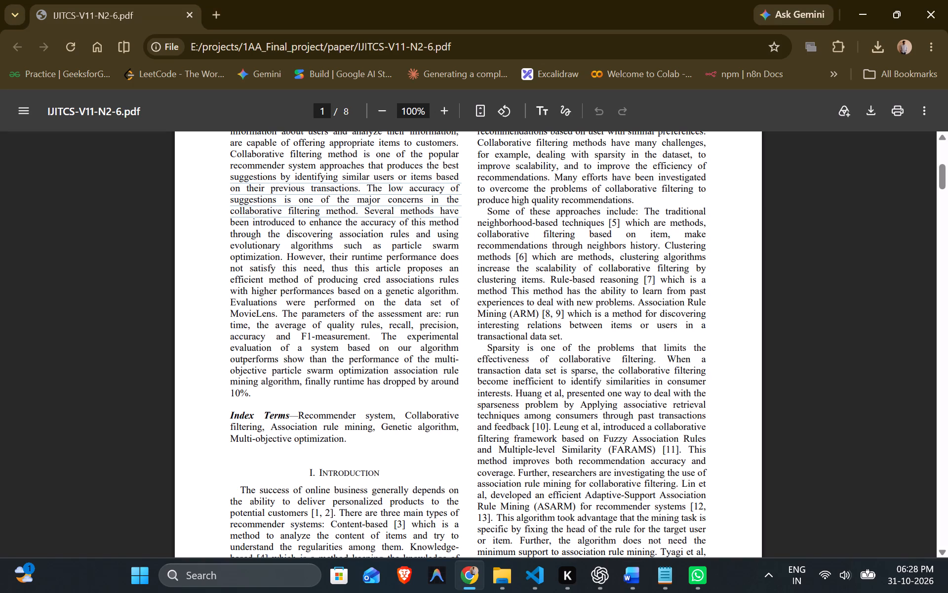
scroll(319, 301, up, 3)
key(alt+Tab)
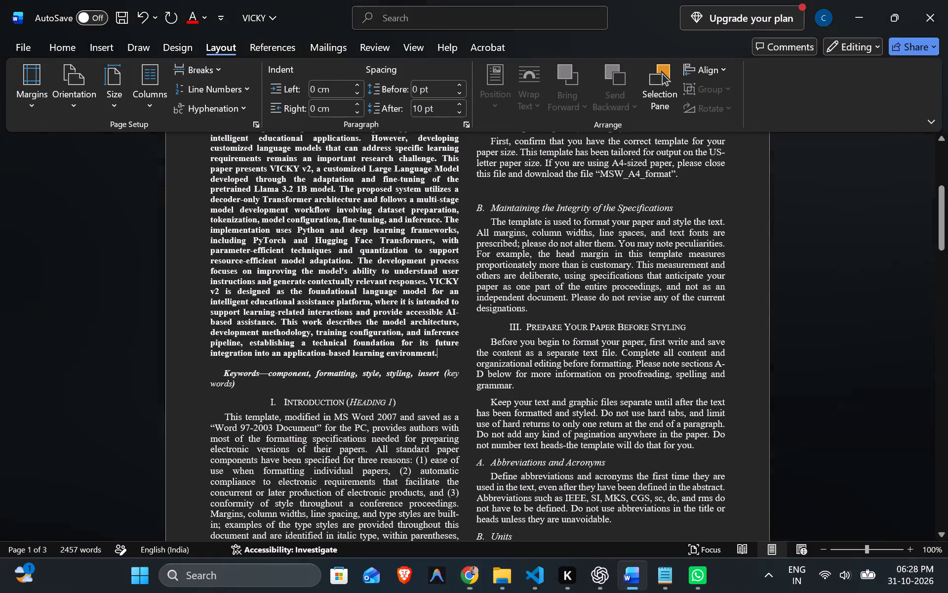
drag(440, 353, 308, 254)
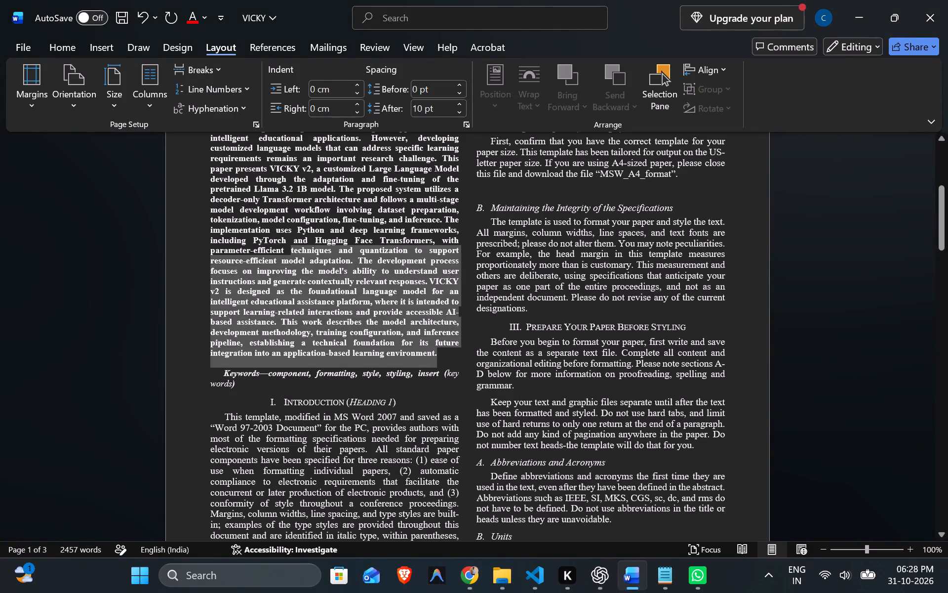
drag(308, 254, 271, 215)
scroll(308, 254, up, 3)
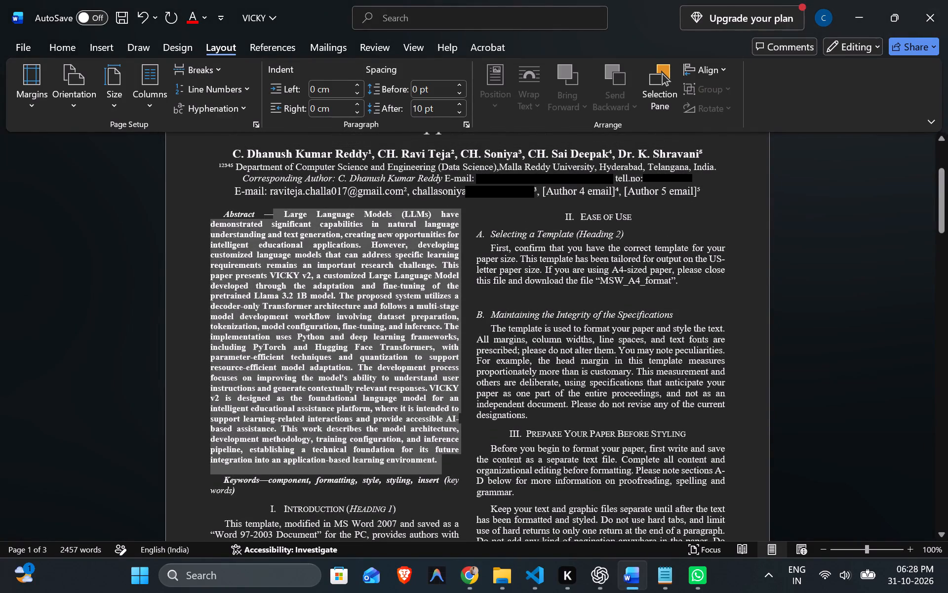
drag(271, 215, 235, 212)
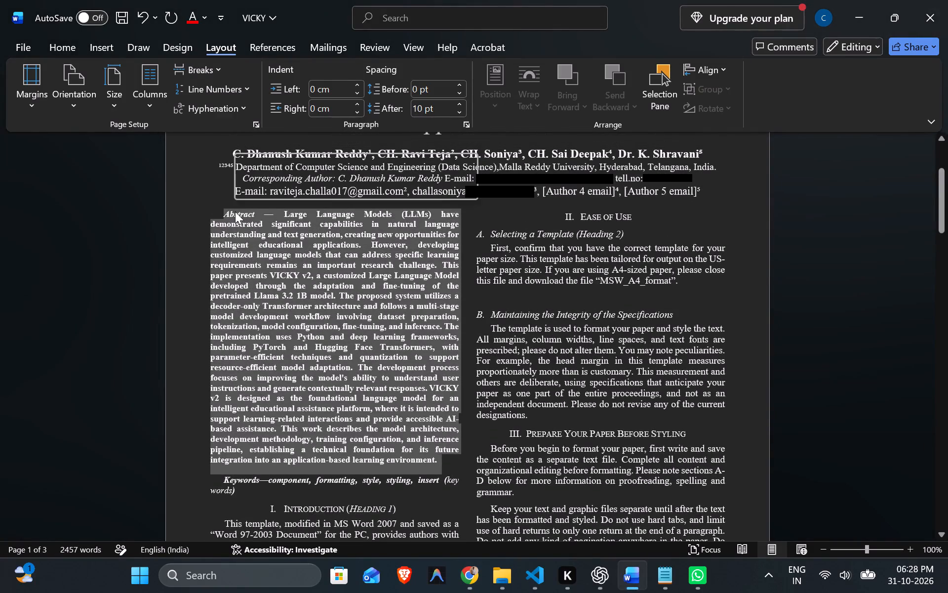
click(97, 41)
click(75, 48)
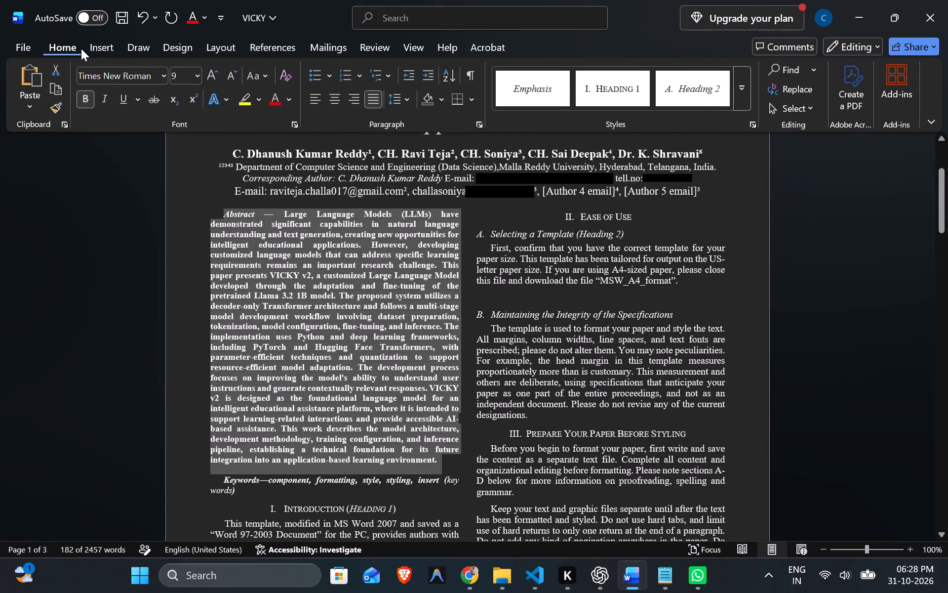
click(405, 98)
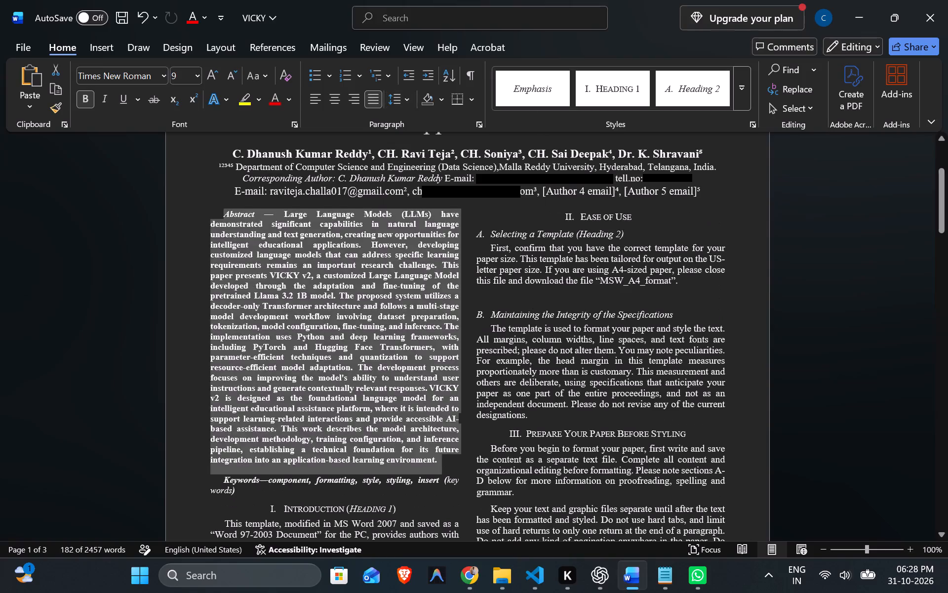
key(alt+Tab)
key(alt+Tab)
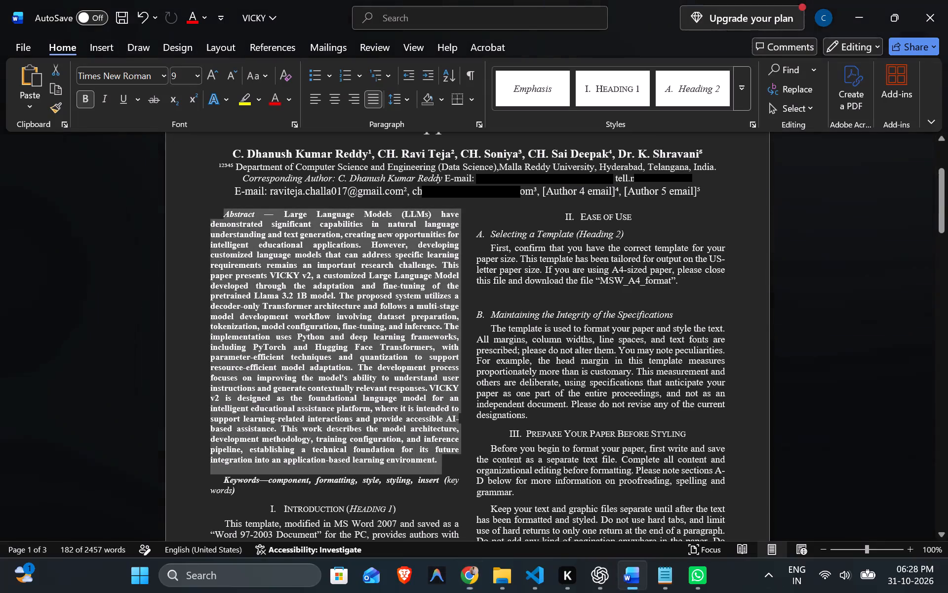
click(407, 99)
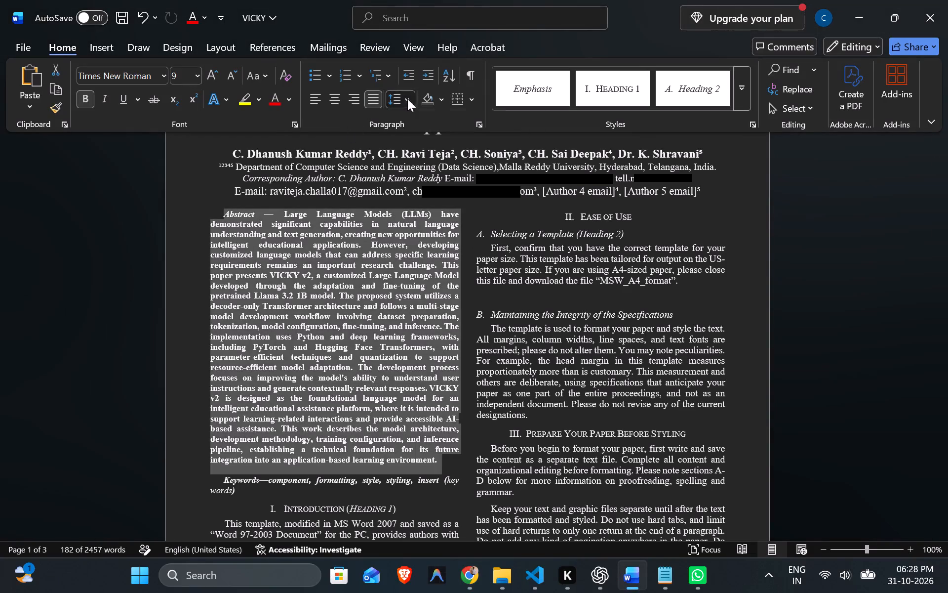
click(415, 138)
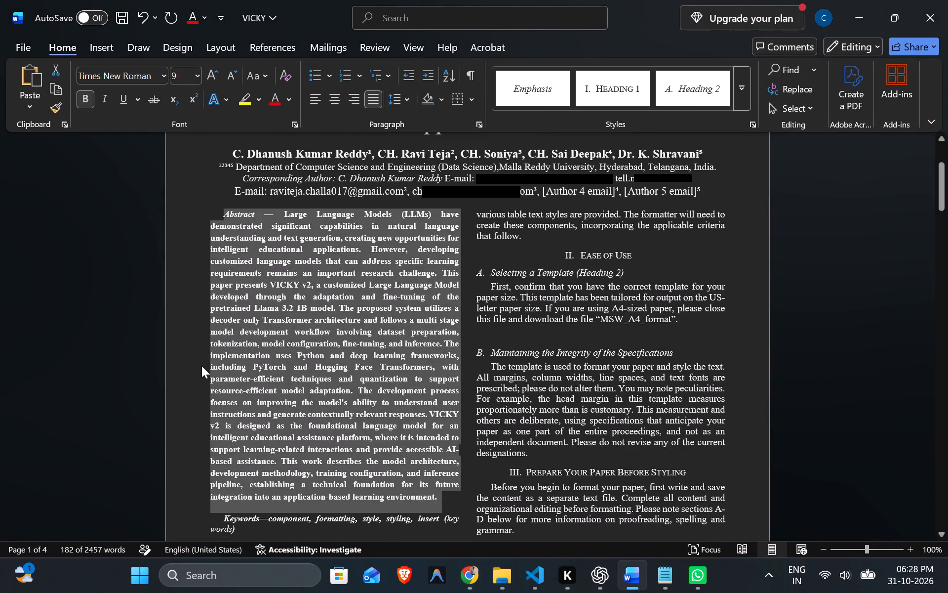
click(201, 366)
Check the reference paper's abstract again, and make the abstract text after "Abstract —" non-bold at 10 pt.
key(alt+Tab)
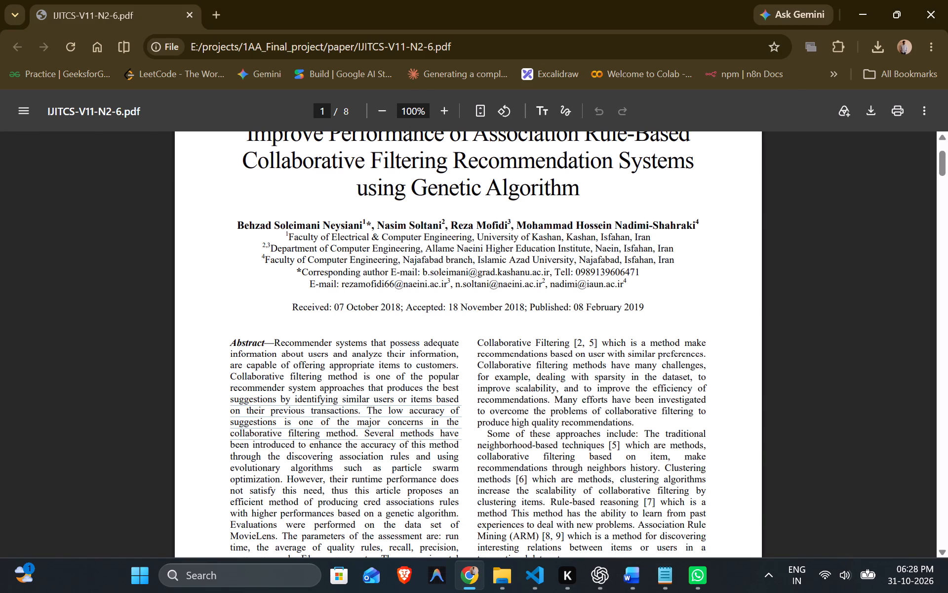
key(alt+Tab)
drag(283, 212, 410, 386)
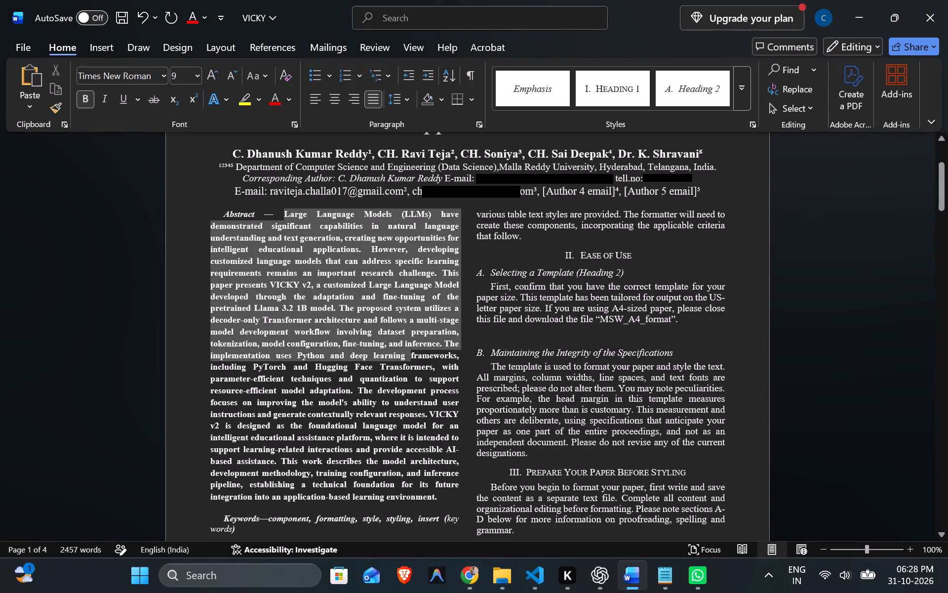
drag(410, 386, 438, 498)
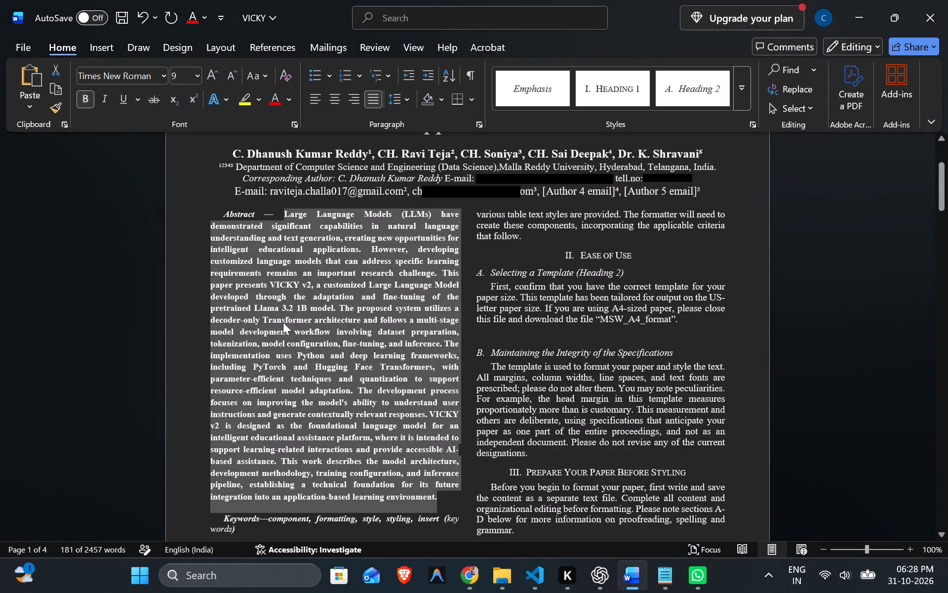
click(84, 97)
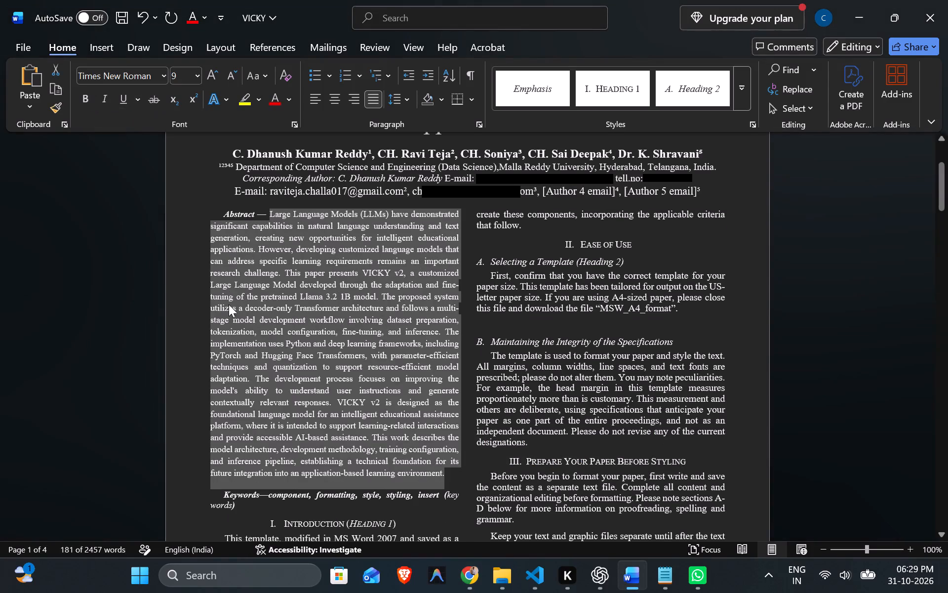
click(215, 72)
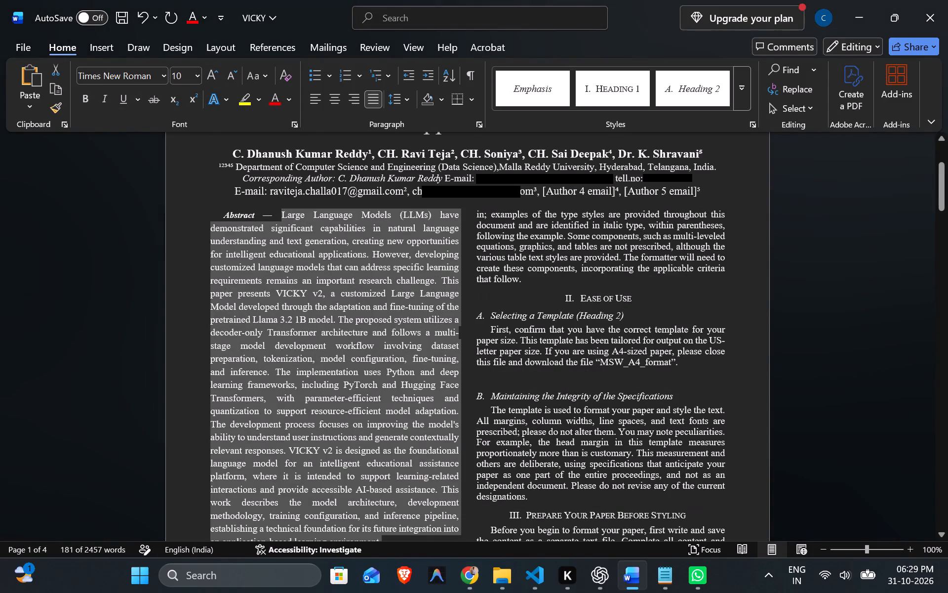
click(200, 301)
scroll(345, 336, down, 5)
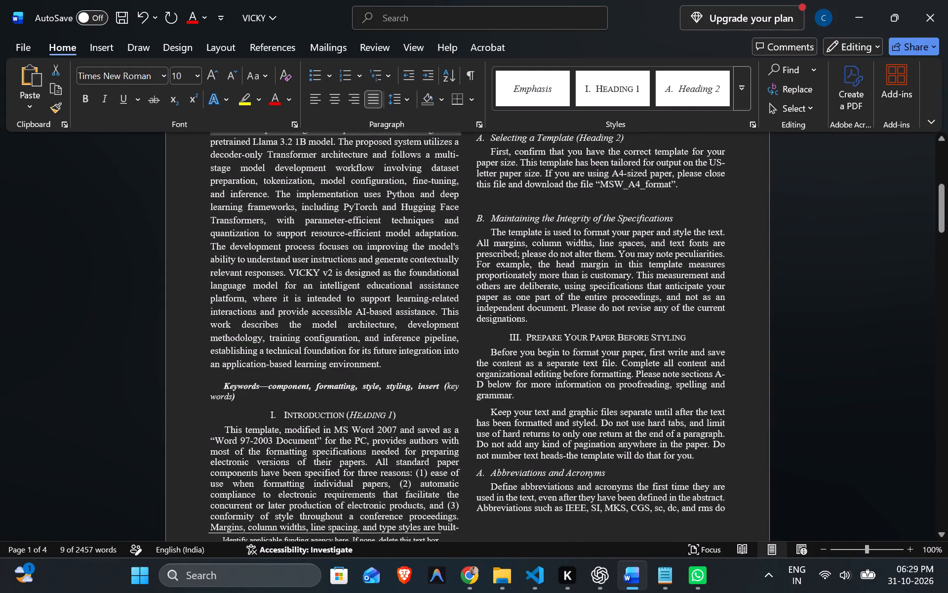
click(399, 372)
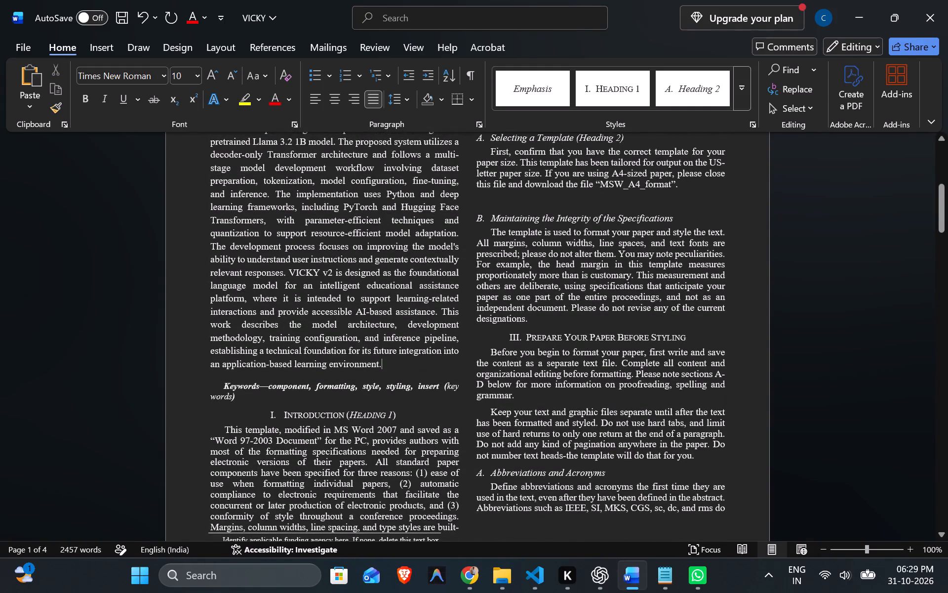
Insert a space on each side of the dash that follows the word "Keywords".
click(258, 382)
click(260, 384)
key(space)
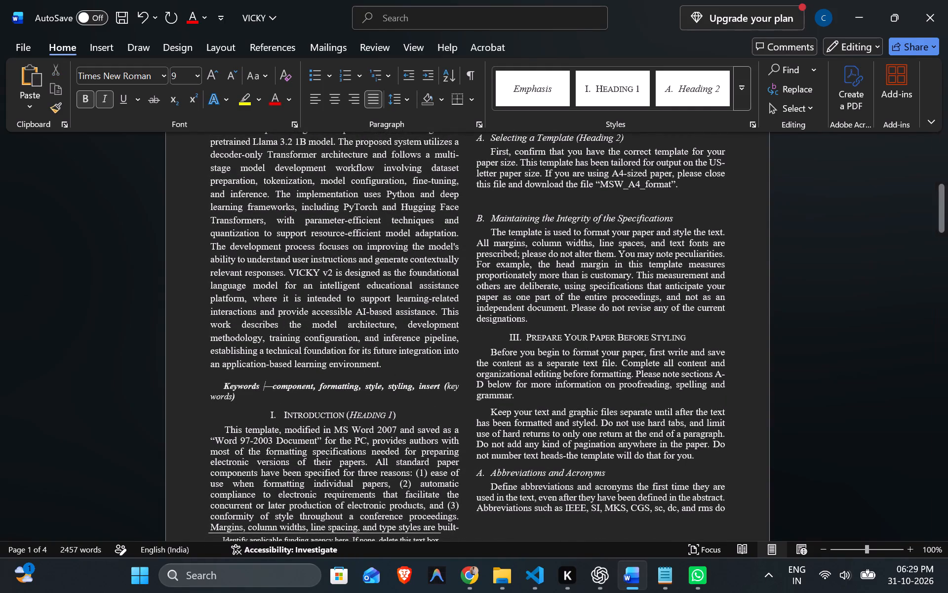
click(273, 386)
key(space)
drag(261, 385, 256, 385)
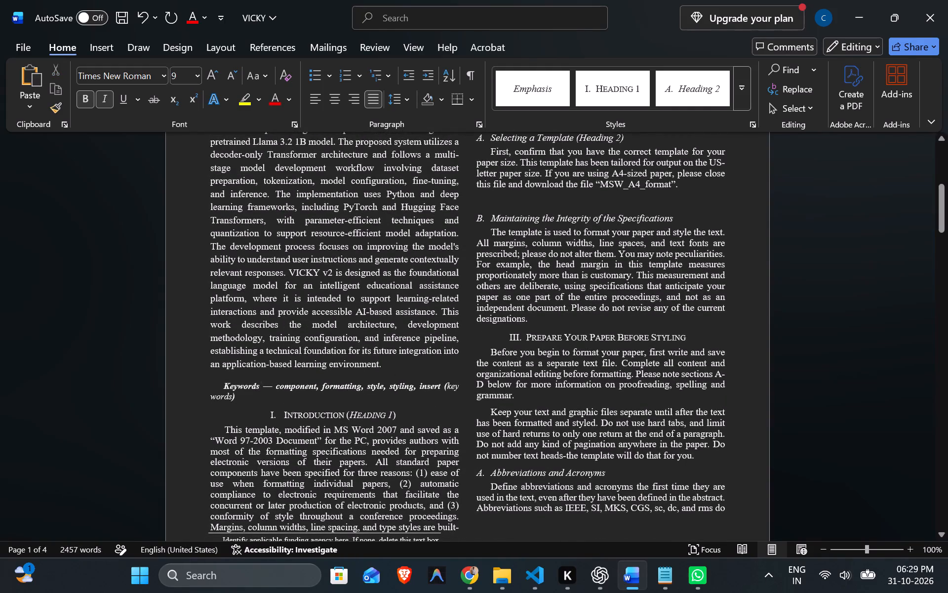
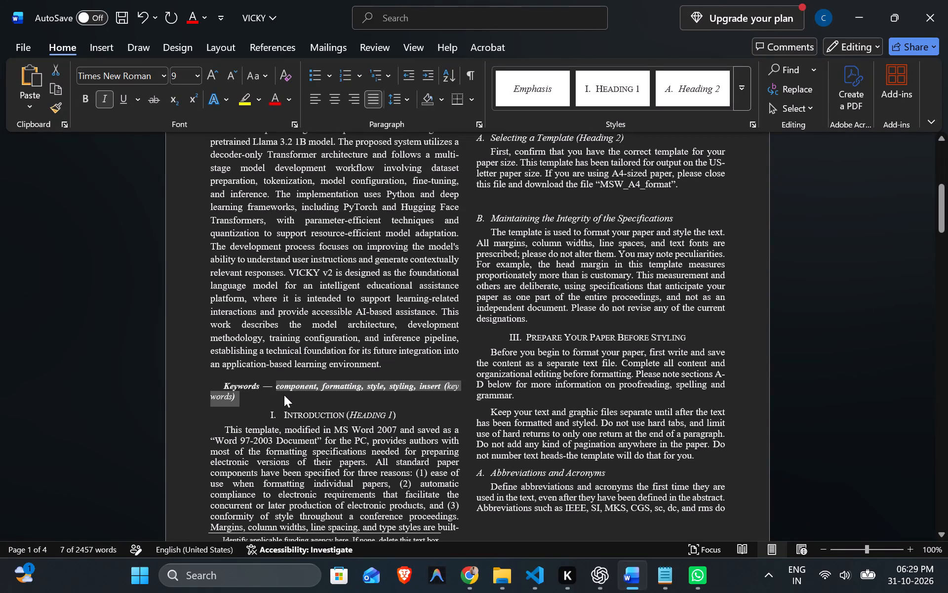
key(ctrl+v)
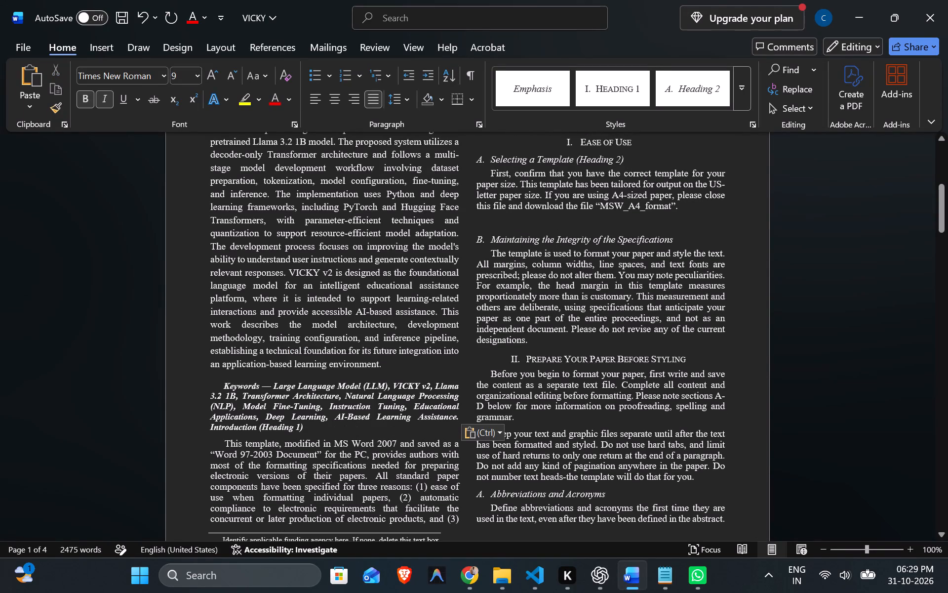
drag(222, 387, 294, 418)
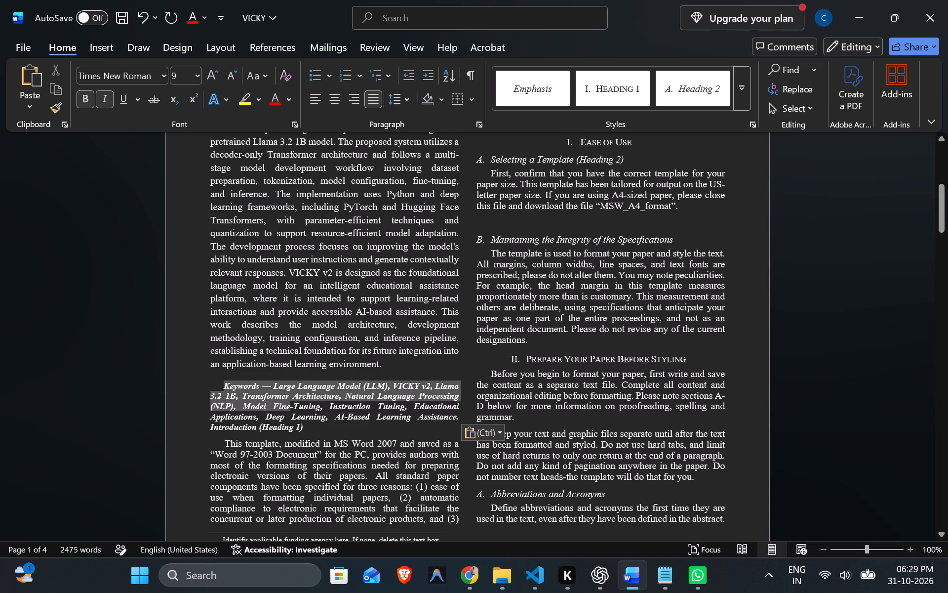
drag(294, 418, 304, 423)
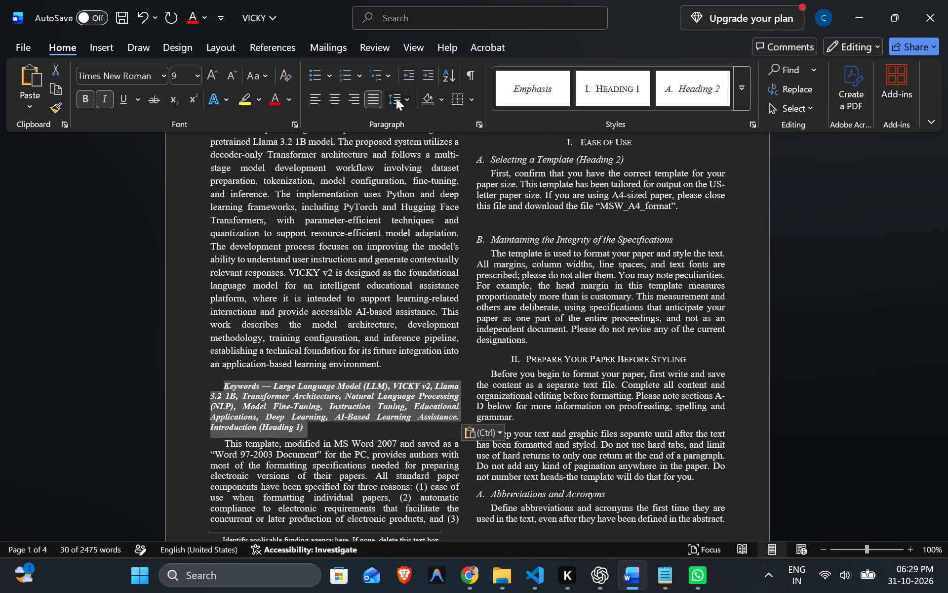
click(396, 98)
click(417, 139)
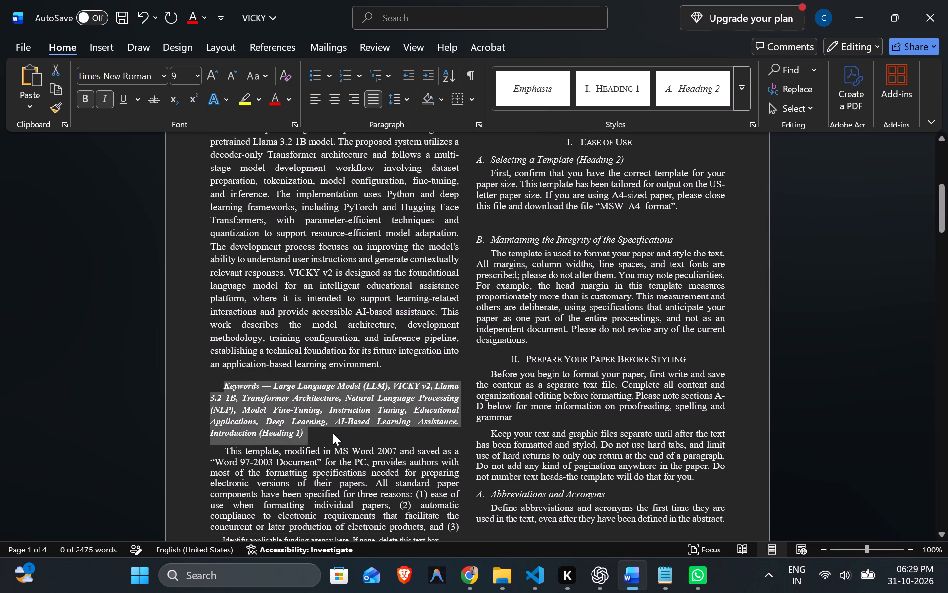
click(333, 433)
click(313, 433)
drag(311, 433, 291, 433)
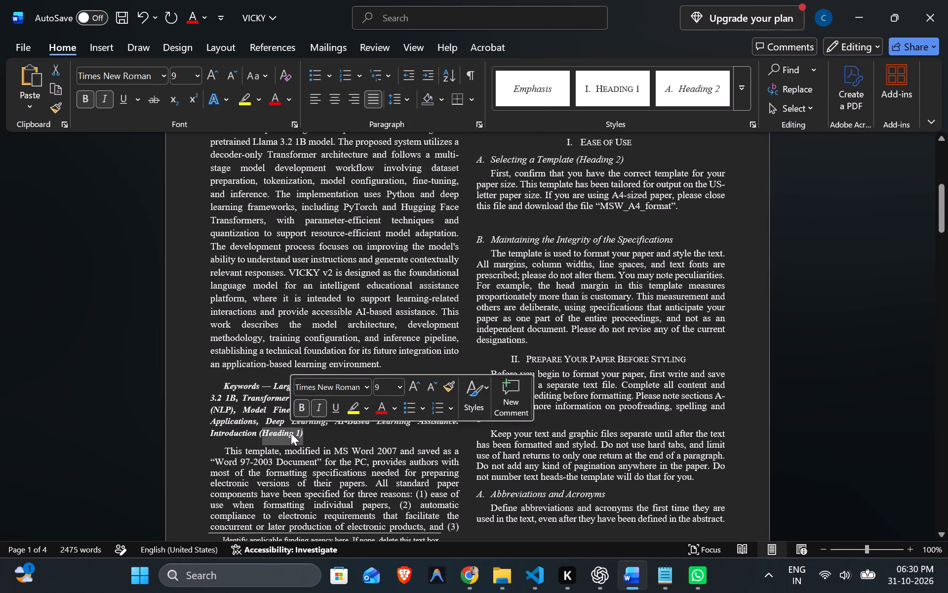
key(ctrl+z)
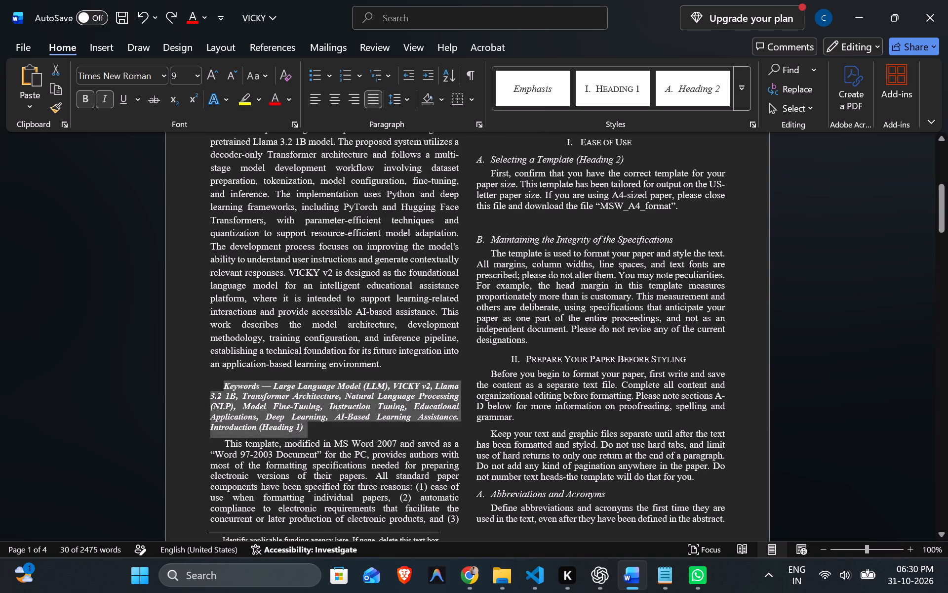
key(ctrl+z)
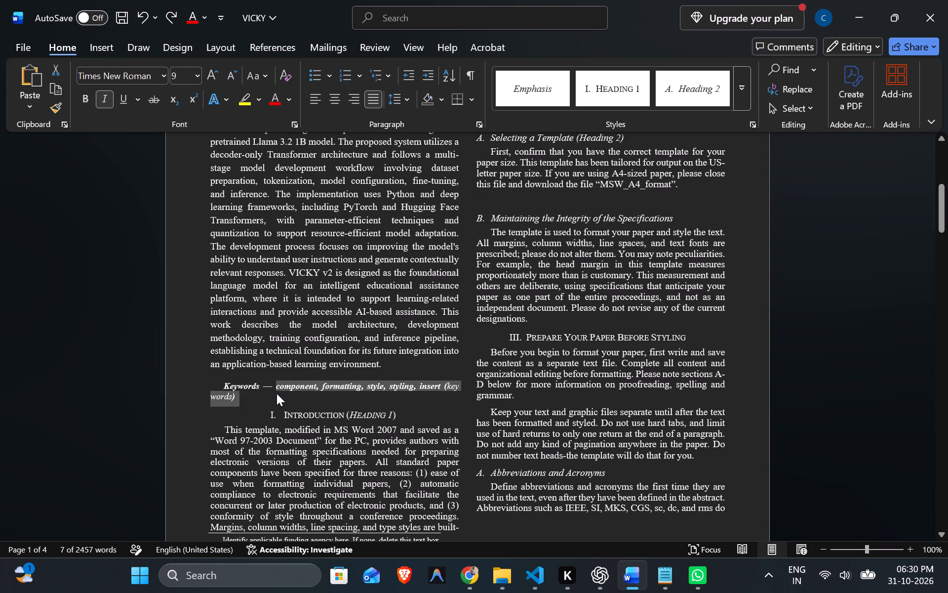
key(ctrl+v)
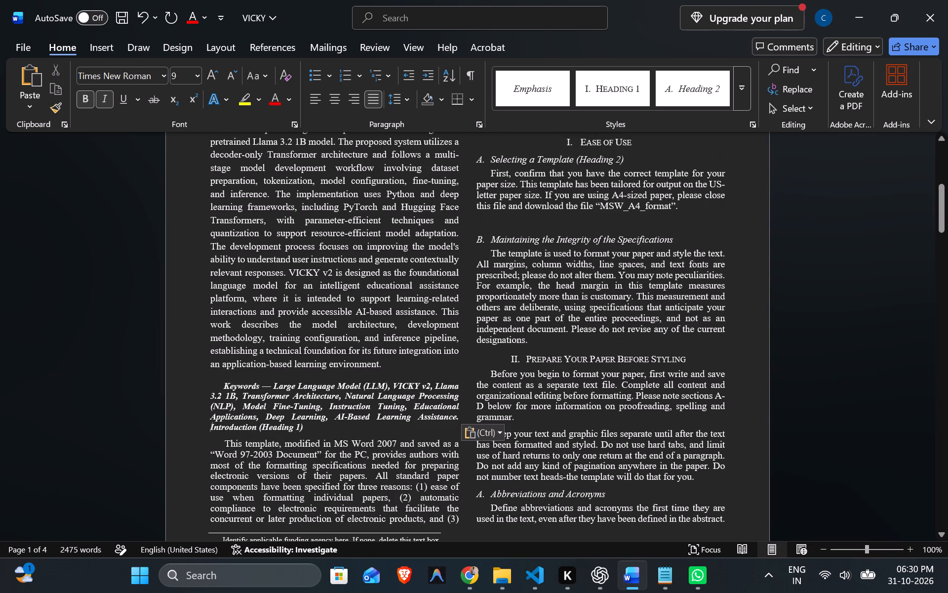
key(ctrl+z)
Insert the copied keyword list after "Keywords —" and delete the placeholder "component, formatting, style, styling, insert (key words)".
click(251, 401)
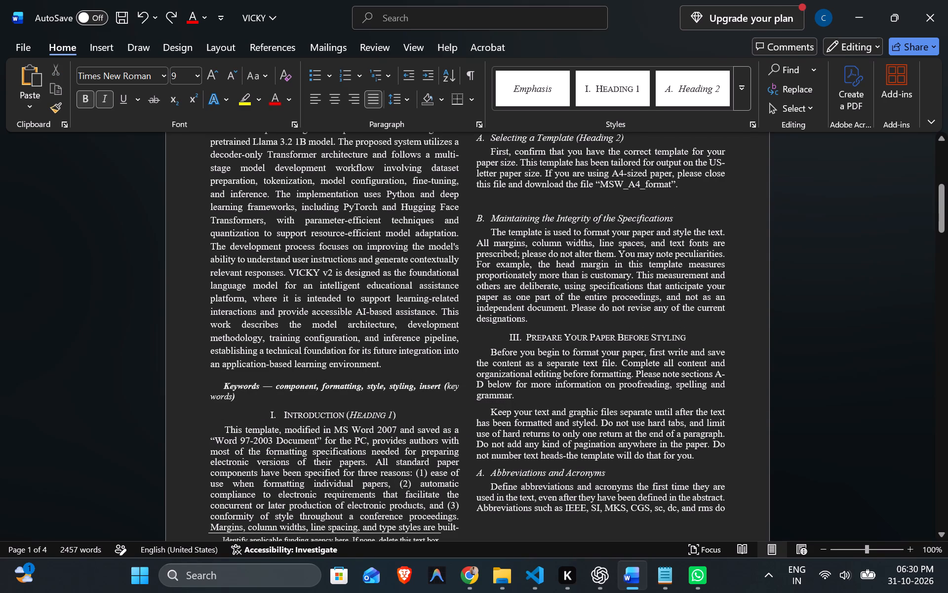
click(275, 385)
key(ctrl+v)
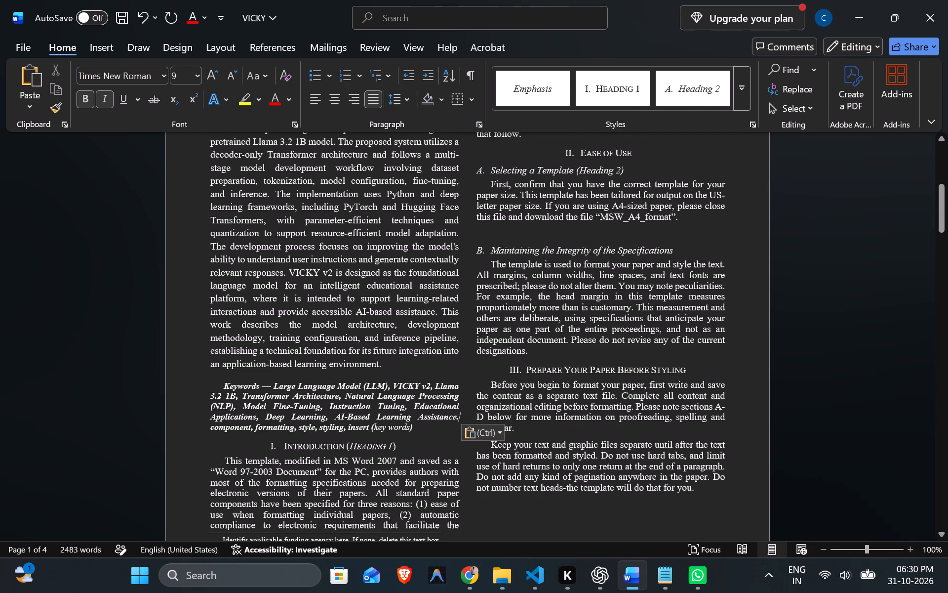
drag(417, 430, 338, 429)
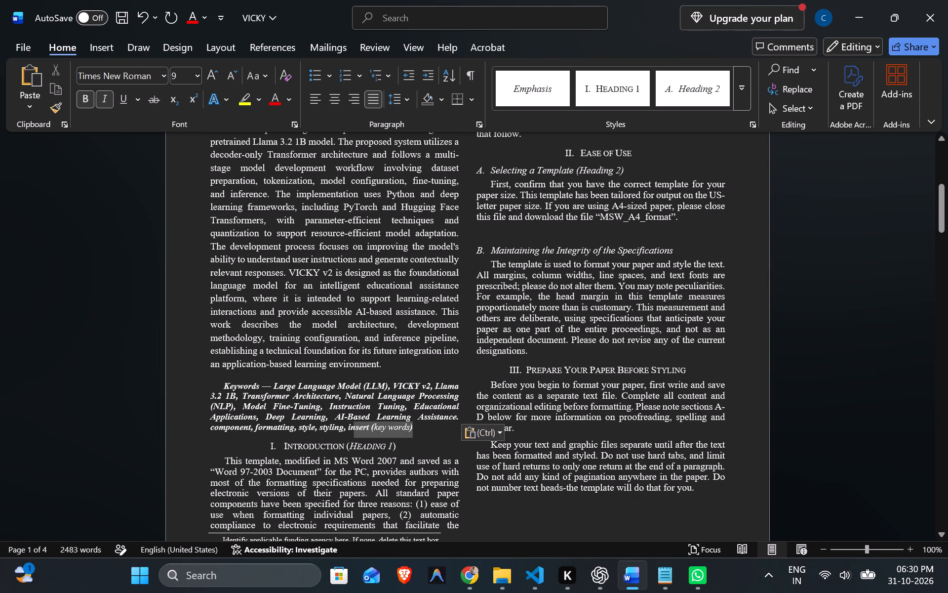
drag(338, 429, 218, 424)
key(BackSpace)
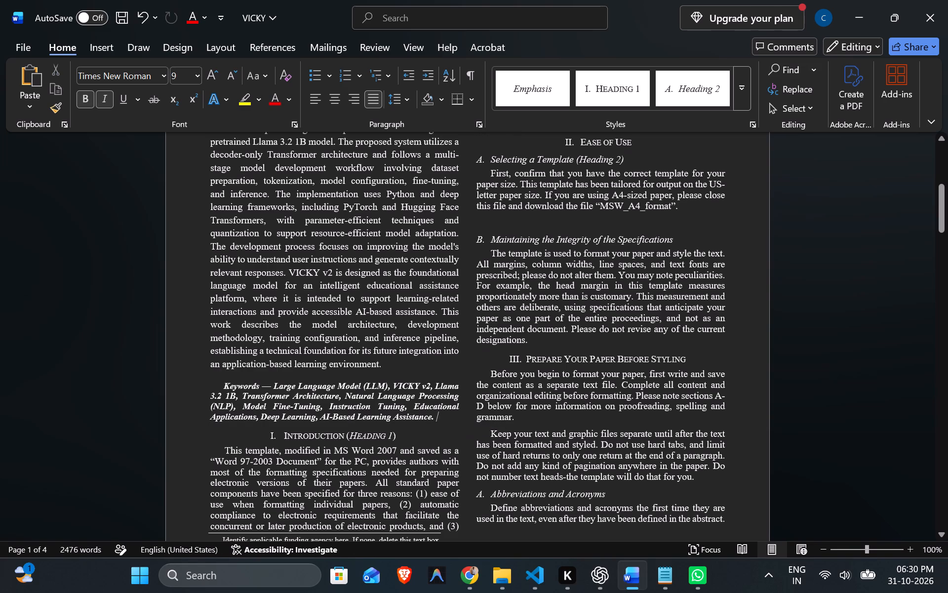
Slightly increase the line spacing of the whole Keywords paragraph.
drag(437, 415, 263, 375)
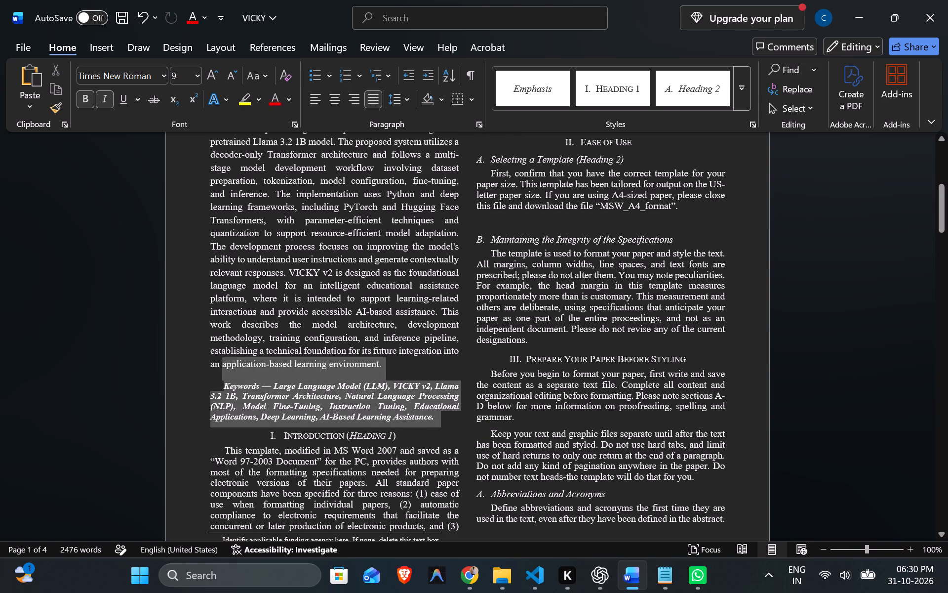
drag(263, 375, 235, 388)
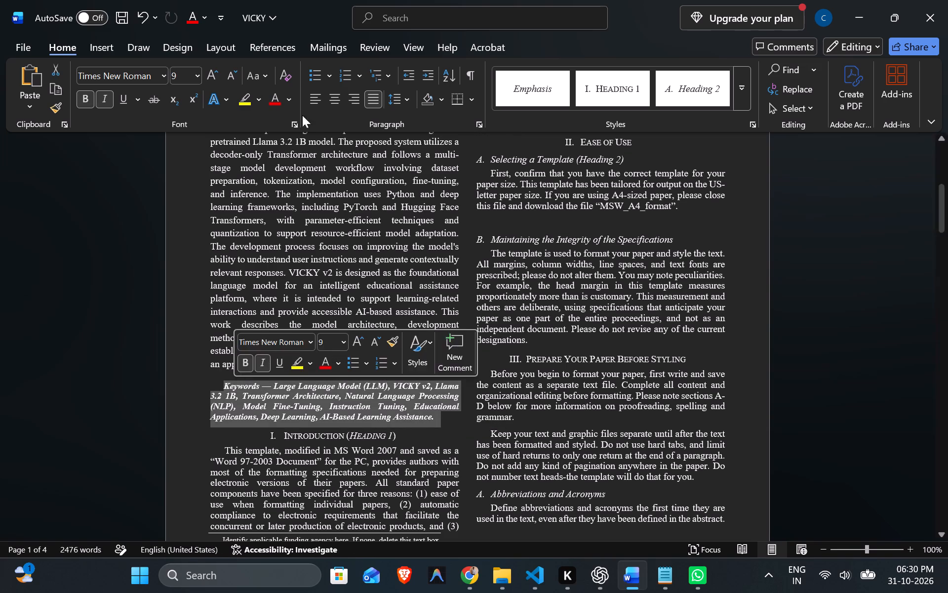
click(400, 102)
click(416, 139)
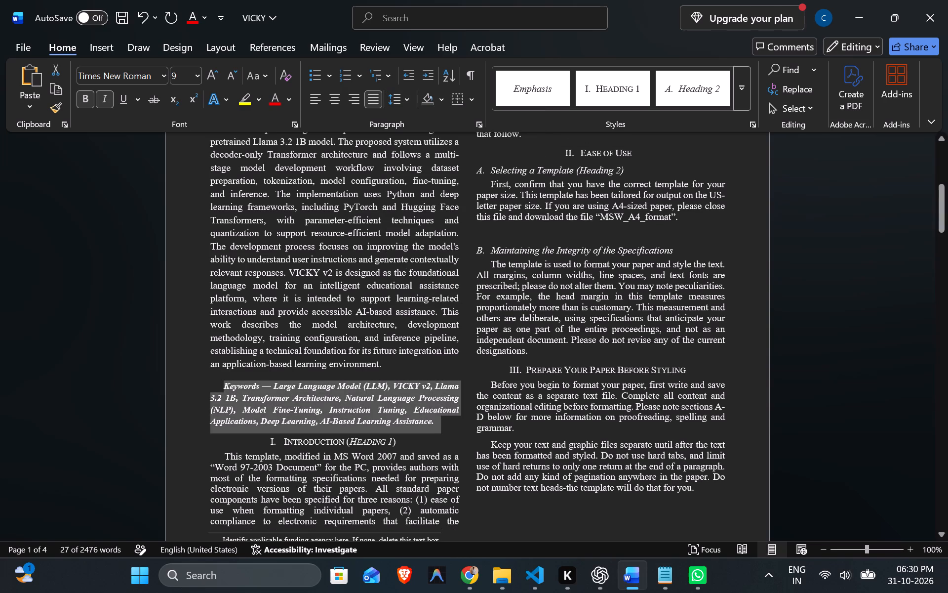
click(439, 424)
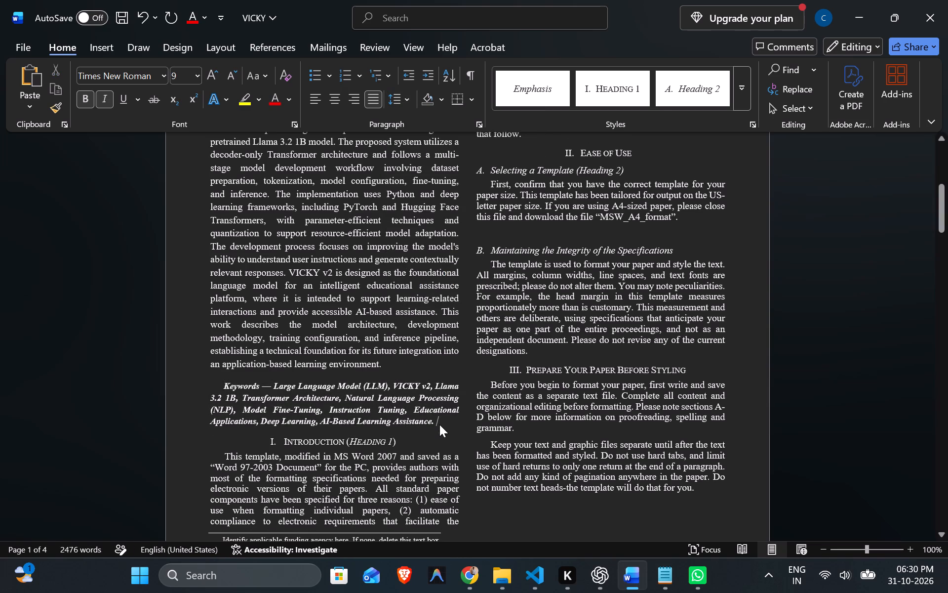
Following the Index Terms in the reference PDF, remove italic and bold from the keyword list, excluding the "Keywords —" label.
key(alt+Tab)
key(alt+Tab)
key(alt+Tab)
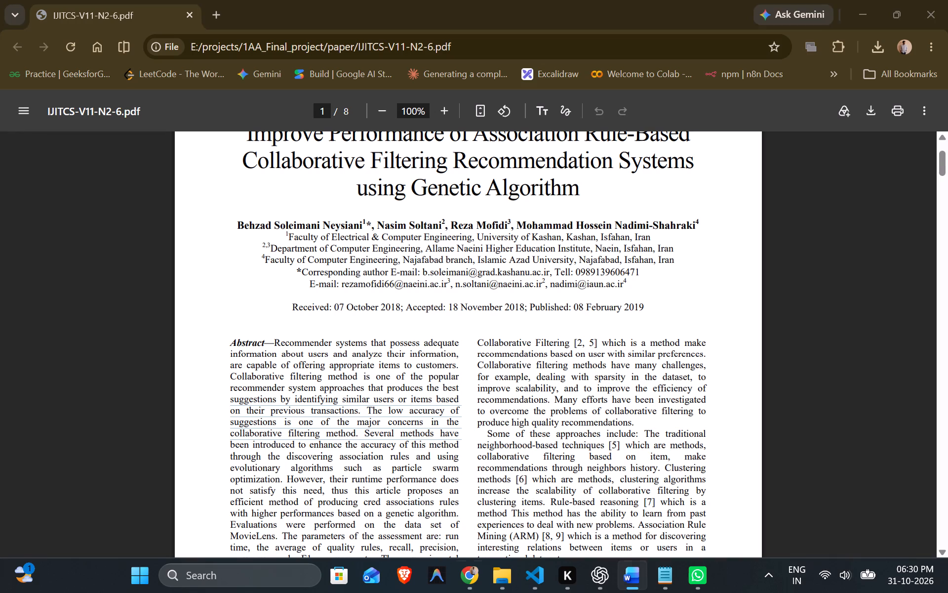
scroll(315, 420, down, 3)
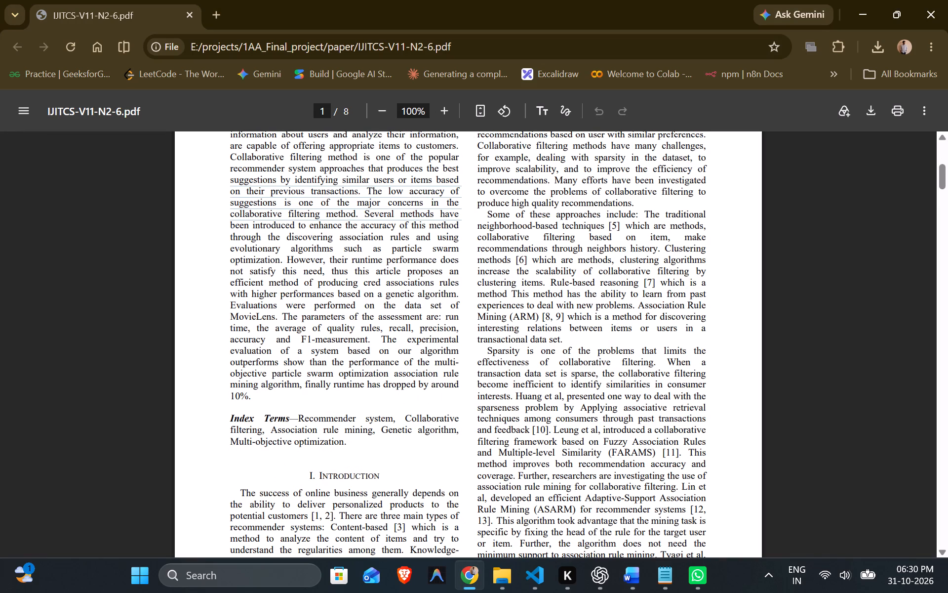
key(alt+Tab)
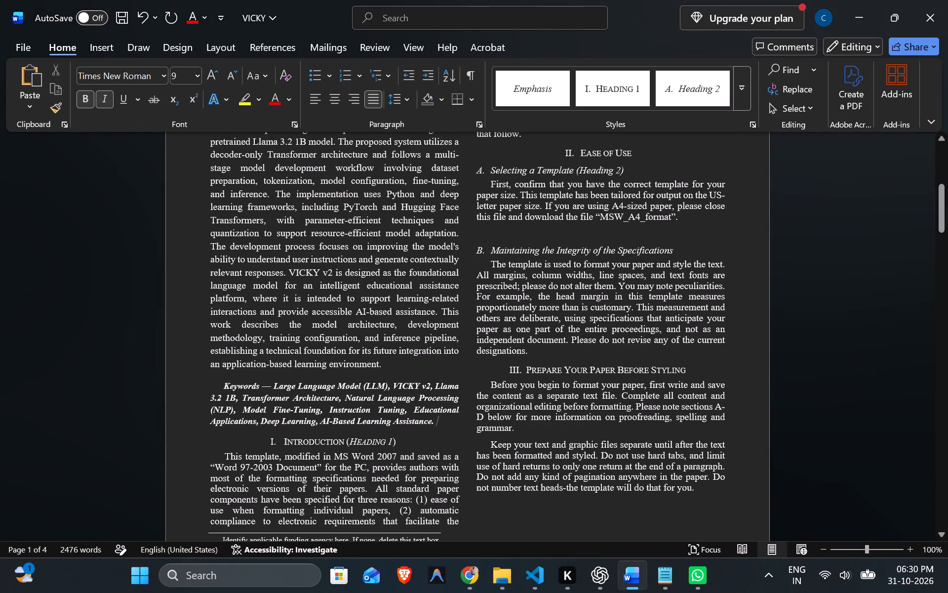
drag(262, 385, 222, 384)
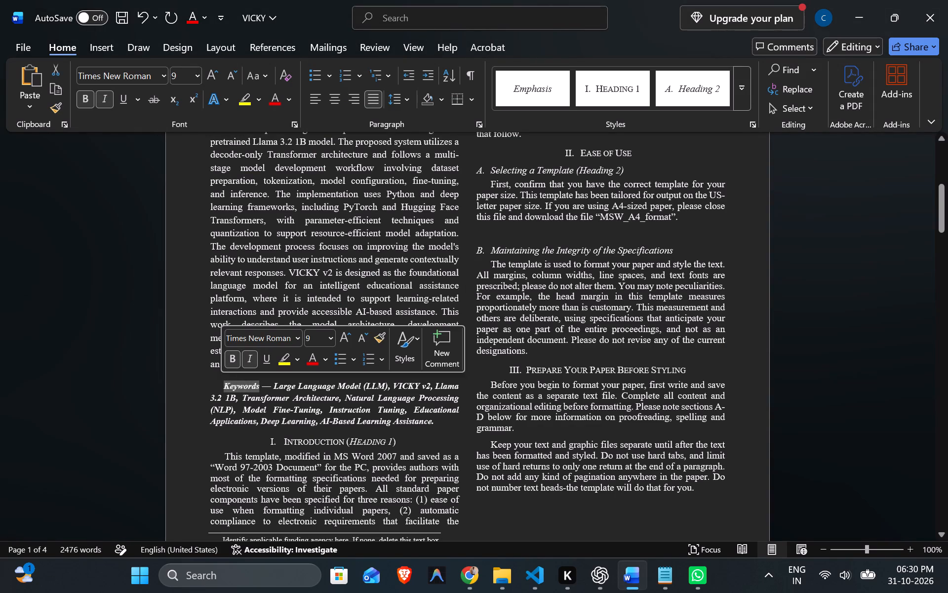
click(271, 385)
drag(274, 385, 331, 395)
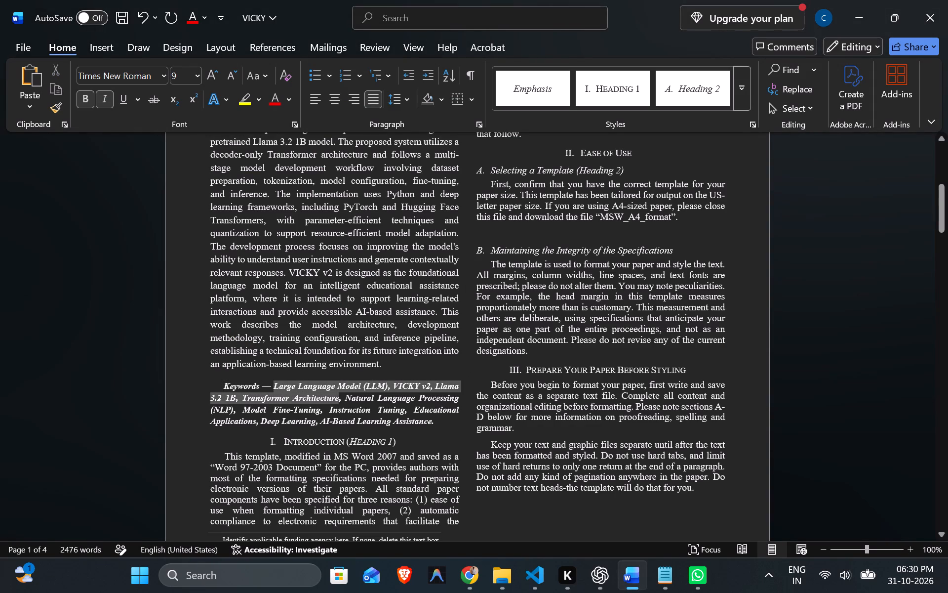
drag(331, 395, 436, 420)
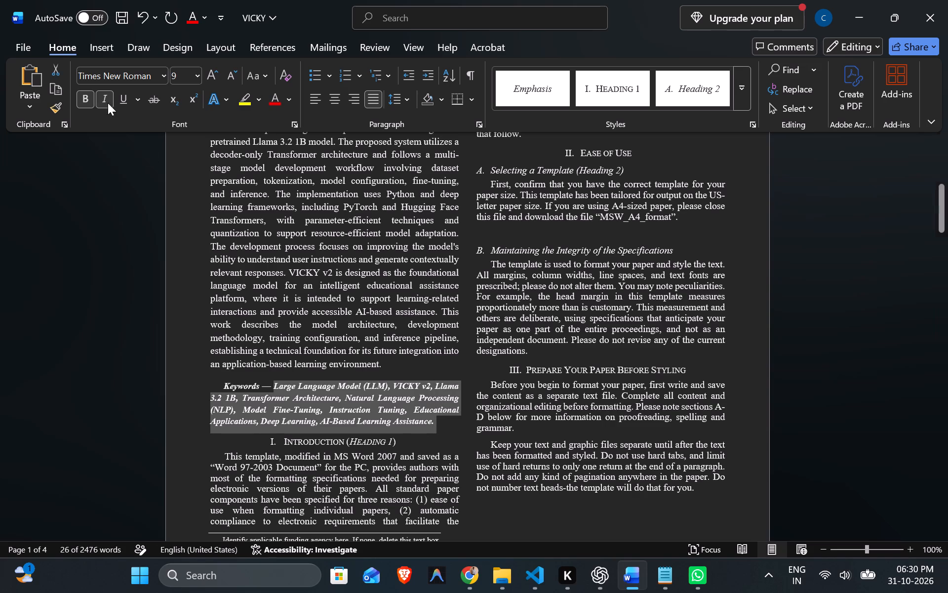
click(106, 98)
click(85, 104)
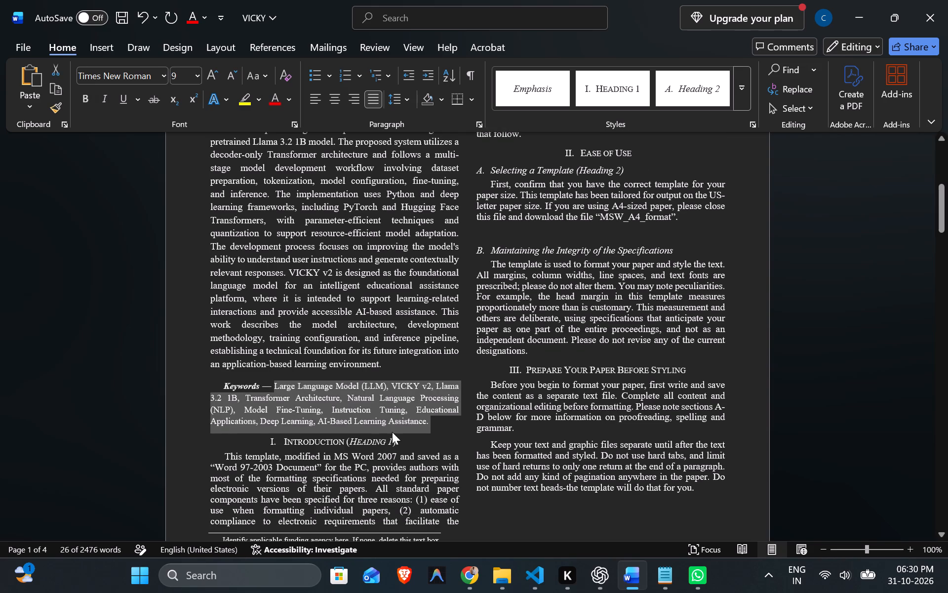
click(444, 422)
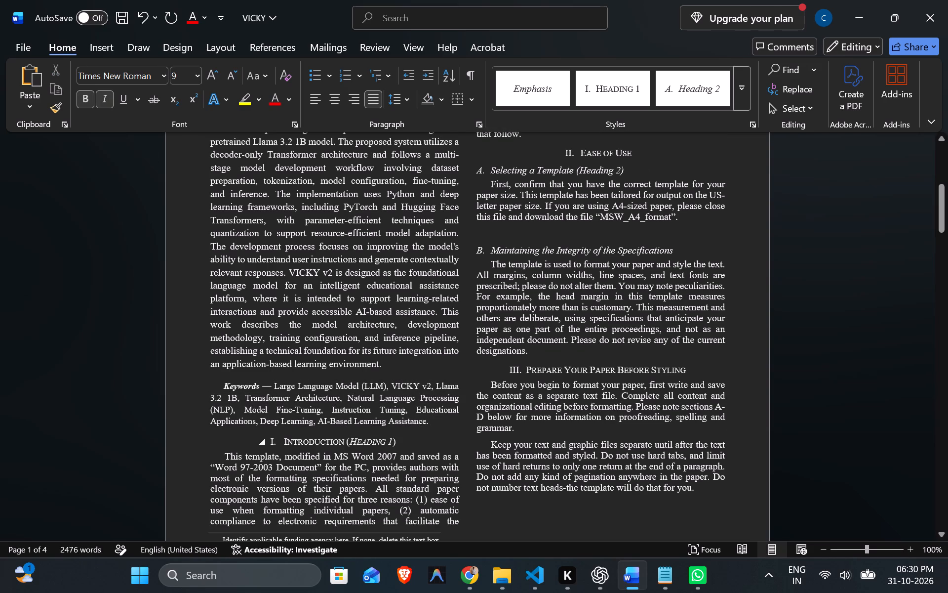
key(alt+Tab)
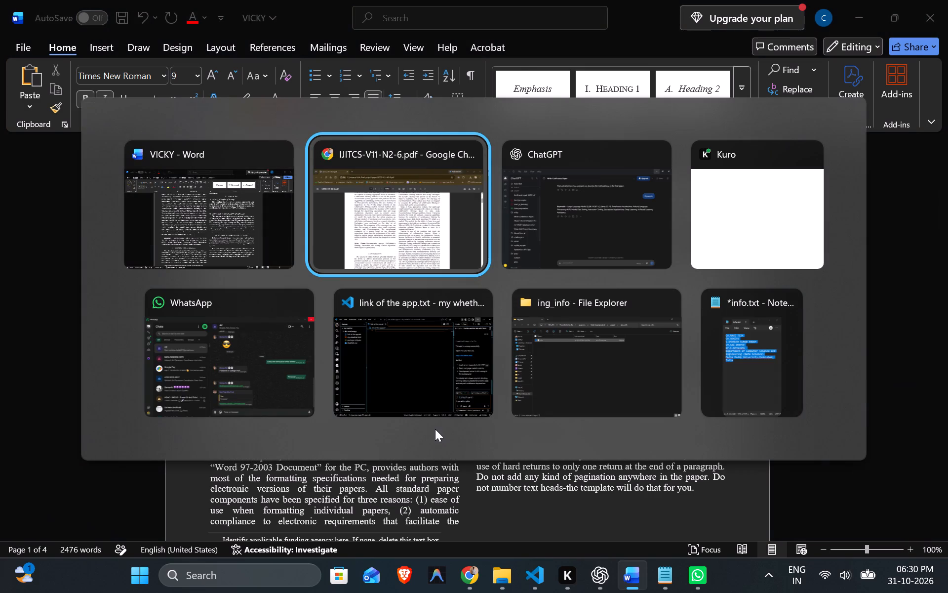
scroll(374, 423, down, 1)
key(alt+Tab)
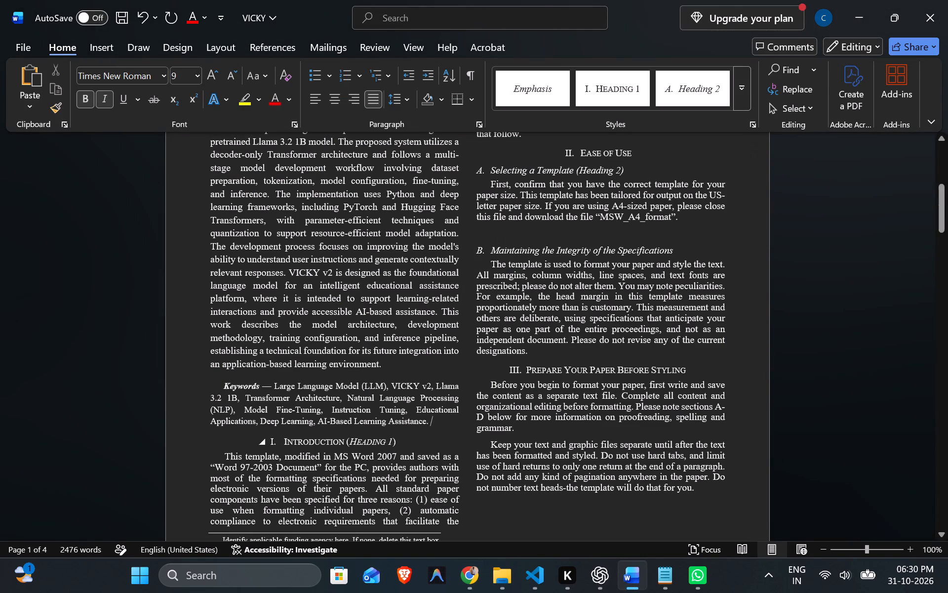
scroll(283, 451, down, 5)
scroll(301, 439, up, 2)
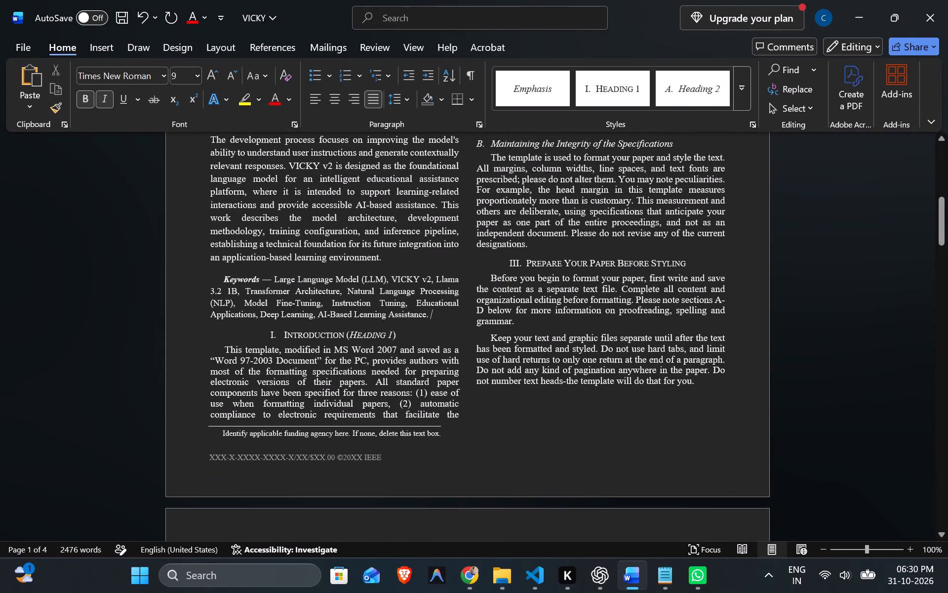
drag(283, 332, 348, 334)
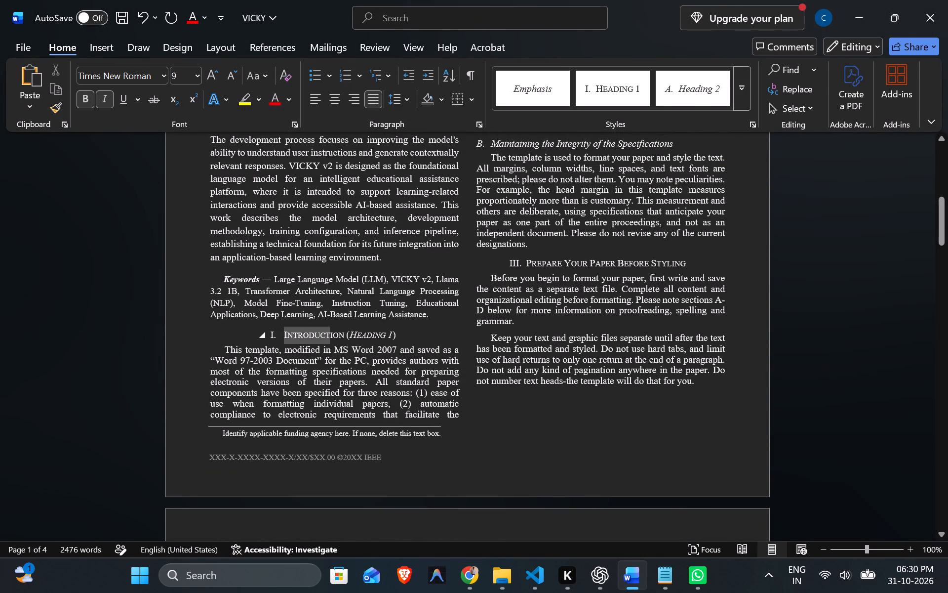
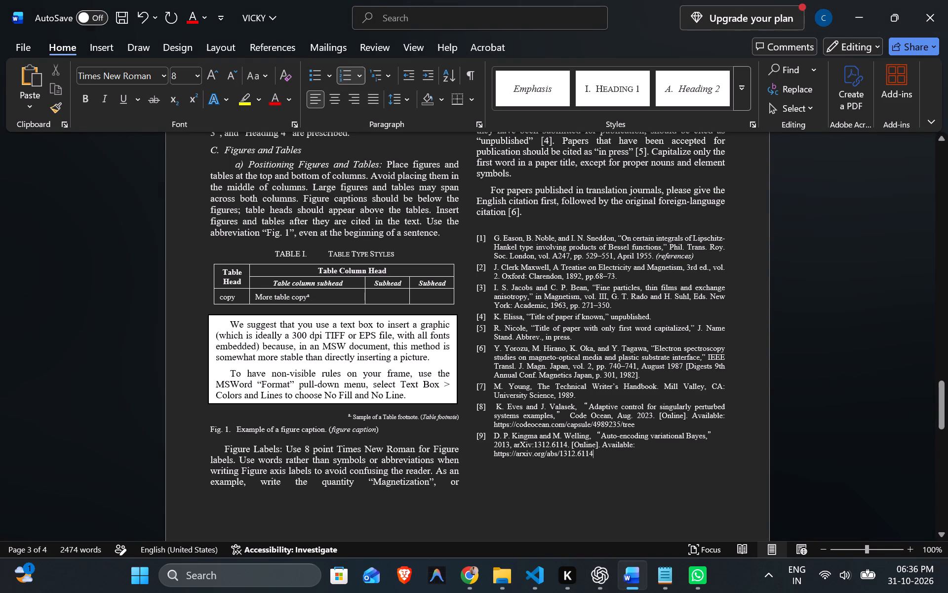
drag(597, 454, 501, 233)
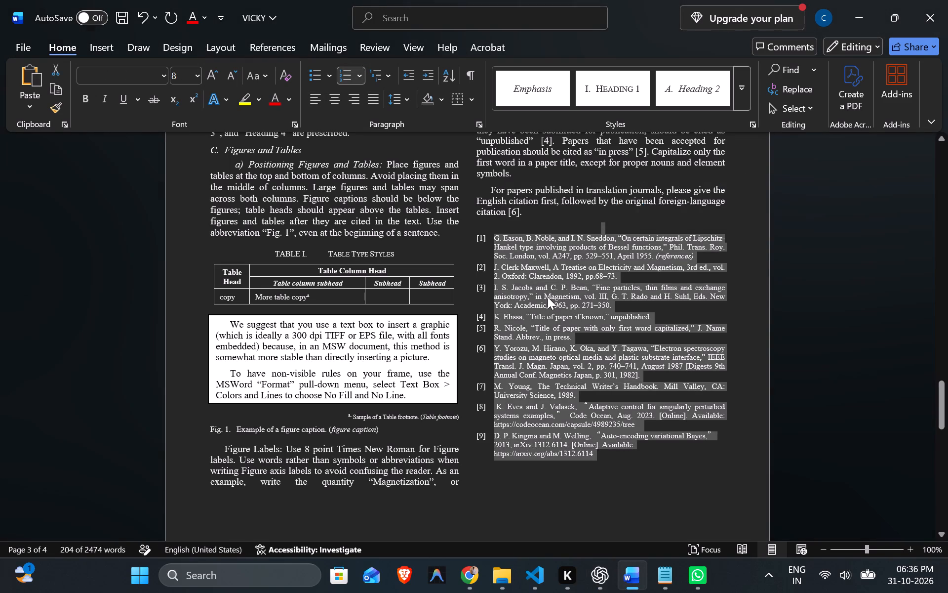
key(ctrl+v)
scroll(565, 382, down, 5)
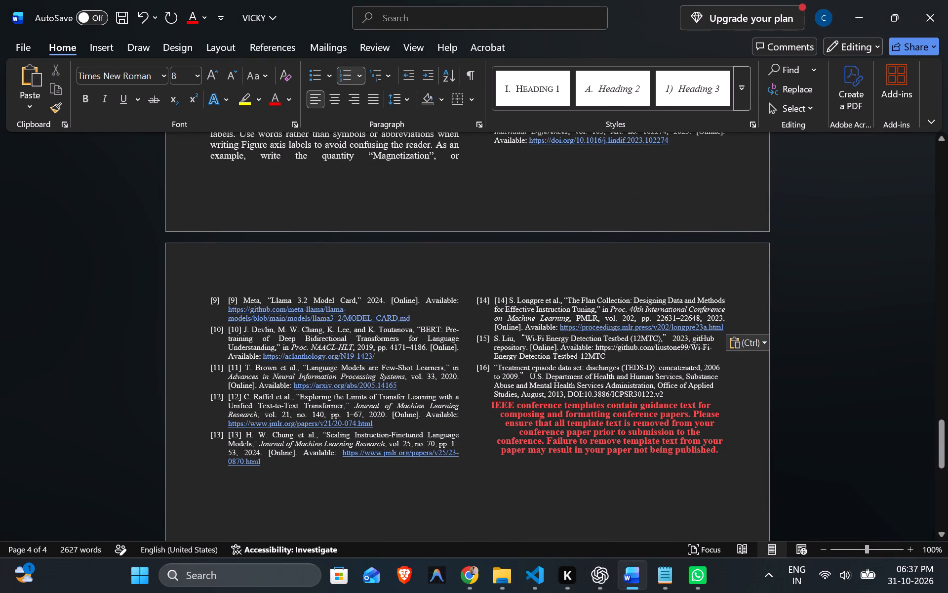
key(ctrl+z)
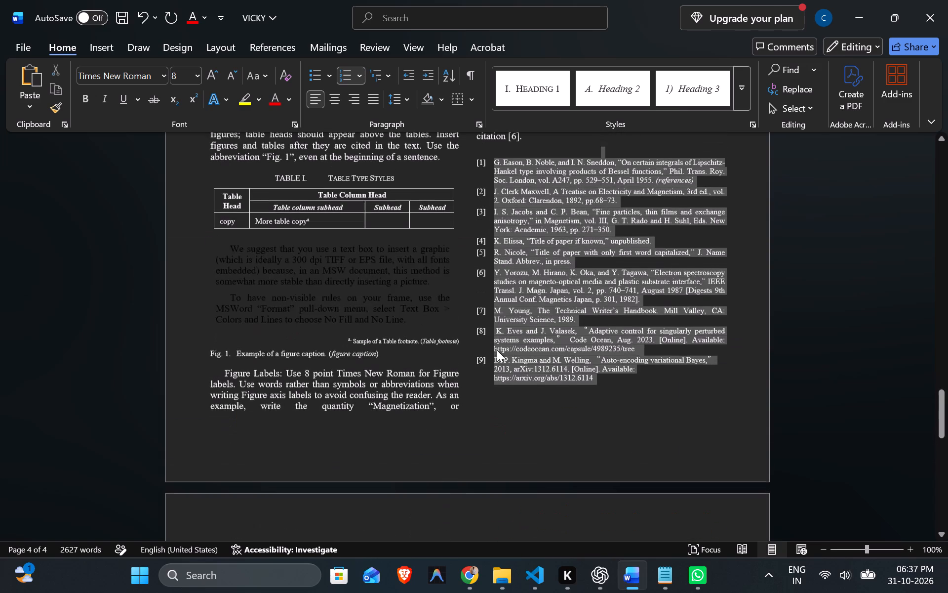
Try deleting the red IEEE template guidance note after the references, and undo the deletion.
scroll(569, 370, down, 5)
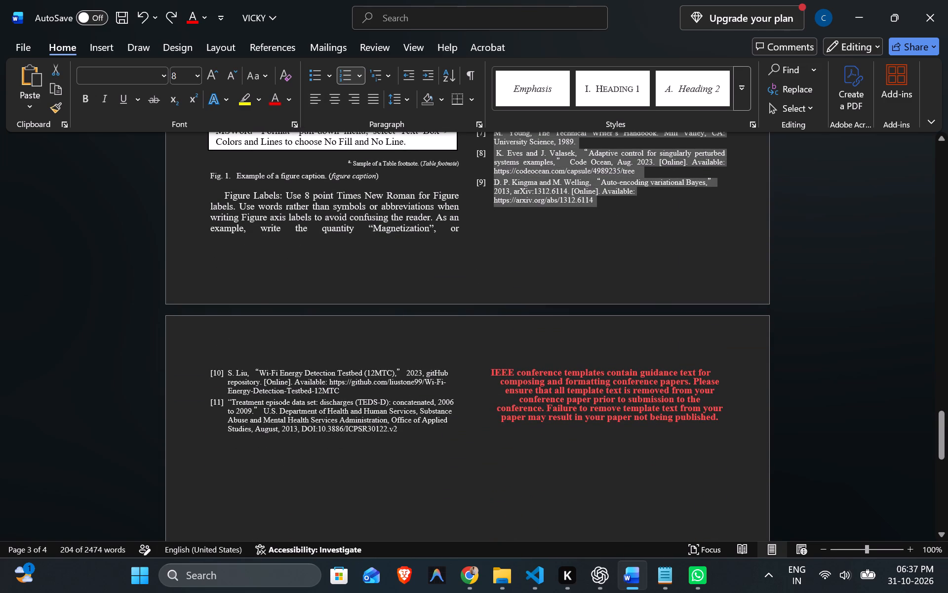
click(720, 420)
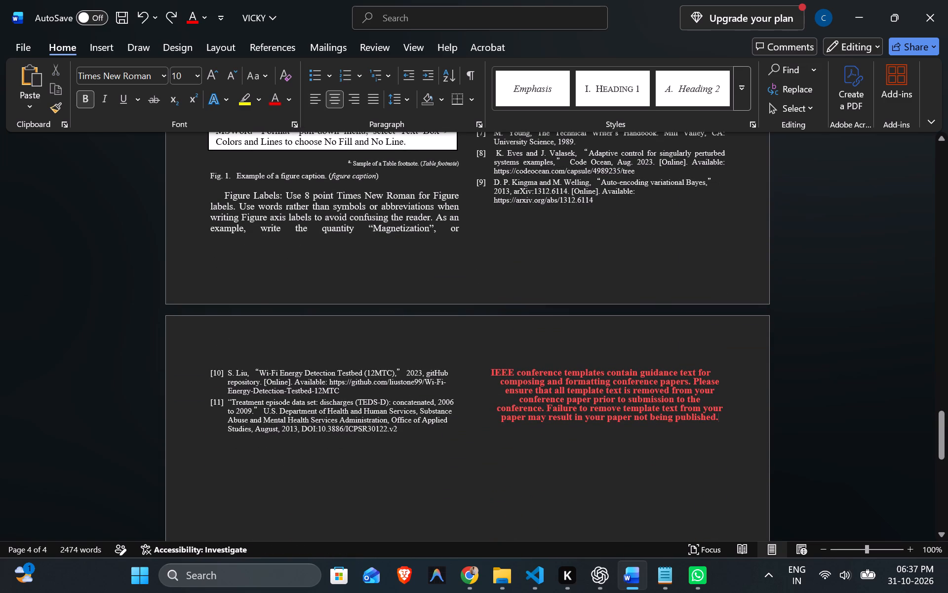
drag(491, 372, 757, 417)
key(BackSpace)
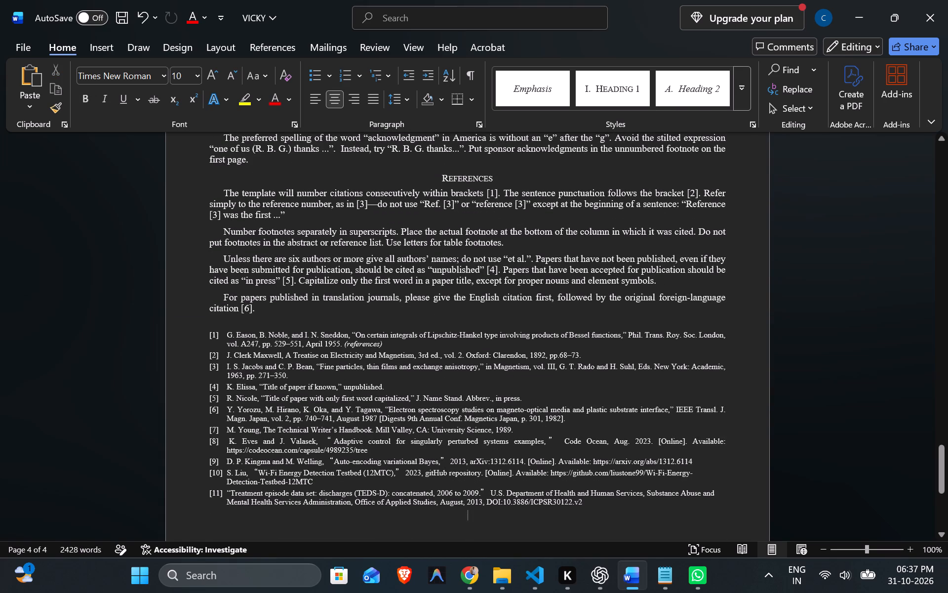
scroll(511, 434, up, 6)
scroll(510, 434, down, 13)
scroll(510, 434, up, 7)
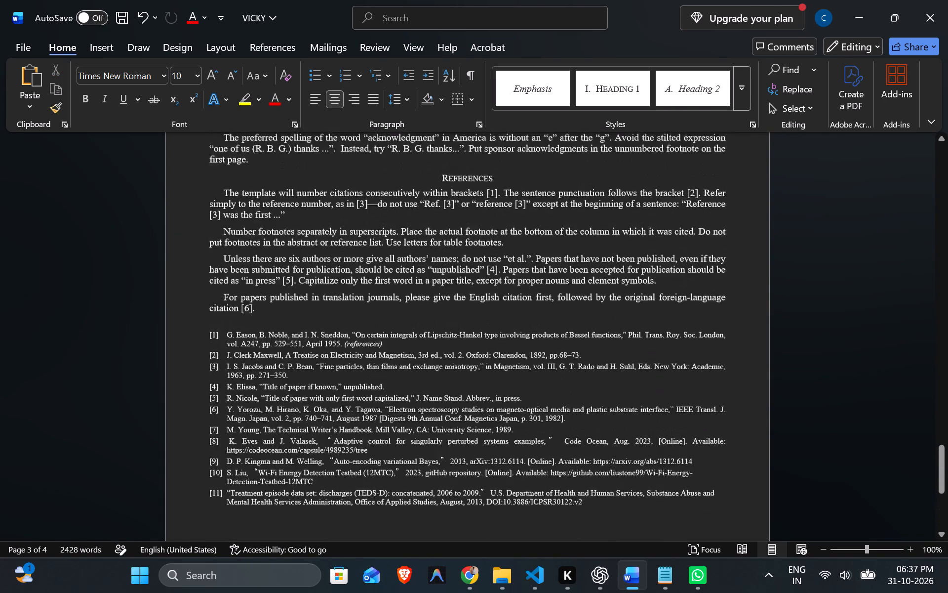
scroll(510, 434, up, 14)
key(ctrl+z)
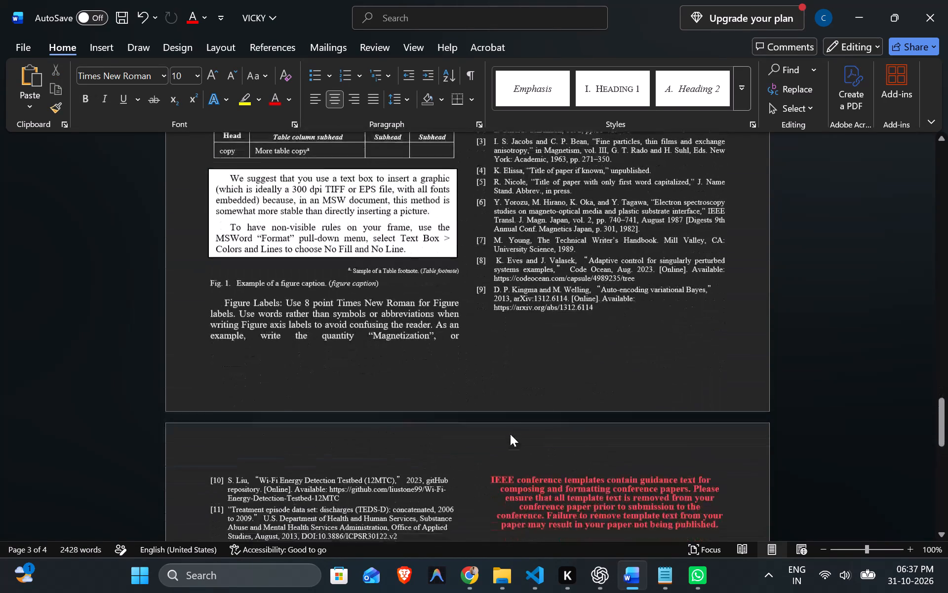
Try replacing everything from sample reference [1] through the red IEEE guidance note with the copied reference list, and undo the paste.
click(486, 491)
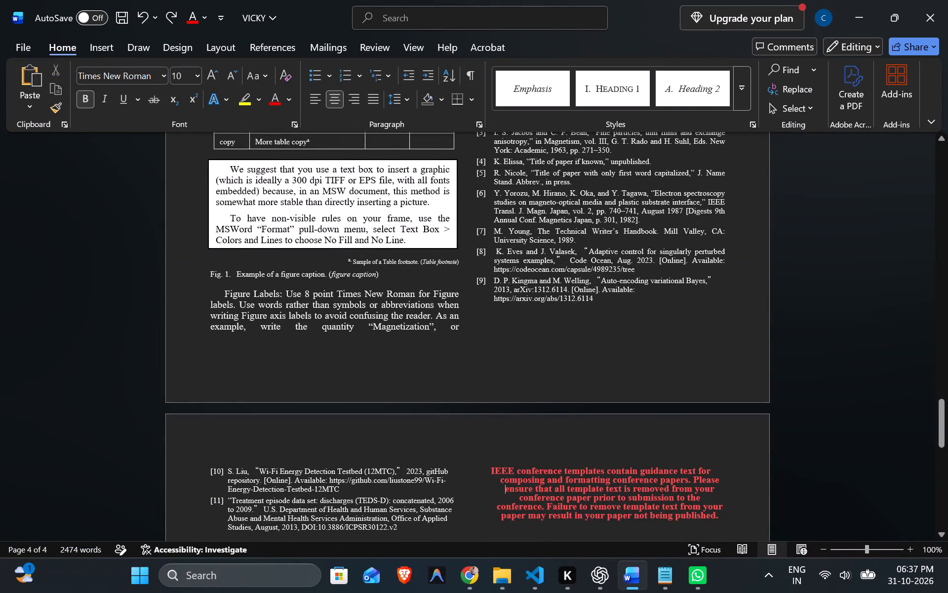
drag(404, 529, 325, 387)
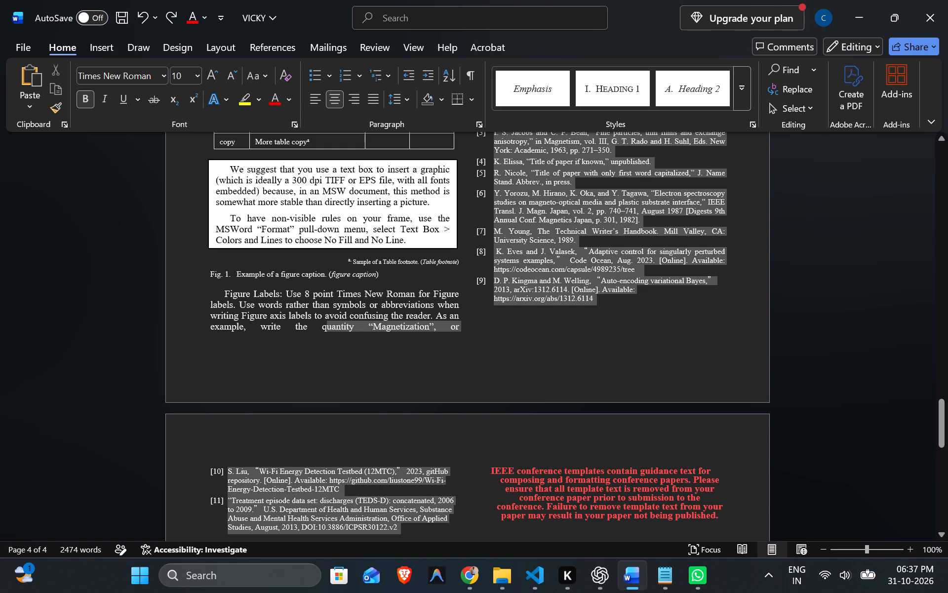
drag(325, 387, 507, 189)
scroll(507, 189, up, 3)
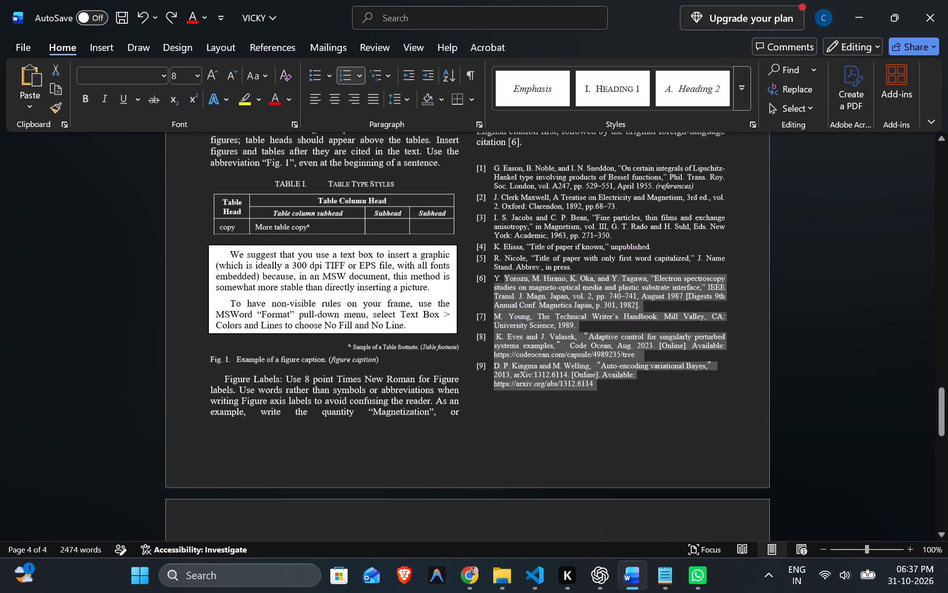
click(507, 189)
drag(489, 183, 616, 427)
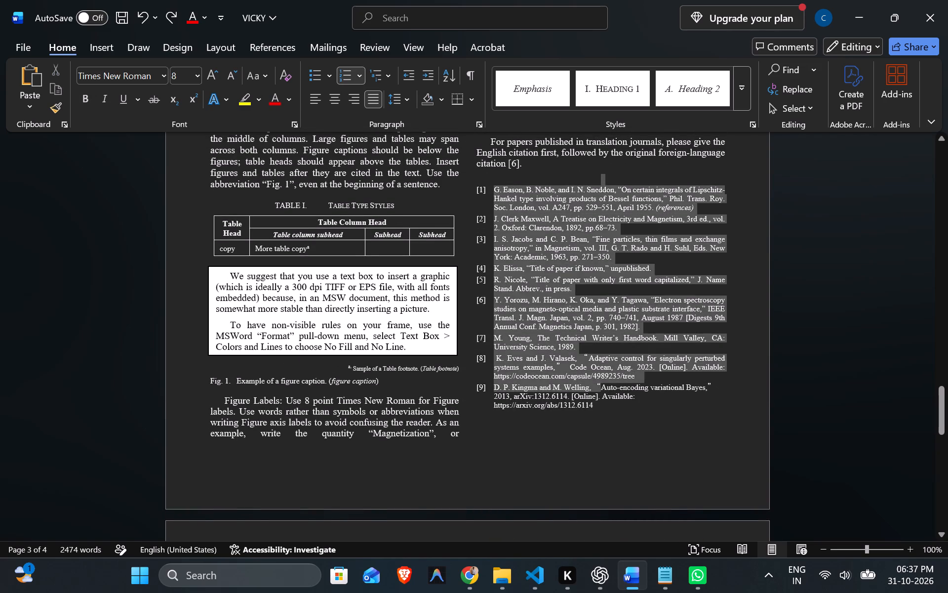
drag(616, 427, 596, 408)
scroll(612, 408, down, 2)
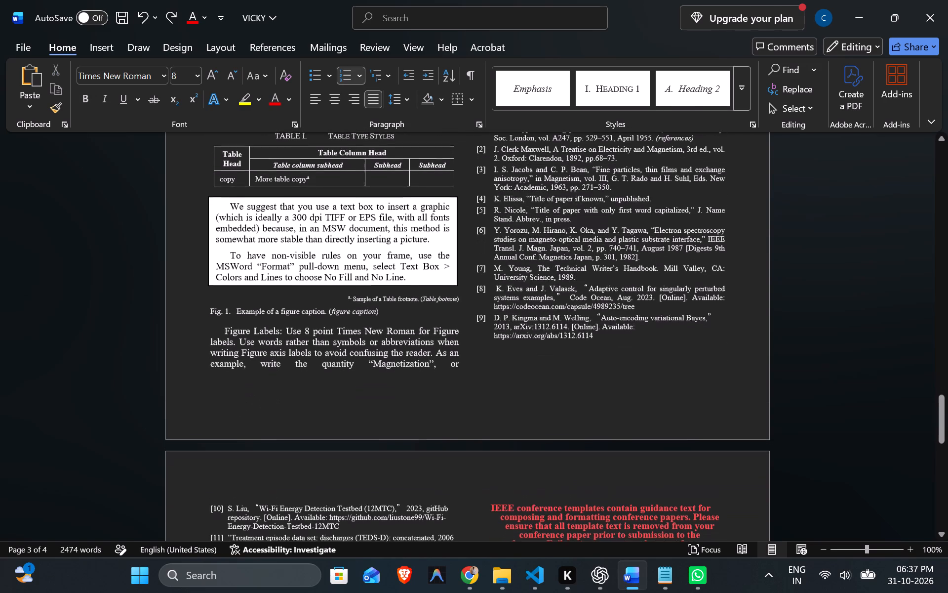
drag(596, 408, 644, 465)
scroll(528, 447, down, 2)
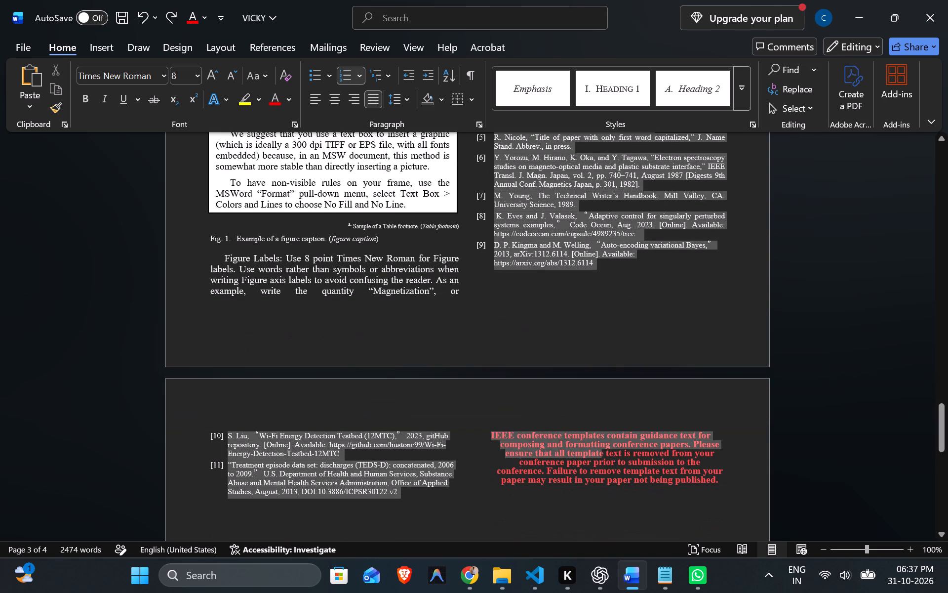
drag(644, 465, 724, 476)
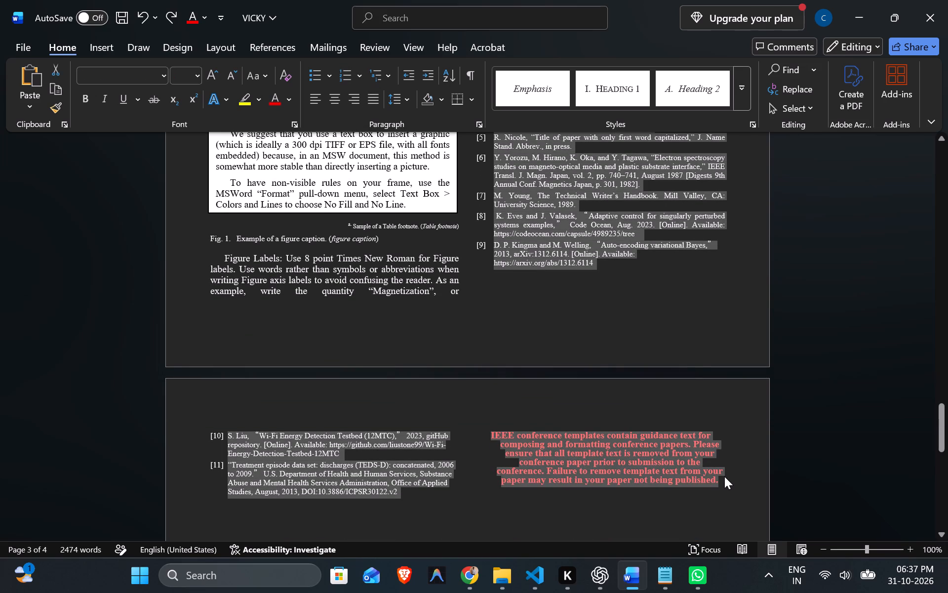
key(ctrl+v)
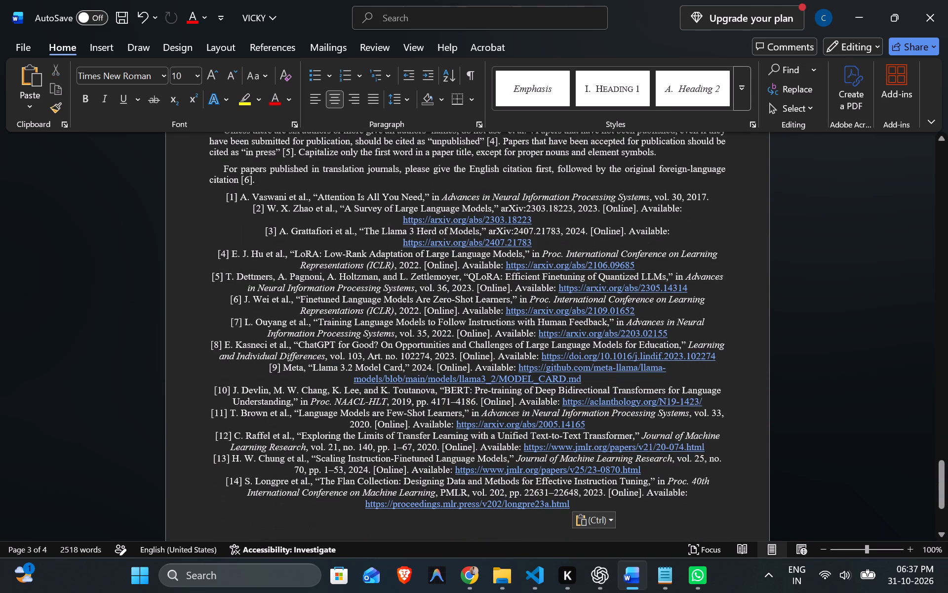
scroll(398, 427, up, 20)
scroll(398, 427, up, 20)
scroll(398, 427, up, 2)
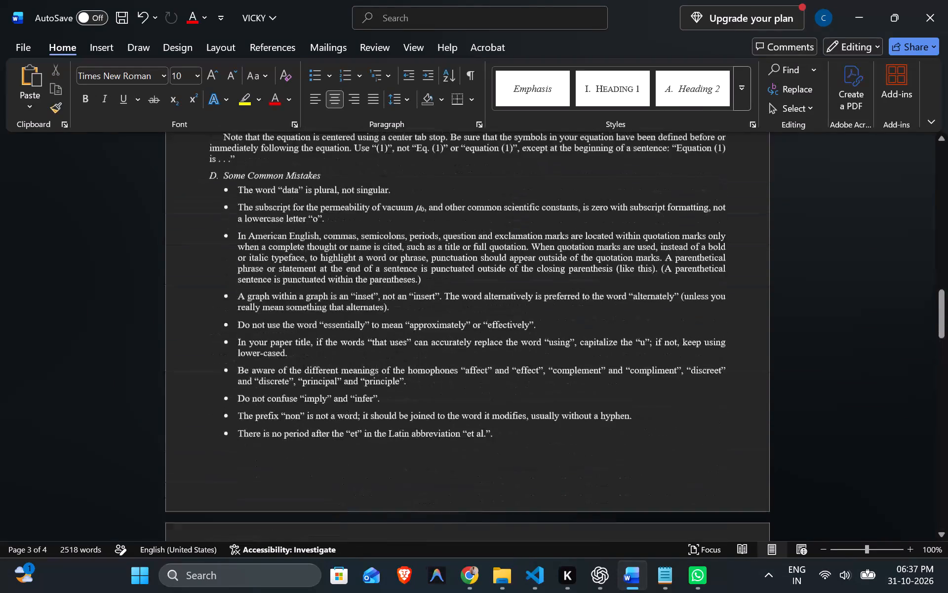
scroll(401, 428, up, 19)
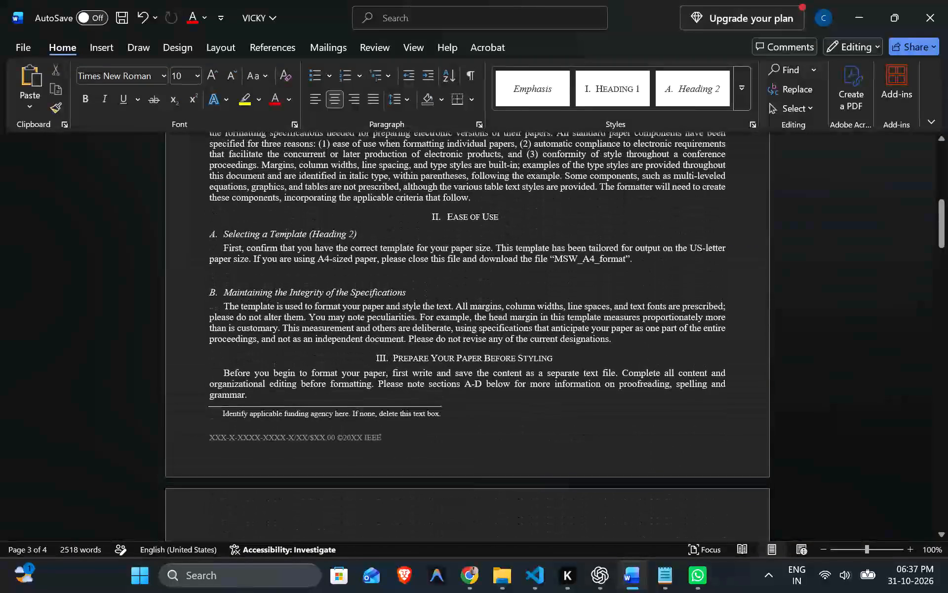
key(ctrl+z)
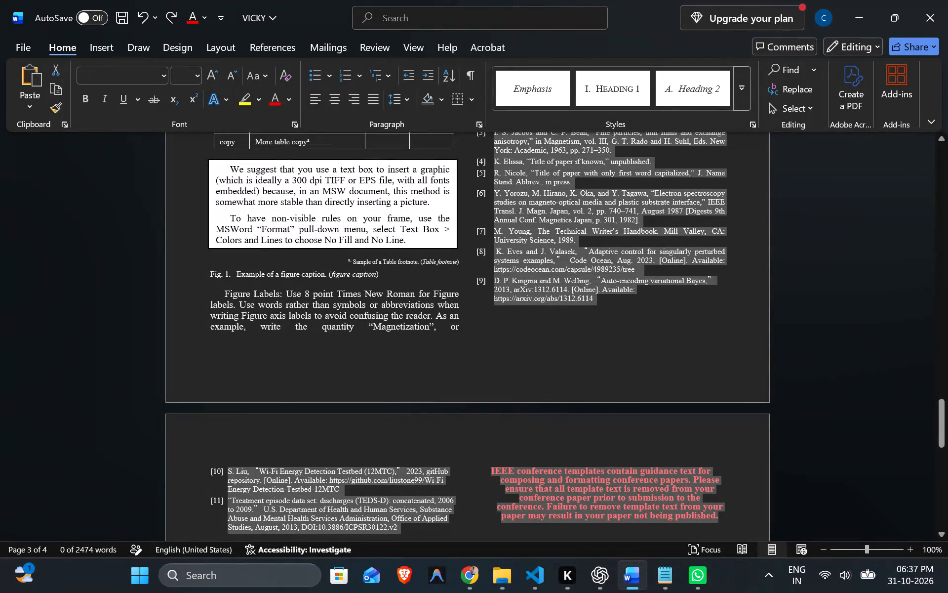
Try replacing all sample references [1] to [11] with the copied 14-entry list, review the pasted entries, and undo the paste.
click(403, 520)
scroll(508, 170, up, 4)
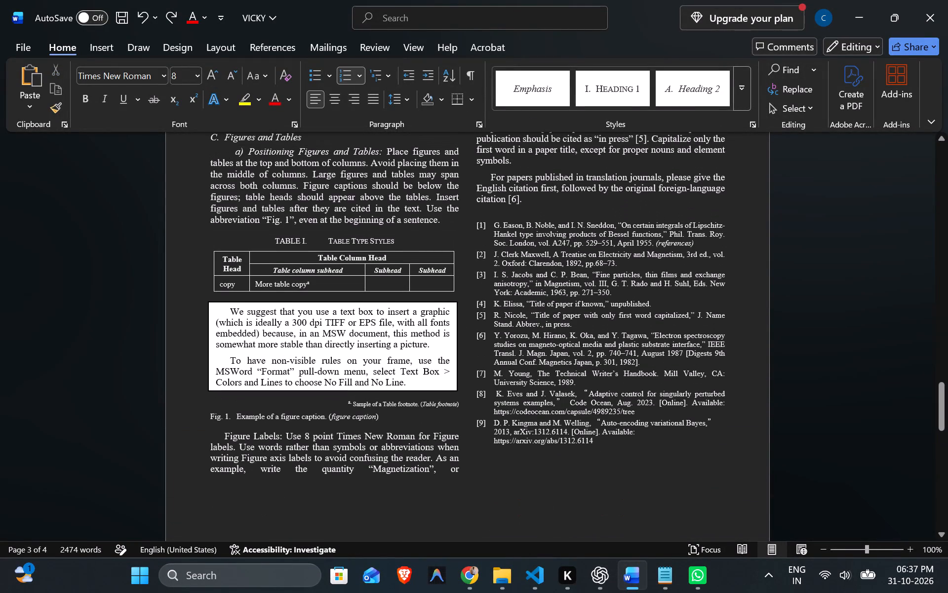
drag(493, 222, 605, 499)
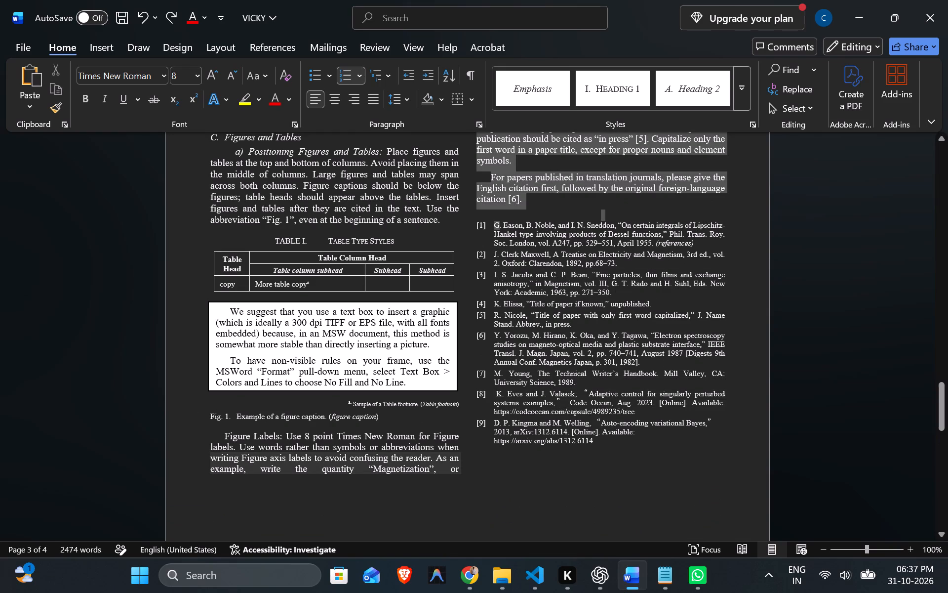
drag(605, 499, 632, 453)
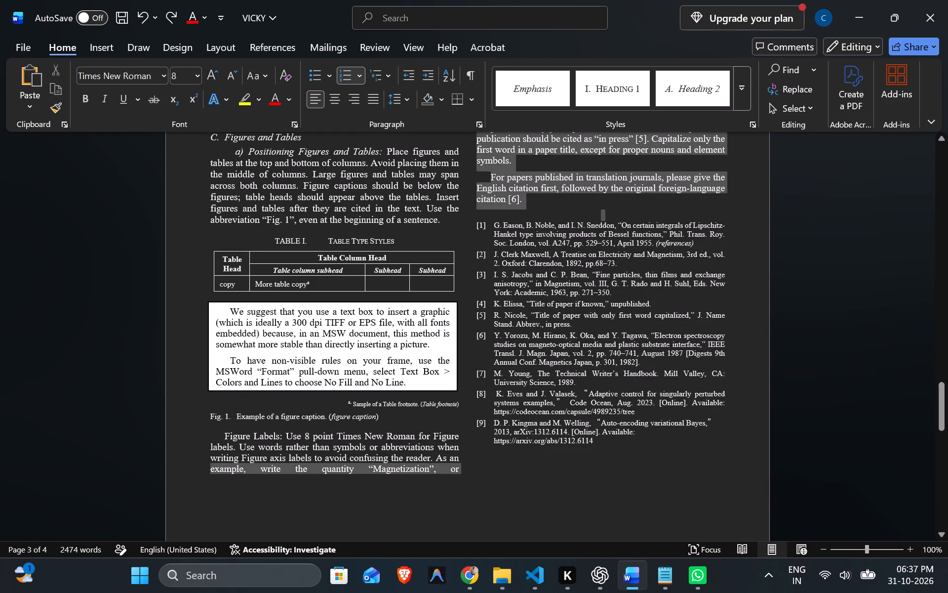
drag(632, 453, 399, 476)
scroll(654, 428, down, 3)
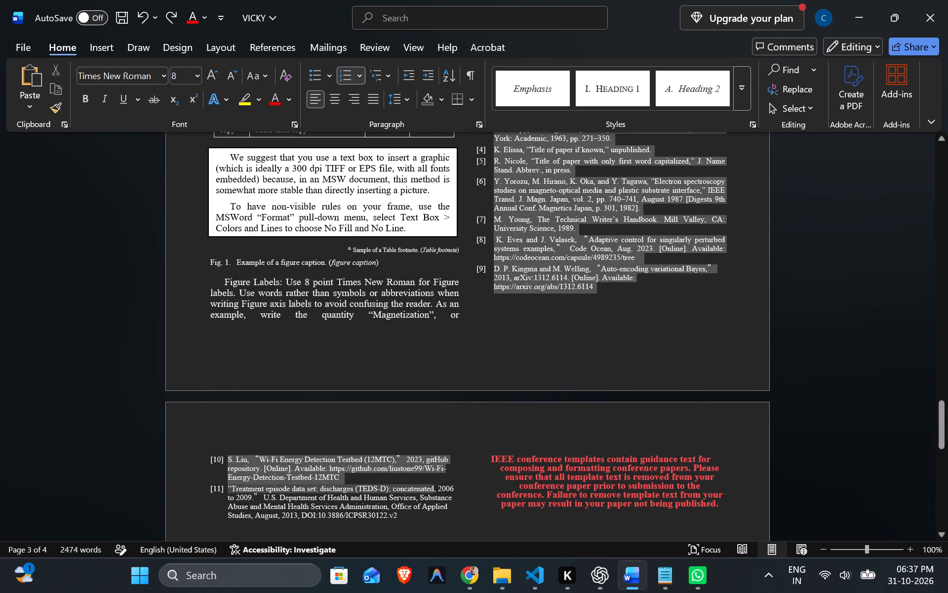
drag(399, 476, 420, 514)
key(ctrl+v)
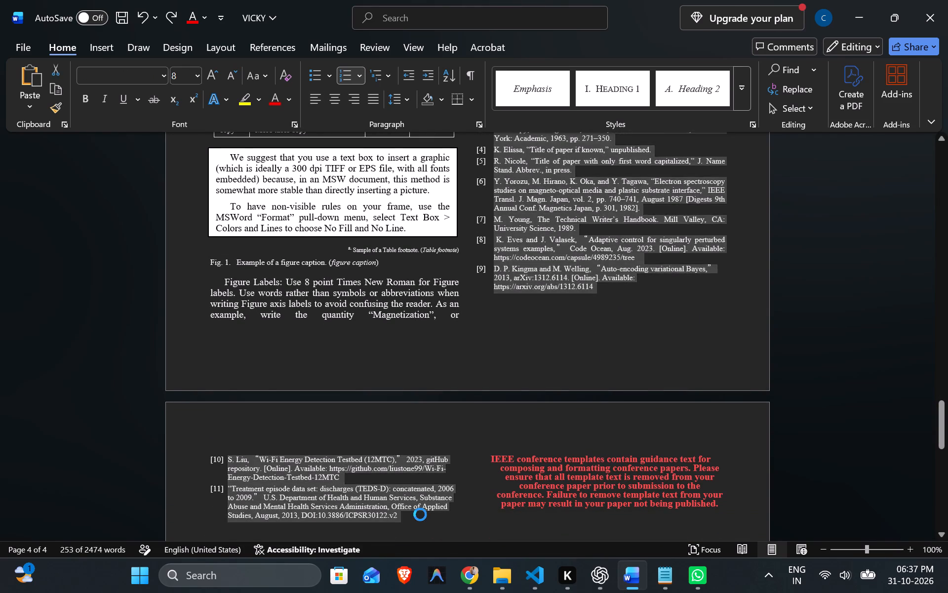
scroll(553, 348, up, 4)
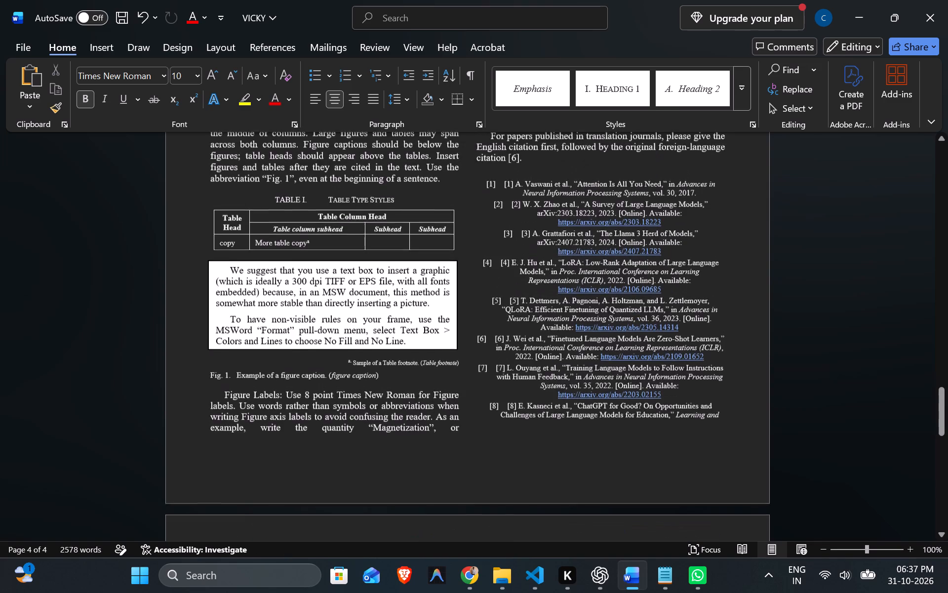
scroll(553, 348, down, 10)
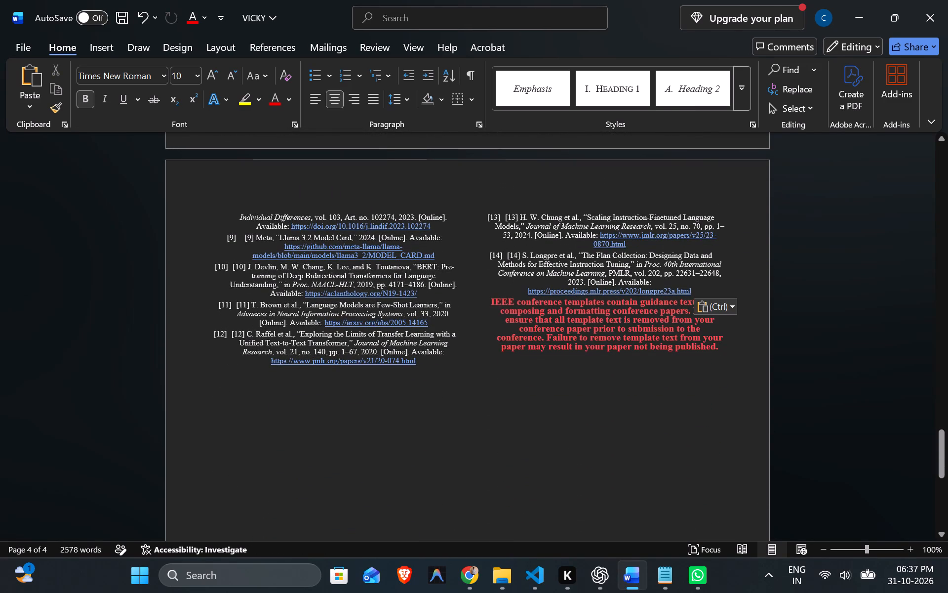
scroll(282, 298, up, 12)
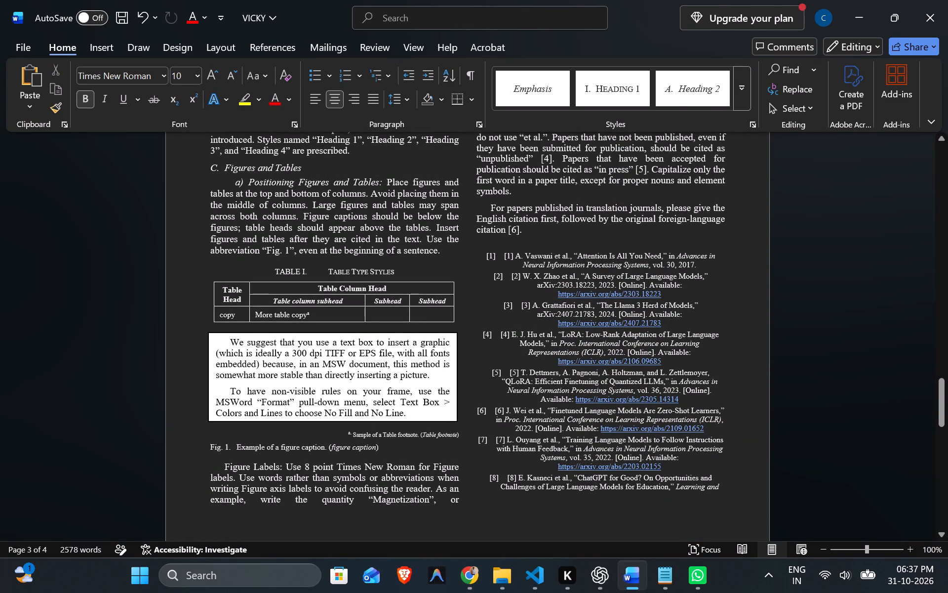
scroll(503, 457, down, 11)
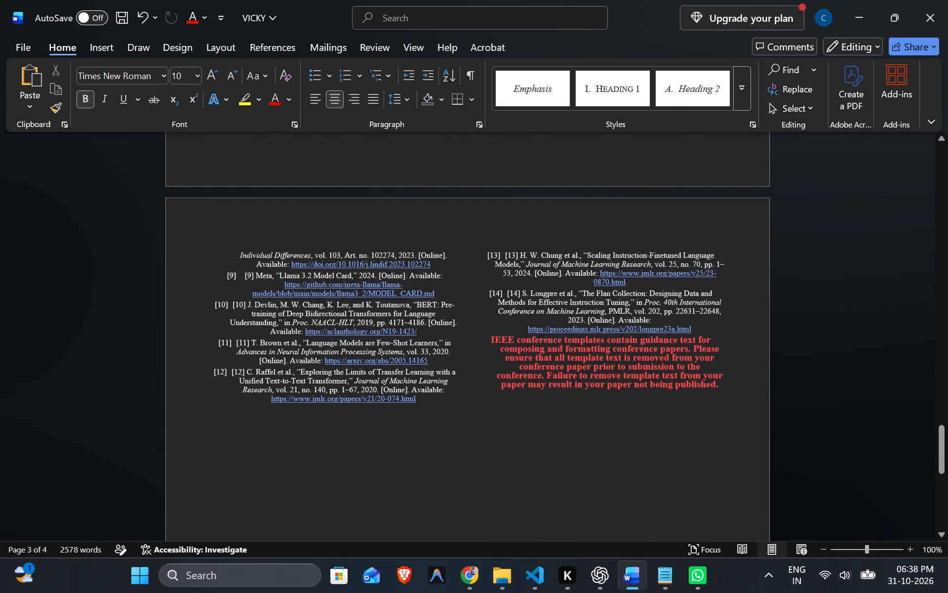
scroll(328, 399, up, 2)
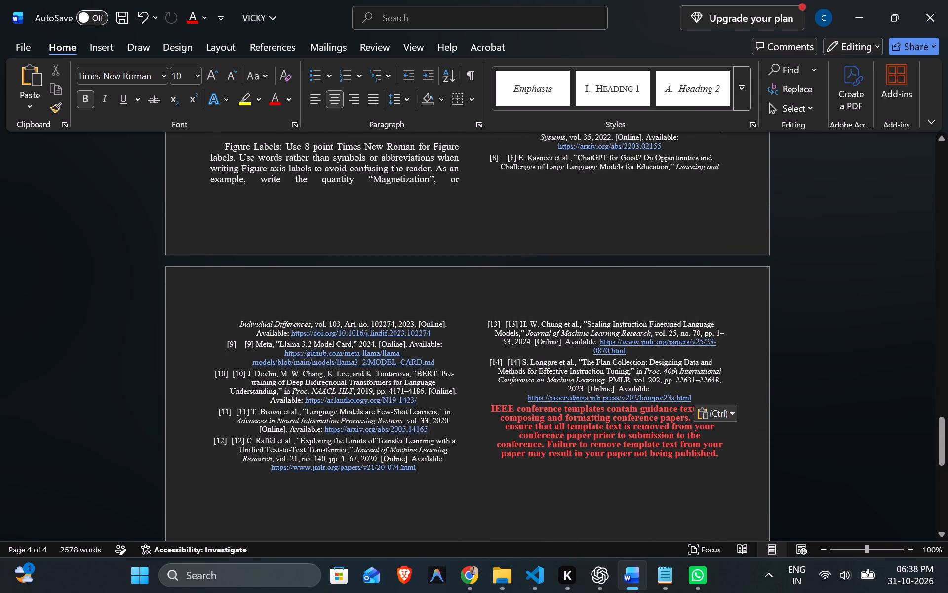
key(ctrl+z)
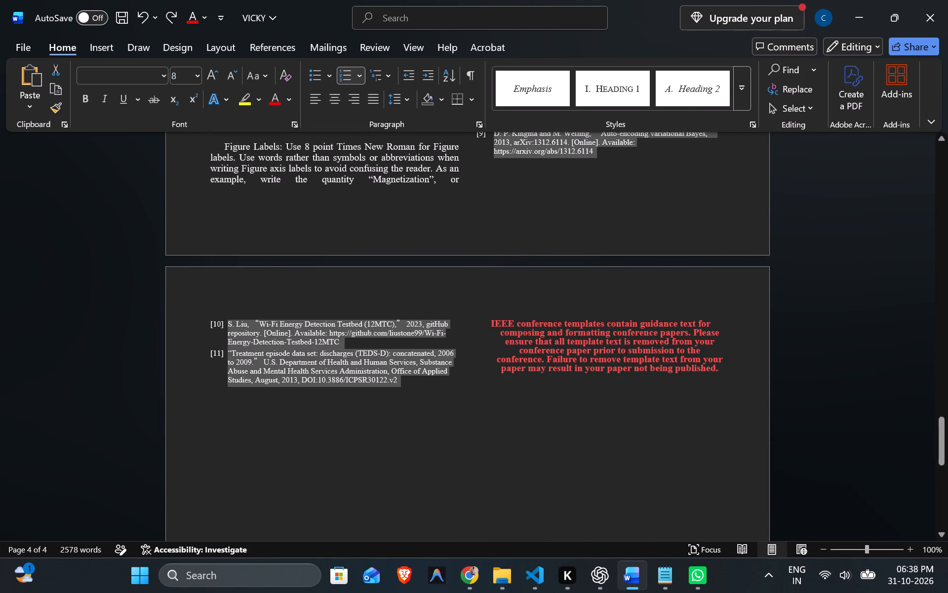
key(BackSpace)
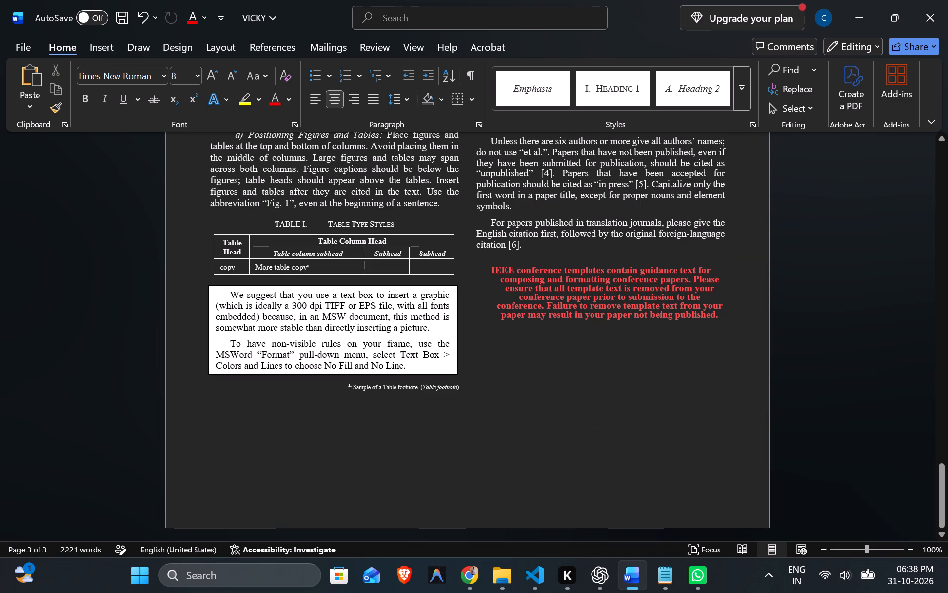
key(Return)
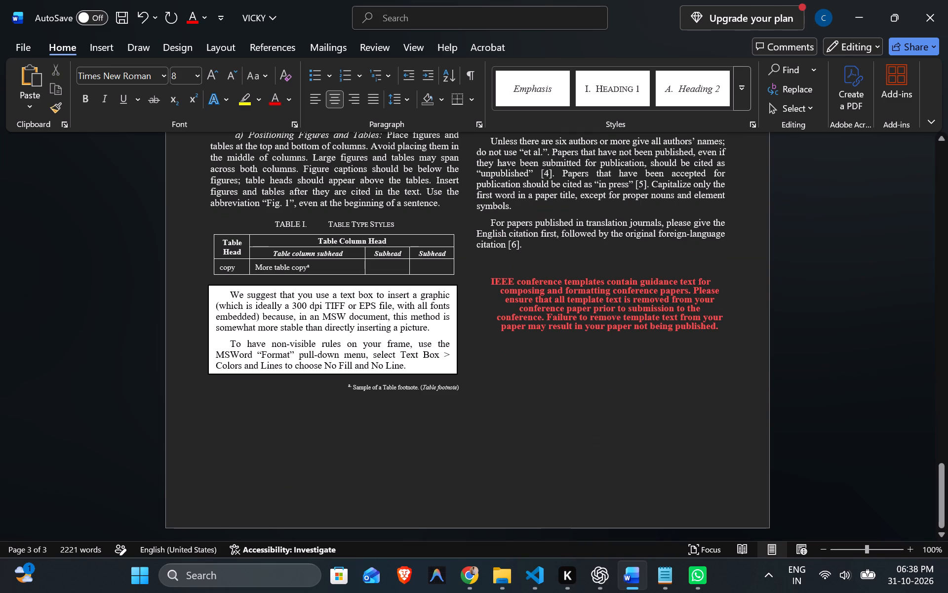
click(496, 271)
key(ctrl+v)
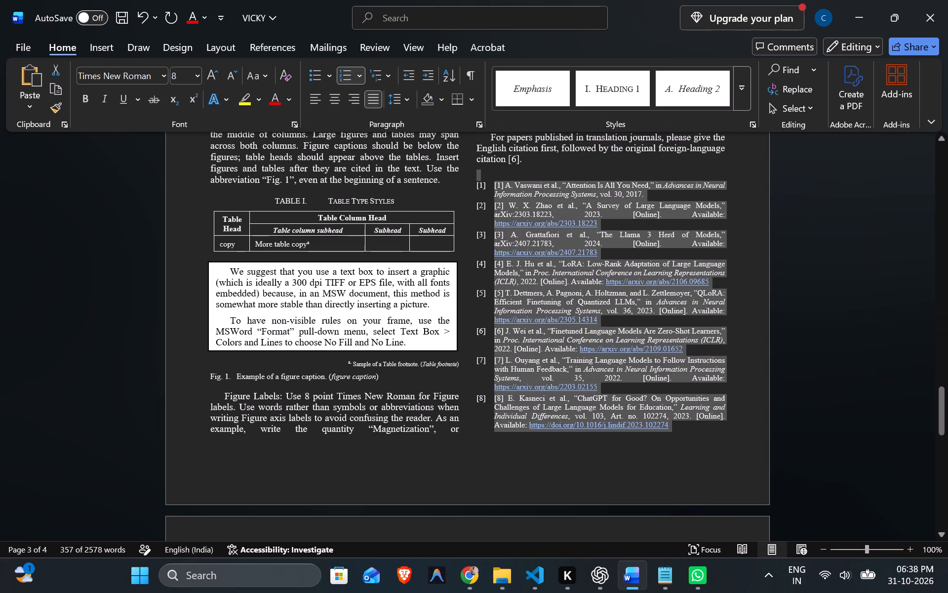
click(698, 440)
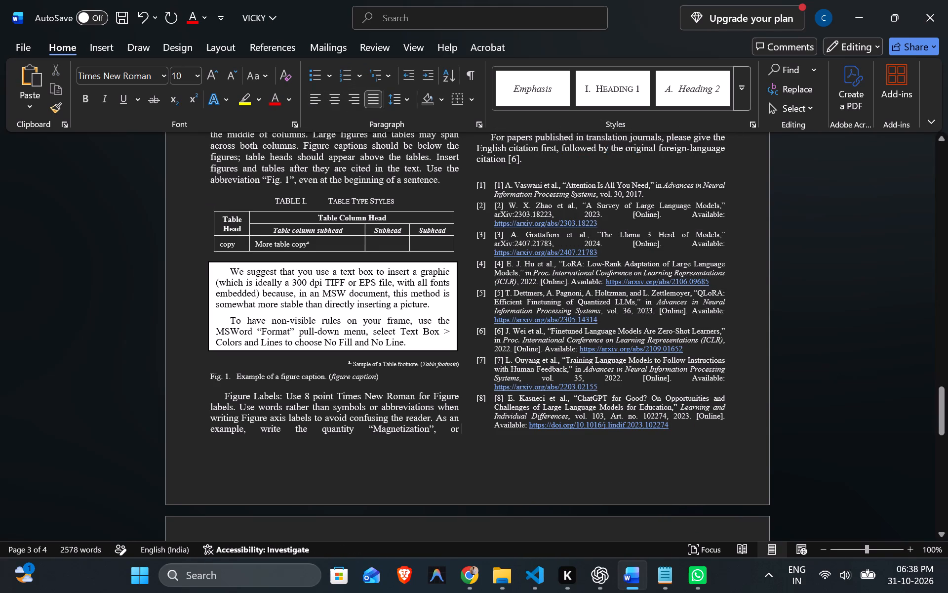
Remove the duplicate bracketed numbers from the text of references [1] and [2], keeping the automatic numbering.
click(505, 184)
key(BackSpace)
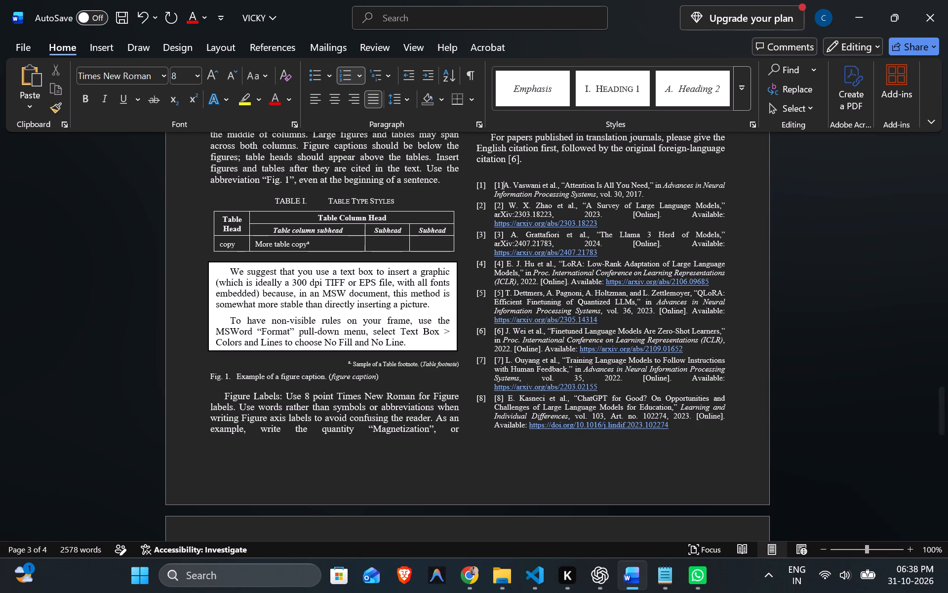
key(BackSpace)
key(BackSpace)
key(BackSpace)
click(506, 208)
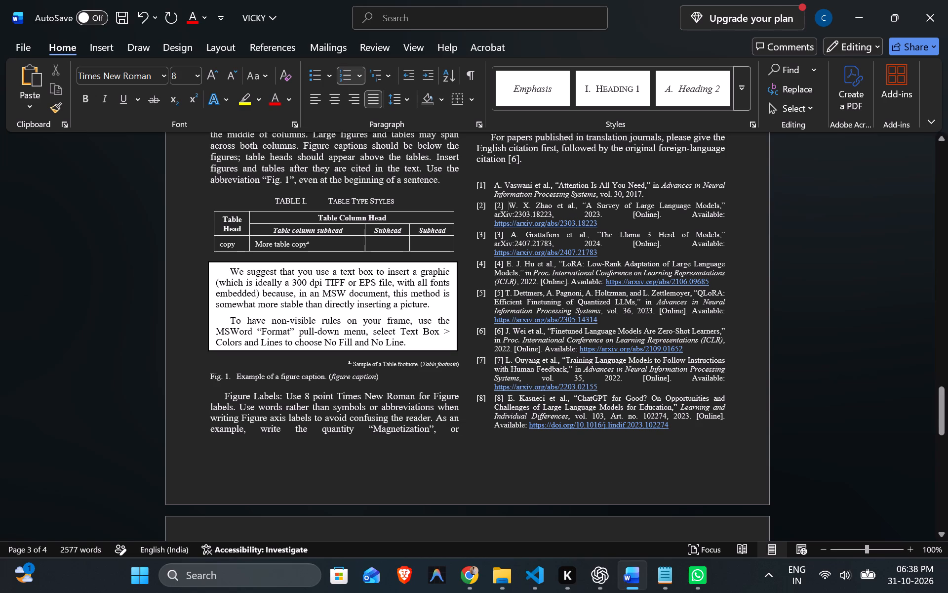
key(BackSpace)
key(BackSpace)
key(BackSpace)
key(BackSpace)
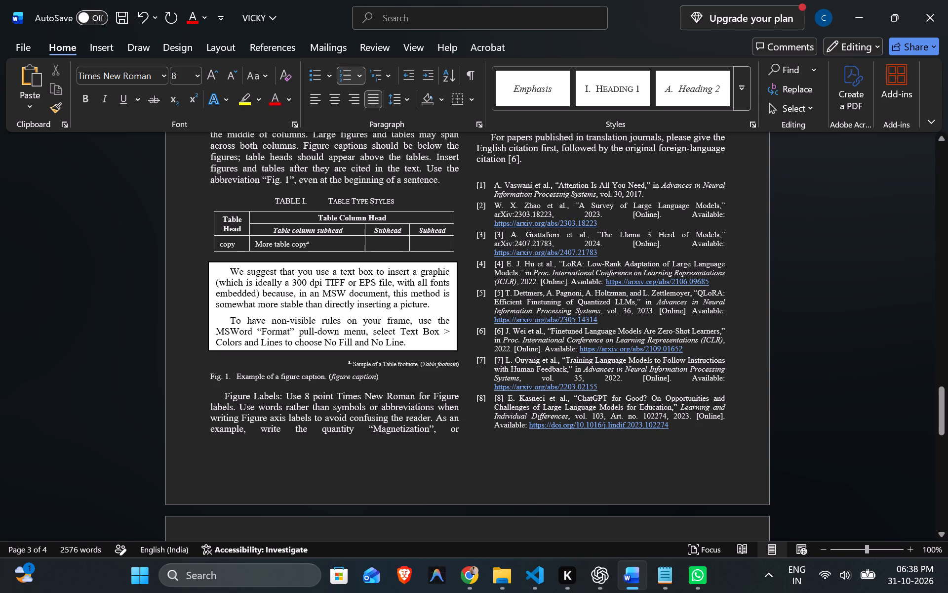
Remove the duplicate bracketed numbers from the text of references [3] and [4].
click(508, 238)
key(BackSpace)
key(BackSpace)
key(BackSpace)
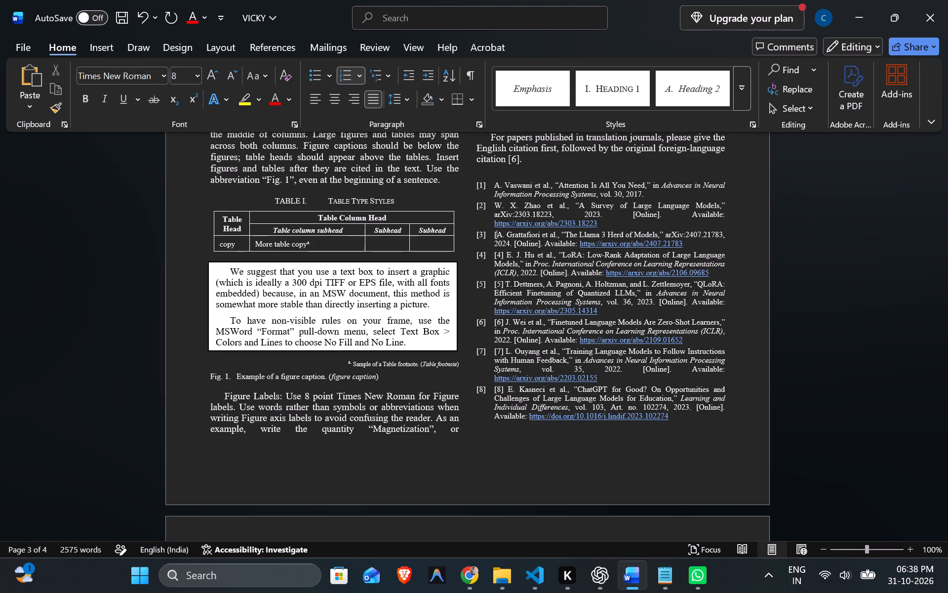
key(BackSpace)
click(505, 256)
key(BackSpace)
key(BackSpace)
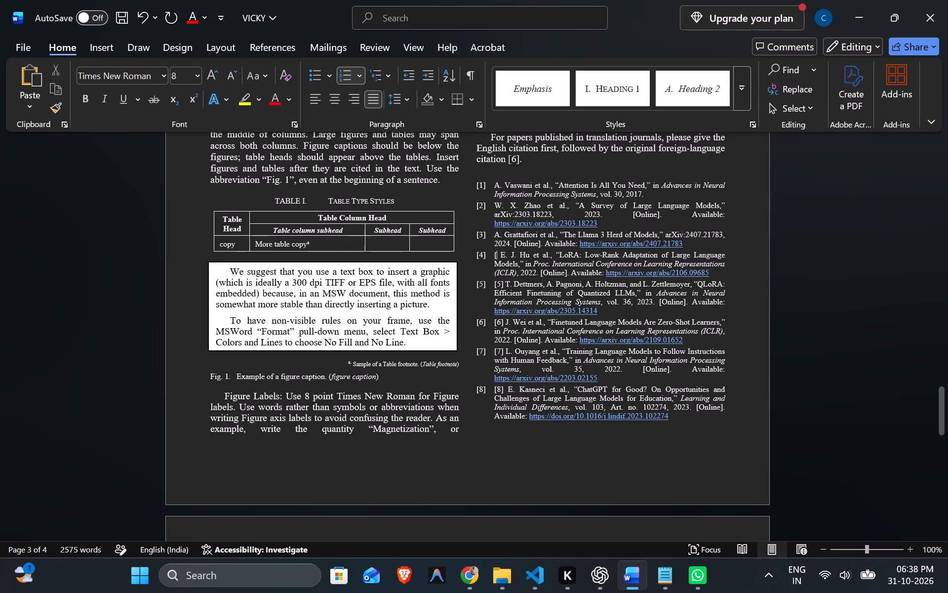
click(502, 255)
key(BackSpace)
key(BackSpace)
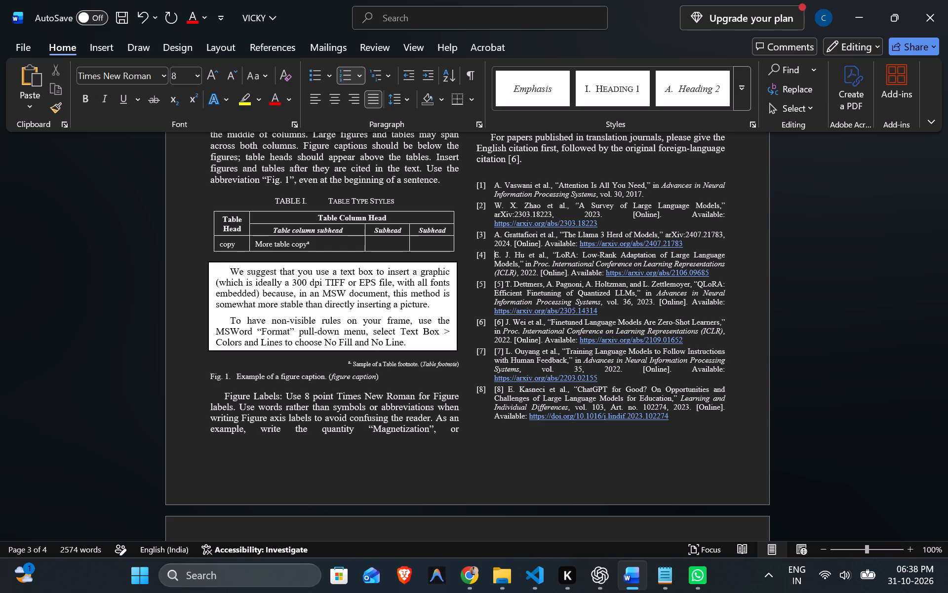
Remove the duplicate bracketed numbers from the text of references [5] and [6].
click(506, 284)
key(BackSpace)
key(BackSpace)
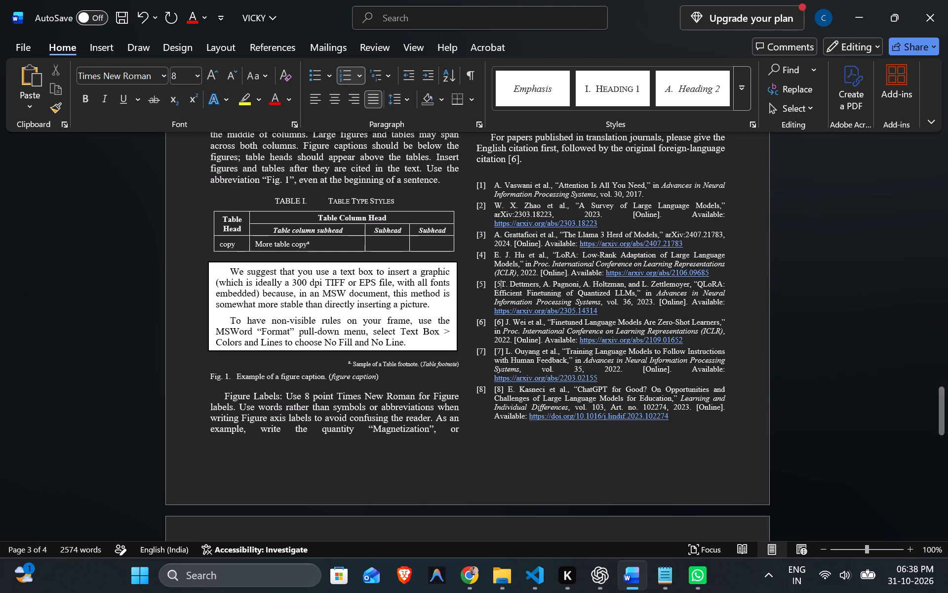
key(BackSpace)
key(BackSpace)
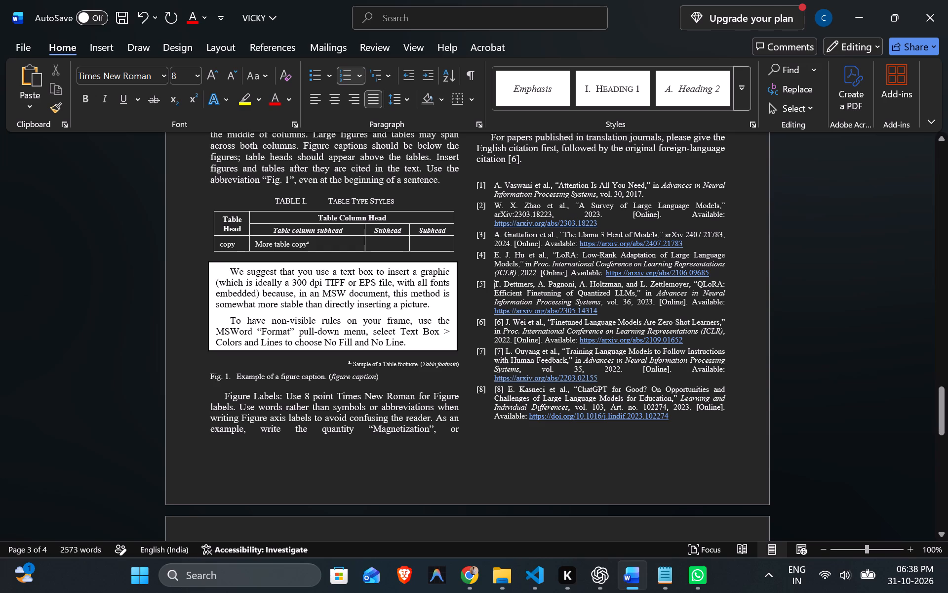
click(506, 322)
key(BackSpace)
key(BackSpace)
key(BackSpace)
key(BackSpace)
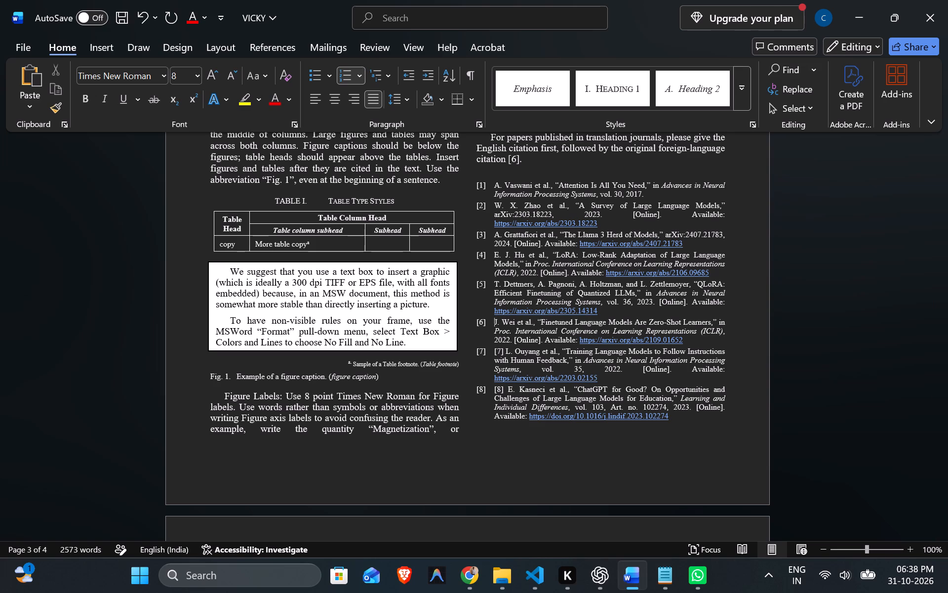
Remove the duplicate bracketed numbers from the text of references [7] and [8].
click(504, 353)
key(BackSpace)
key(BackSpace)
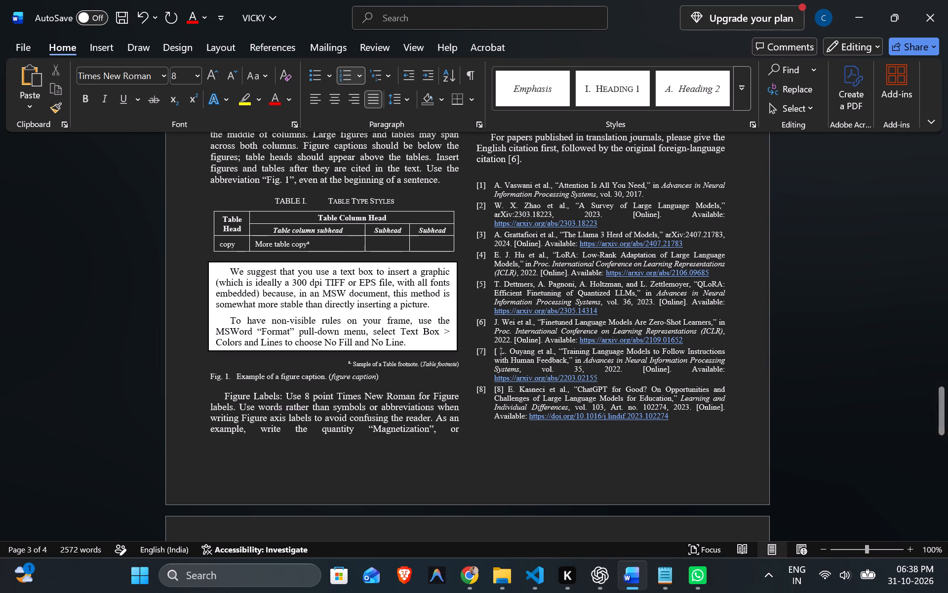
click(501, 352)
key(BackSpace)
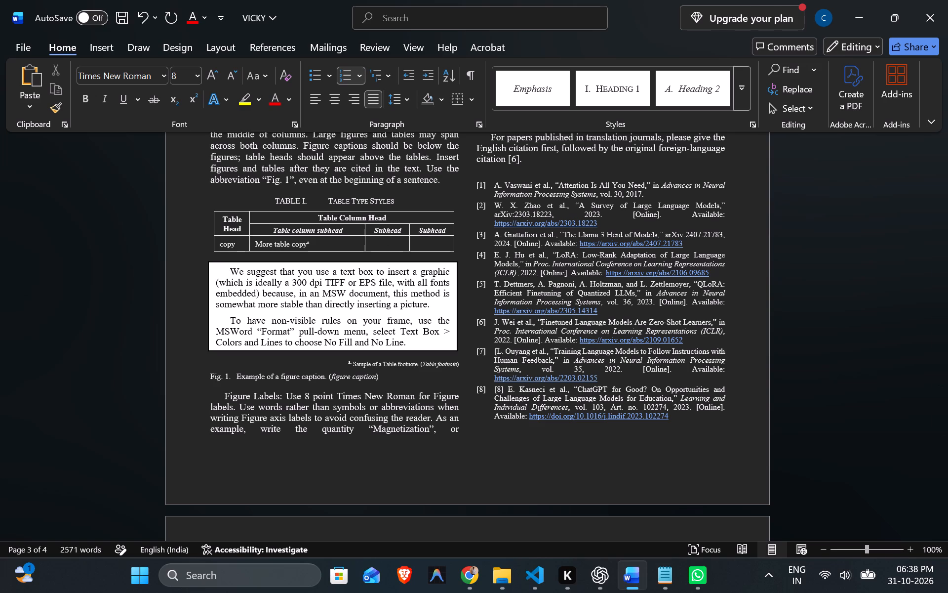
key(BackSpace)
click(509, 386)
key(BackSpace)
key(BackSpace)
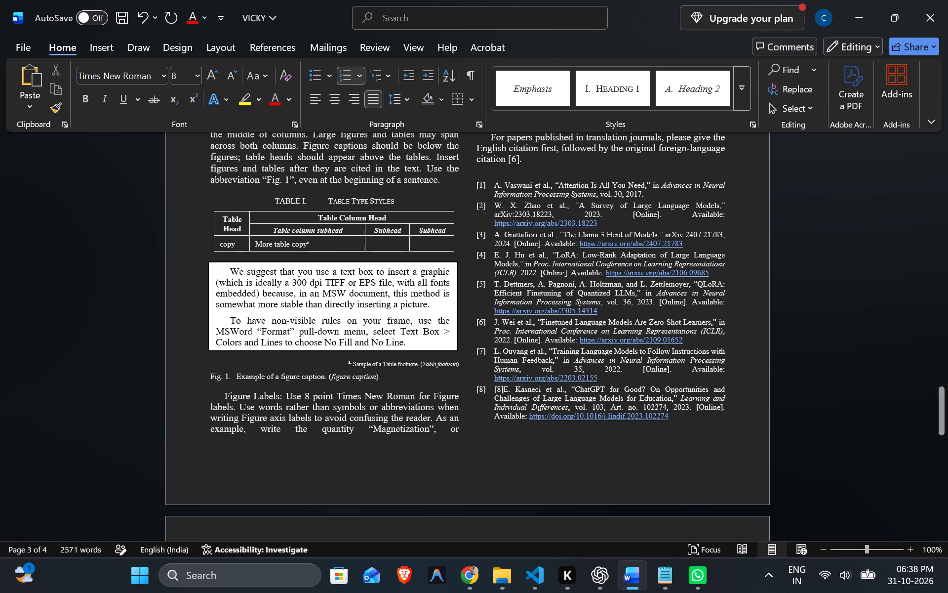
key(BackSpace)
key(BackSpace)
scroll(504, 403, down, 5)
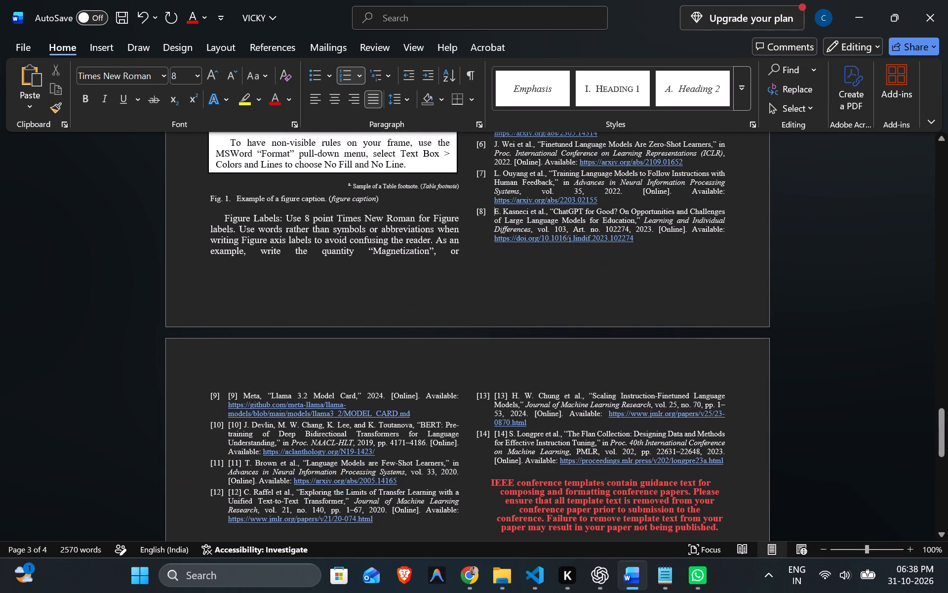
Remove the duplicate bracketed numbers from the text of references [13] and [14], keeping the automatic numbering.
click(513, 397)
key(BackSpace)
key(BackSpace)
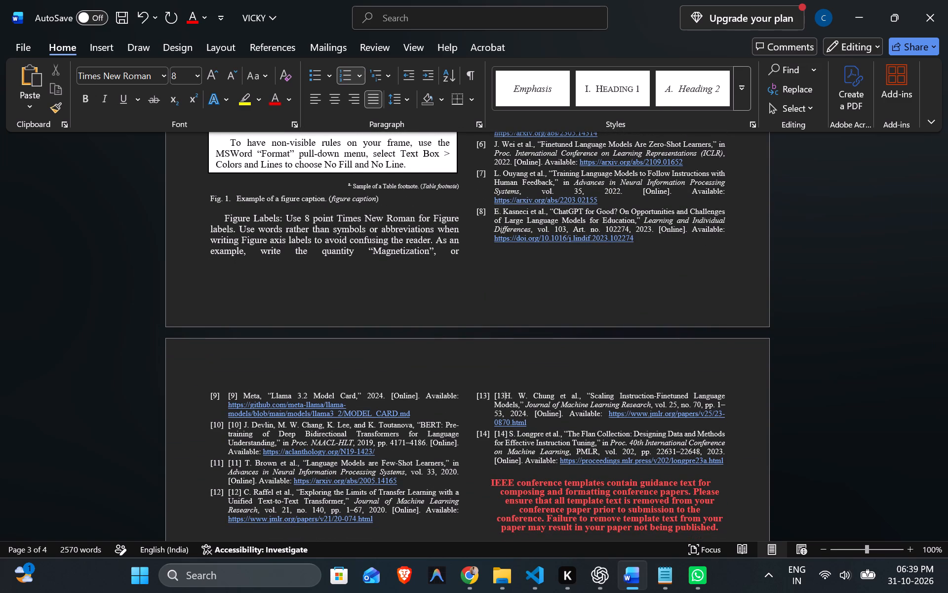
key(BackSpace)
key(BackSpace)
key(BackSpace)
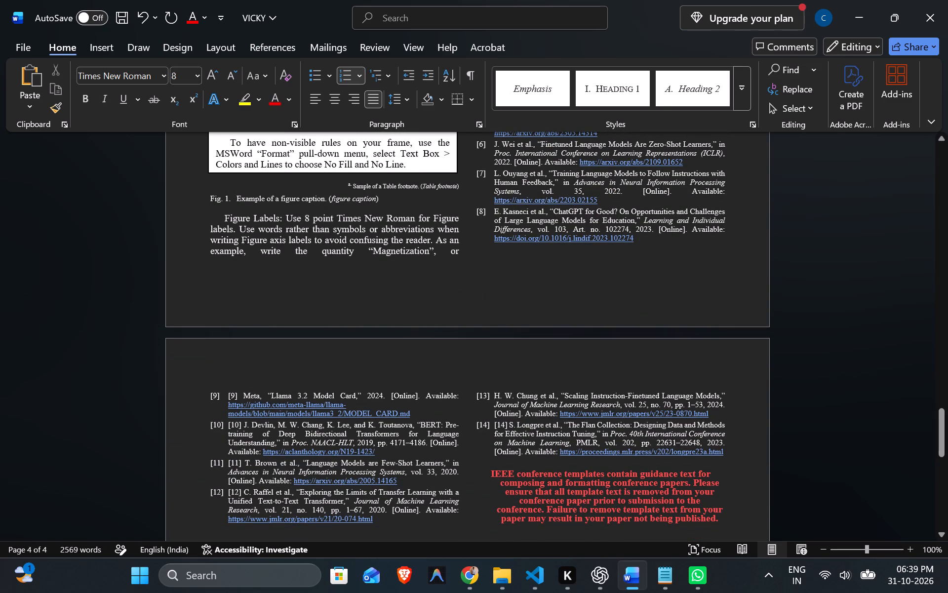
click(510, 426)
key(BackSpace)
key(BackSpace)
key(BackSpace)
key(BackSpace)
key(BackSpace)
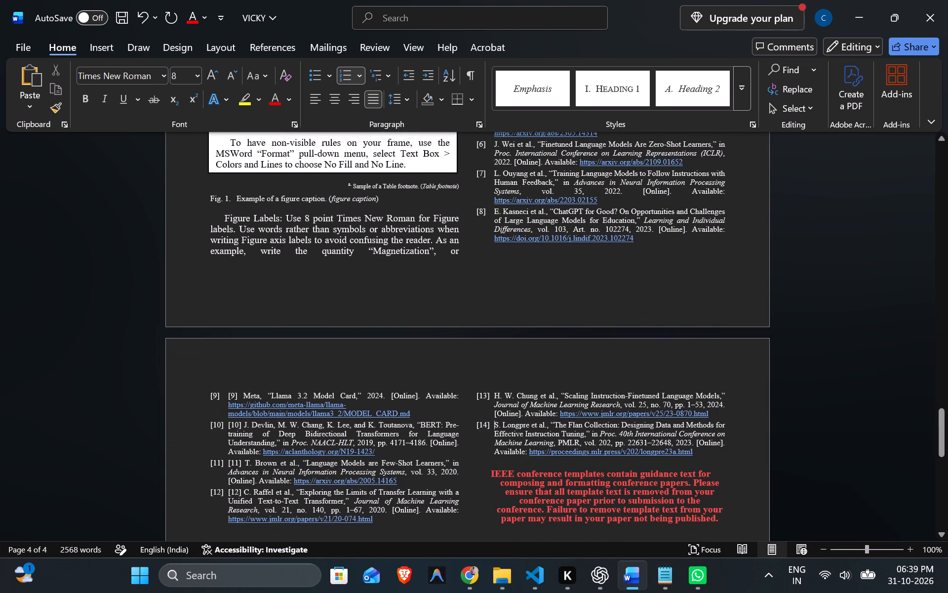
Remove the duplicate bracketed numbers from the text of references [12] and [11].
click(244, 492)
key(BackSpace)
key(BackSpace)
key(BackSpace)
key(BackSpace)
key(BackSpace)
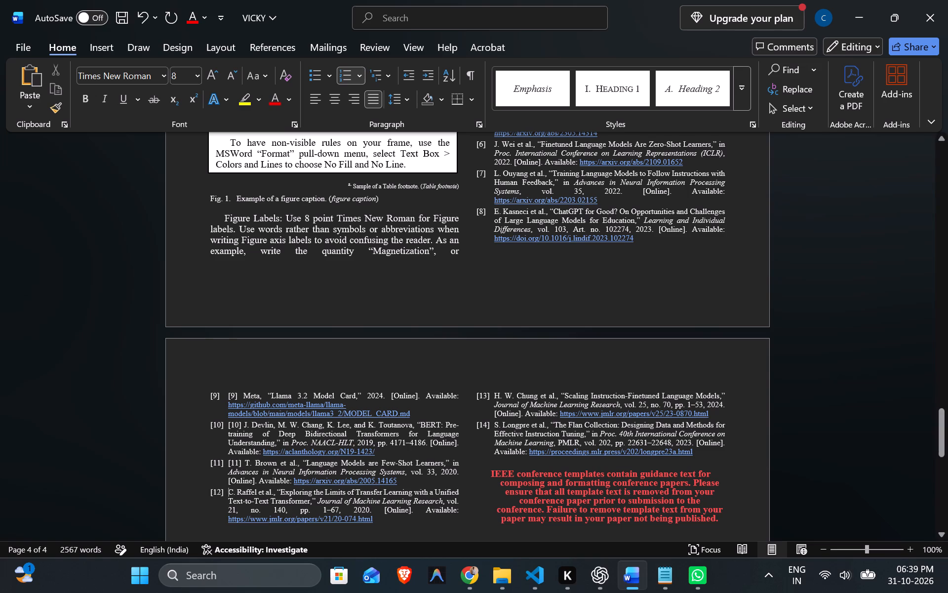
click(245, 461)
key(BackSpace)
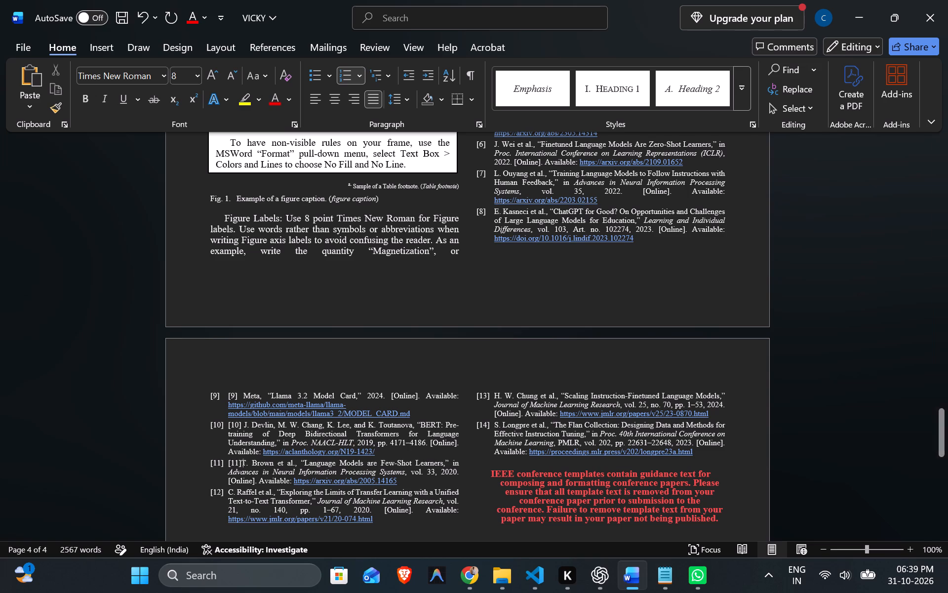
key(BackSpace)
key(BackSpace)
key(BackSpace)
key(BackSpace)
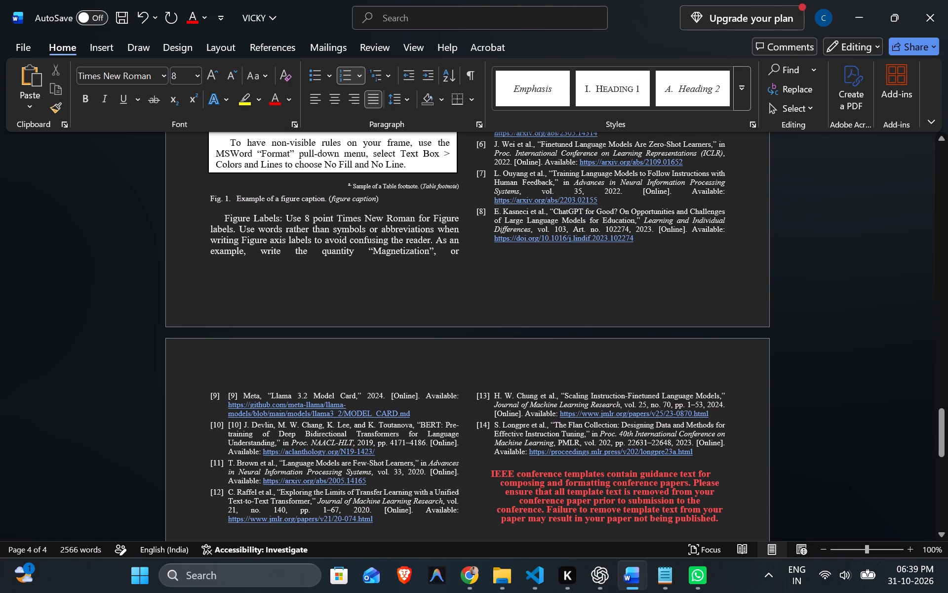
Remove the duplicate bracketed numbers from the text of references [10] and [9], and save the document.
click(243, 423)
key(BackSpace)
key(BackSpace)
key(BackSpace)
key(BackSpace)
key(BackSpace)
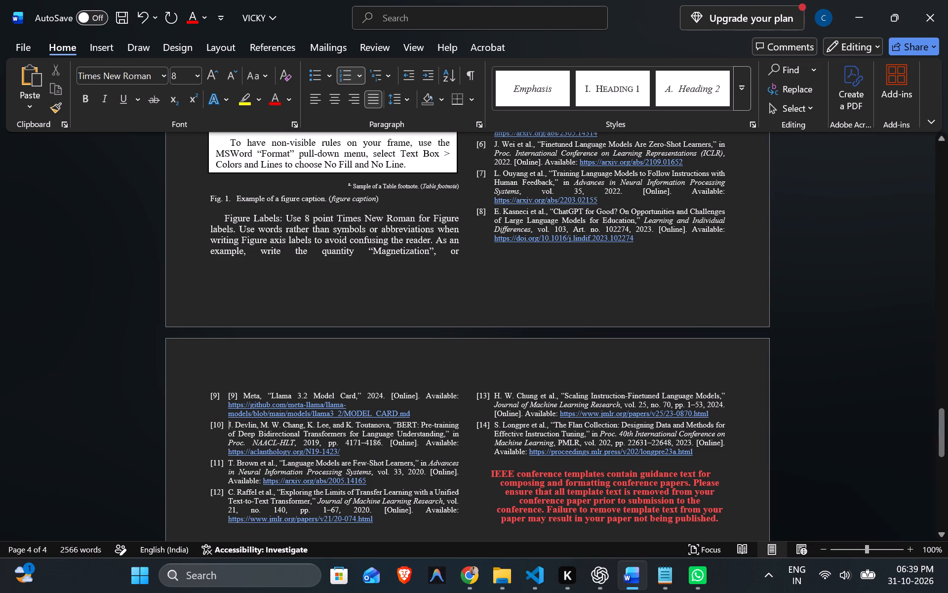
click(242, 392)
key(BackSpace)
key(BackSpace)
key(BackSpace)
key(BackSpace)
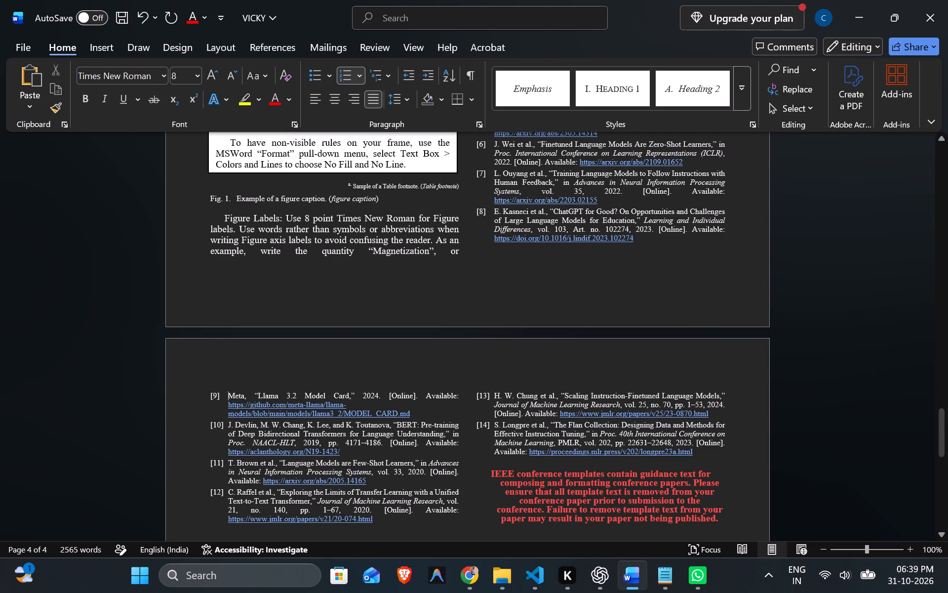
key(ctrl+s)
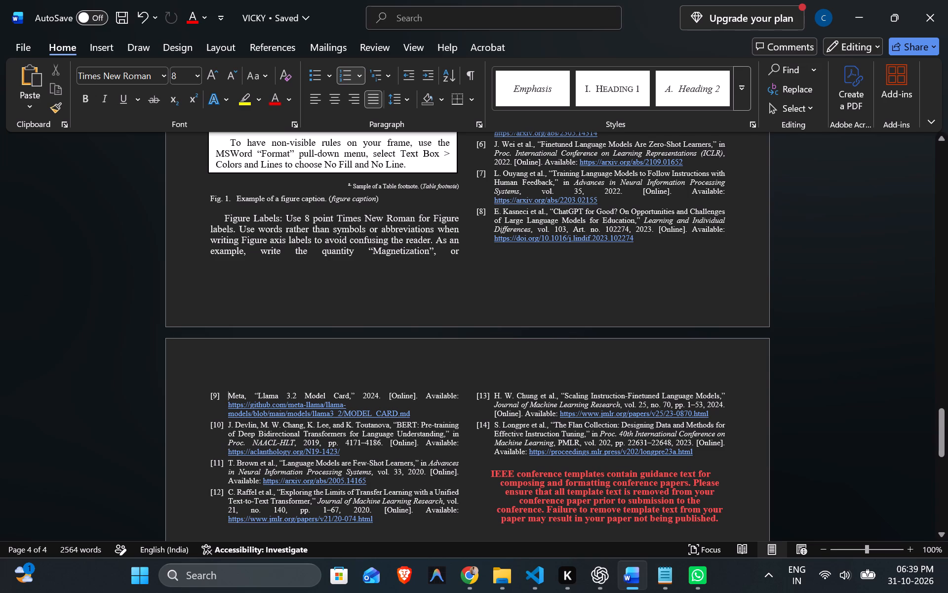
Delete the red IEEE notice about removing template guidance text that follows reference [14], including its empty paragraph.
scroll(547, 394, down, 5)
scroll(492, 423, up, 7)
scroll(492, 423, down, 6)
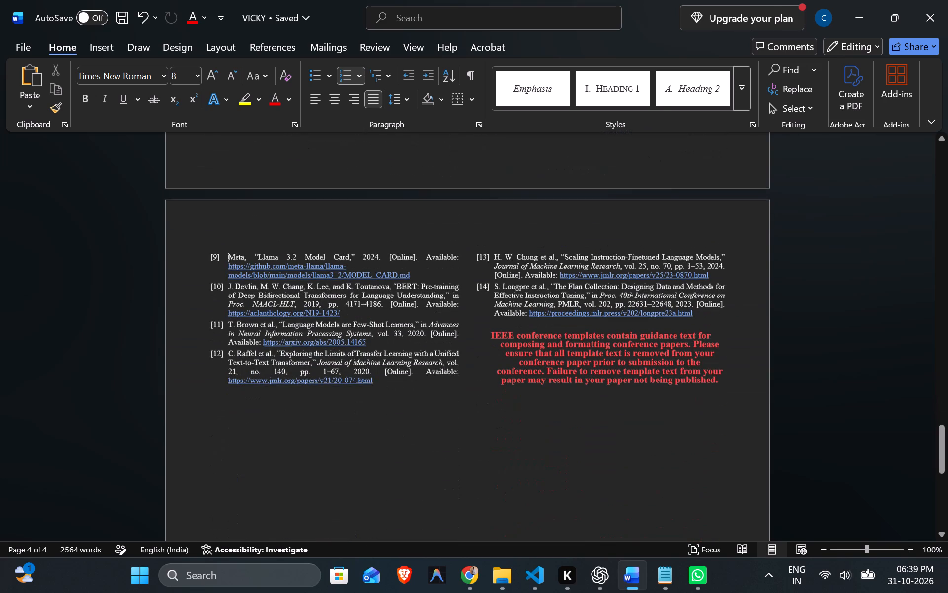
click(721, 372)
click(728, 376)
key(BackSpace)
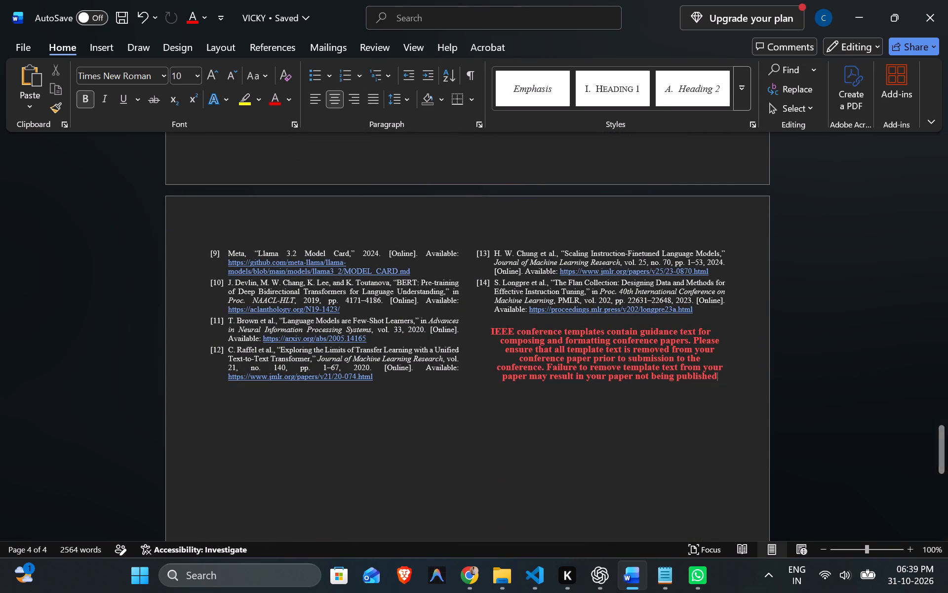
key(BackSpace)
key(BackSpace)
key(BackSpace)
key(BackSpace)
key(BackSpace)
key(BackSpace)
key(BackSpace)
key(BackSpace)
key(BackSpace)
key(BackSpace)
key(BackSpace)
key(BackSpace)
key(BackSpace)
key(BackSpace)
key(BackSpace)
key(BackSpace)
key(BackSpace)
key(BackSpace)
key(BackSpace)
key(BackSpace)
key(BackSpace)
key(BackSpace)
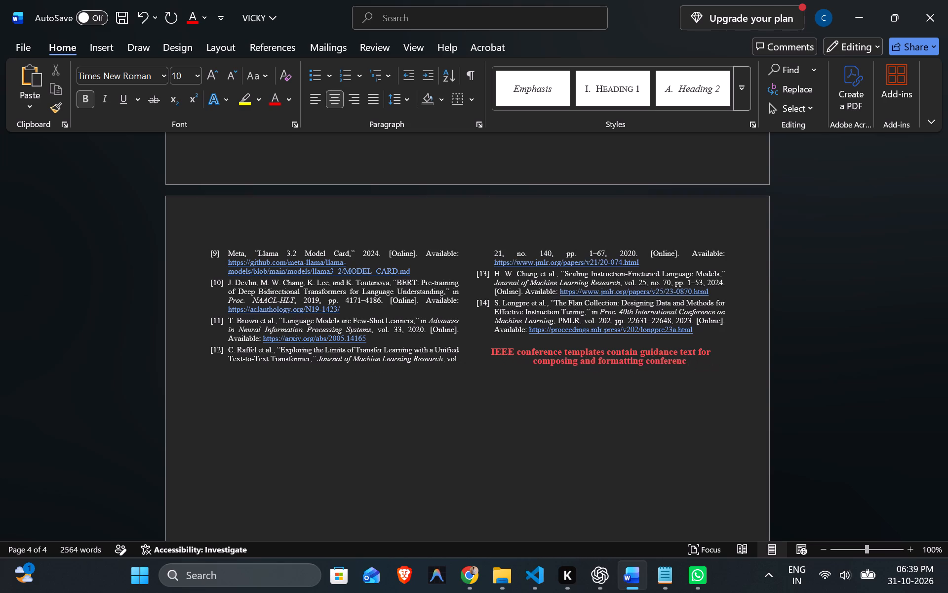
key(BackSpace)
key(BackSpace)
key(BackSpace)
key(BackSpace)
key(BackSpace)
key(BackSpace)
key(BackSpace)
key(BackSpace)
key(BackSpace)
key(BackSpace)
key(BackSpace)
key(BackSpace)
key(BackSpace)
key(BackSpace)
key(BackSpace)
key(BackSpace)
key(BackSpace)
key(BackSpace)
key(BackSpace)
key(BackSpace)
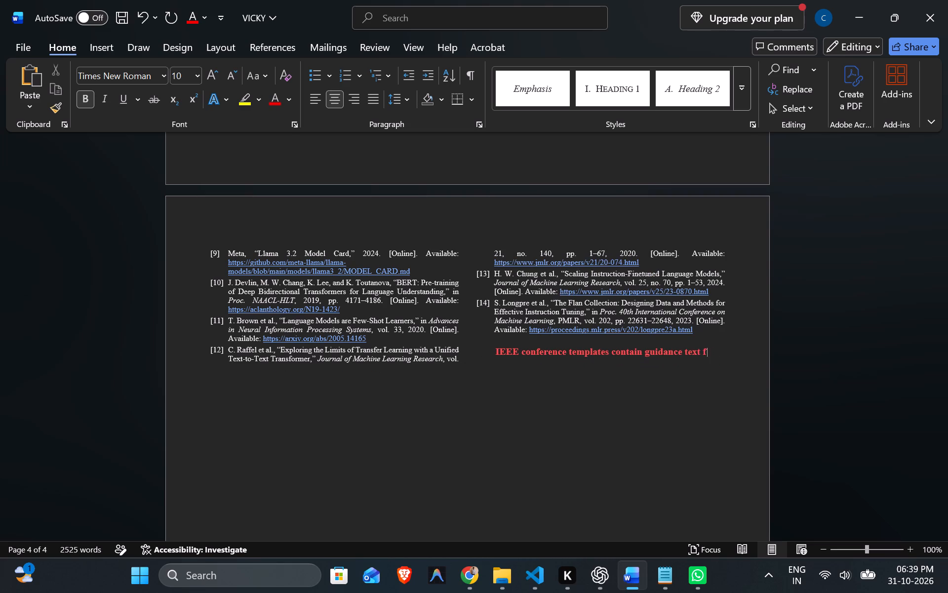
key(BackSpace)
key(BackSpace)
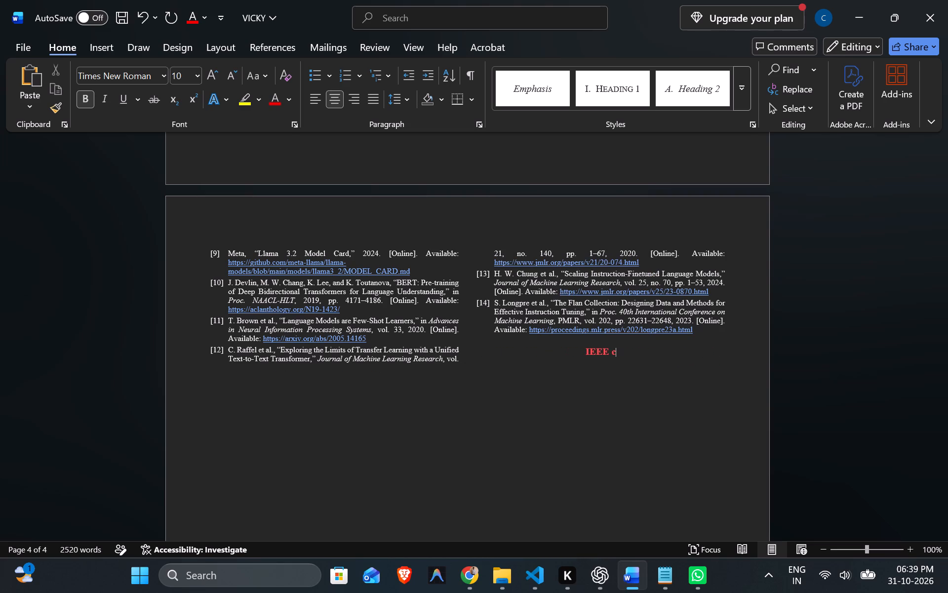
key(BackSpace)
key(BackSpace)
key(BackSpace)
key(BackSpace)
key(BackSpace)
key(BackSpace)
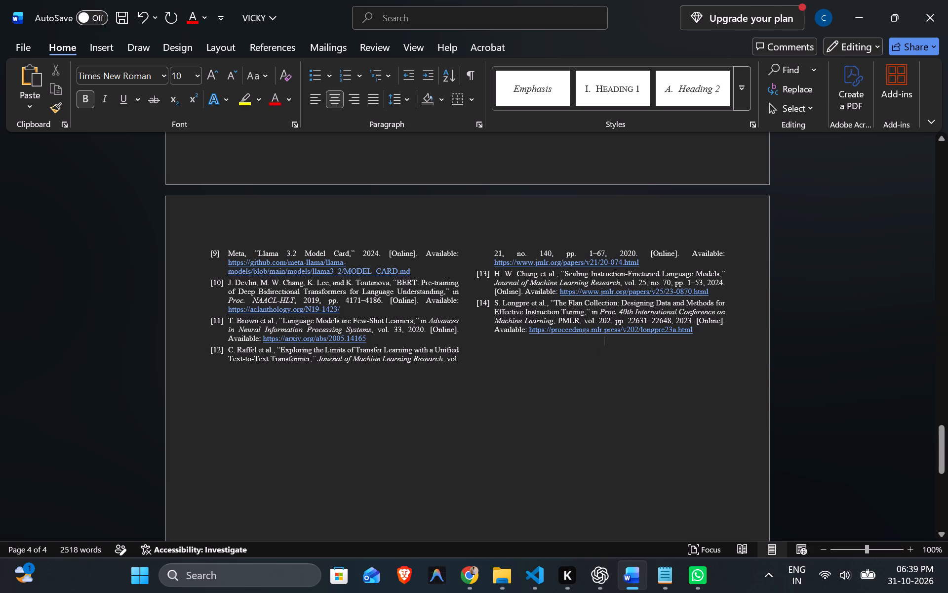
Review the reference list and the template guidance text remaining between the References heading and the first entry.
click(436, 410)
scroll(436, 454, up, 5)
scroll(436, 454, down, 8)
scroll(436, 454, up, 7)
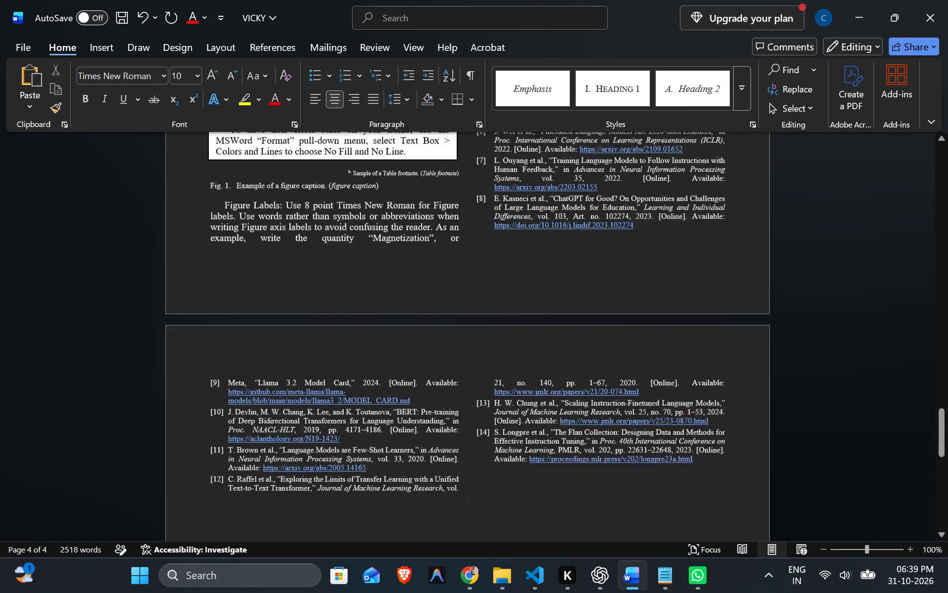
scroll(436, 454, up, 12)
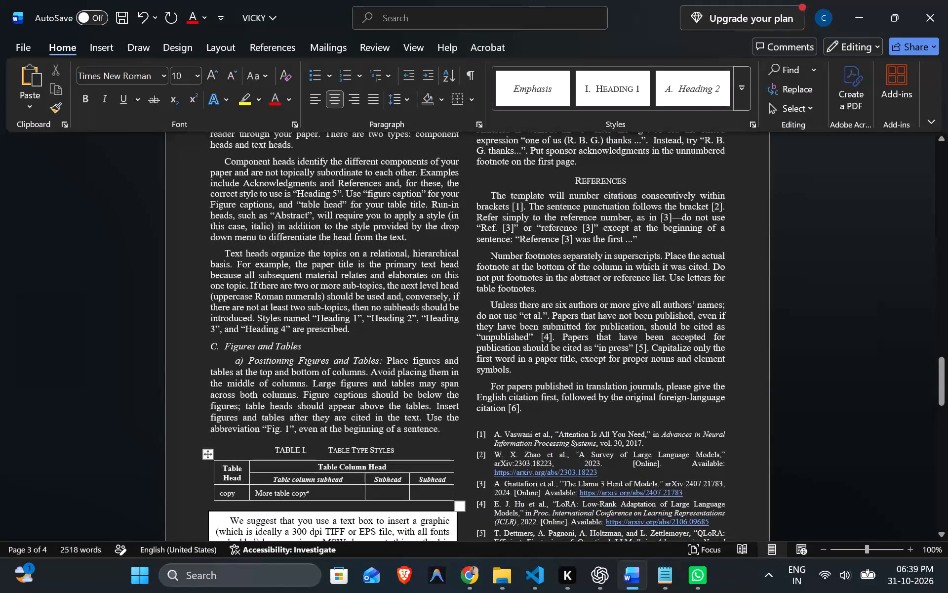
scroll(436, 454, down, 6)
scroll(434, 452, up, 10)
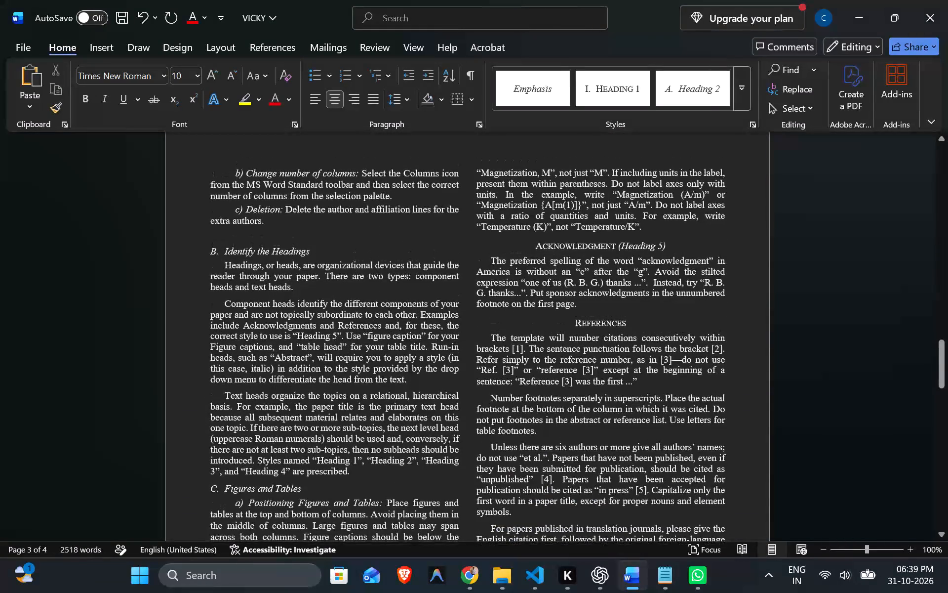
scroll(434, 452, down, 4)
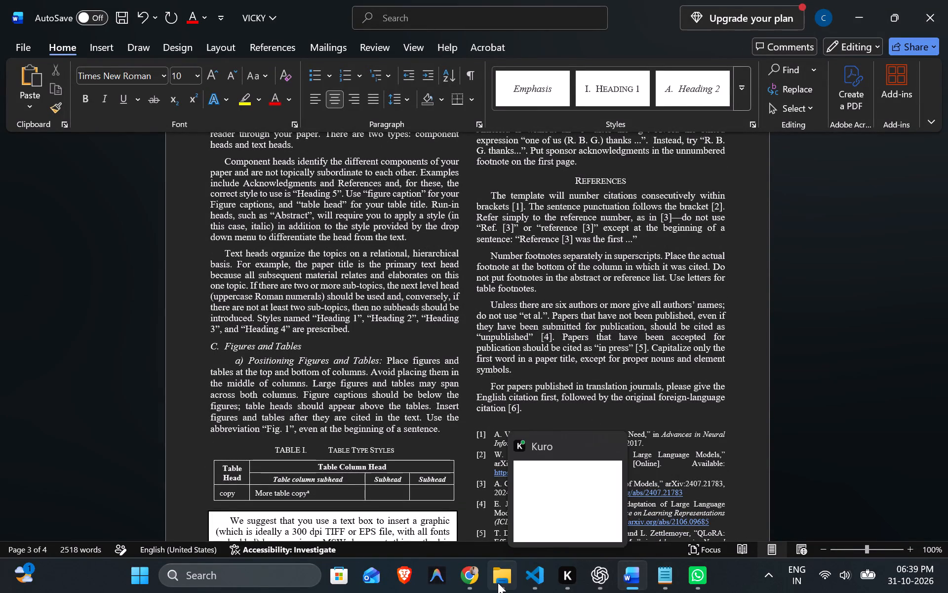
Switch to Chrome and examine how the References section is laid out in the sample paper IJITCS-V11-N2-6.pdf.
click(472, 583)
scroll(599, 304, down, 8)
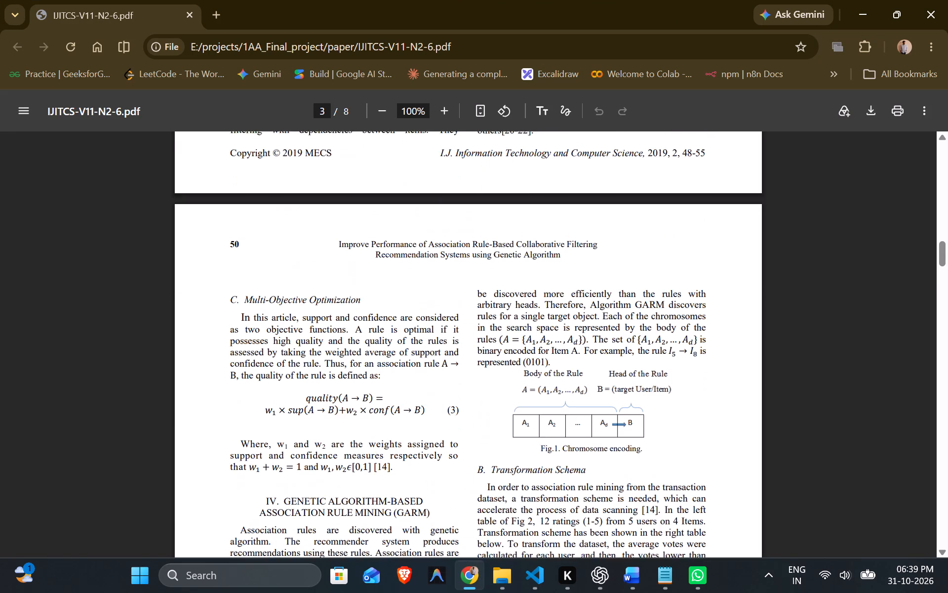
scroll(599, 304, down, 16)
scroll(599, 304, down, 16)
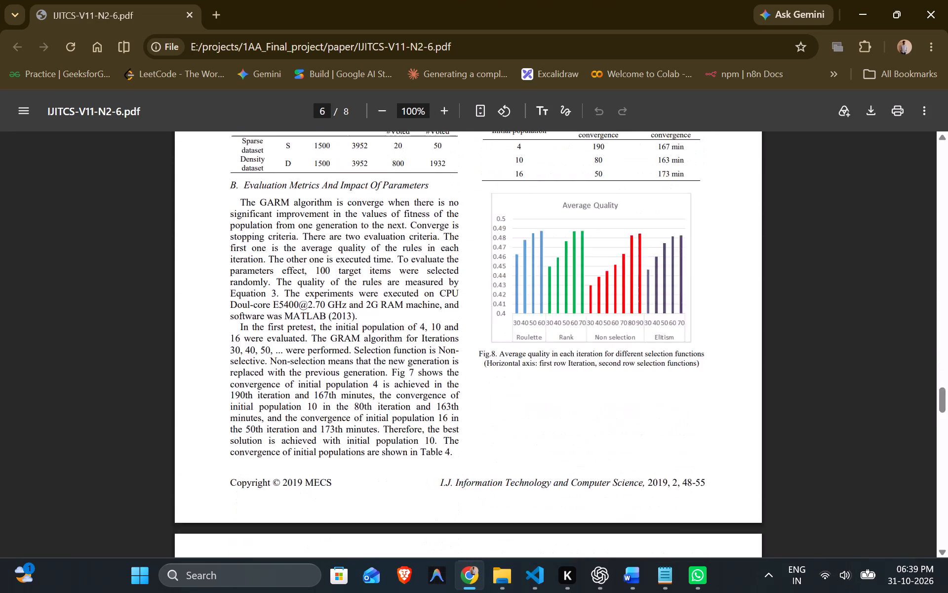
scroll(599, 304, down, 16)
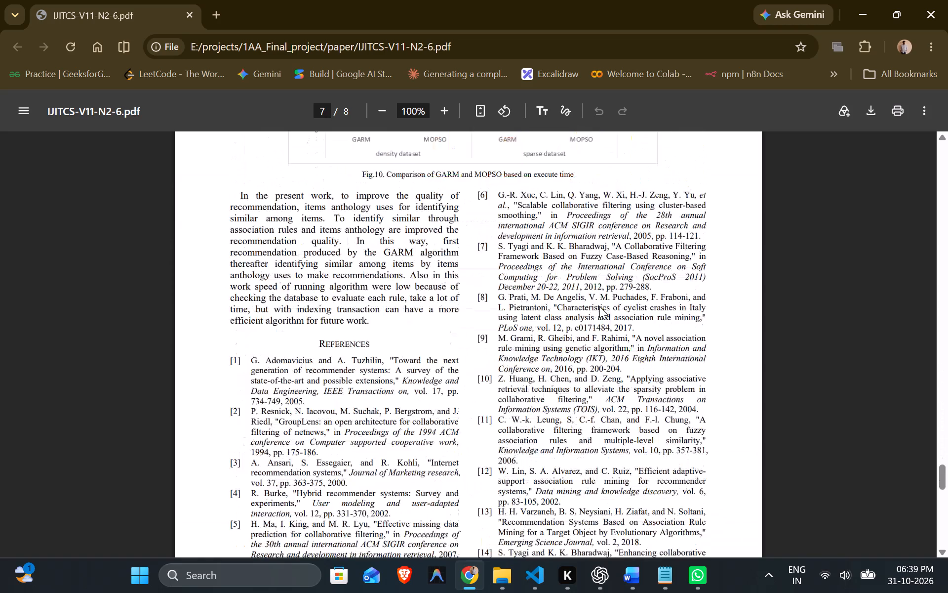
scroll(599, 306, down, 4)
scroll(591, 322, up, 5)
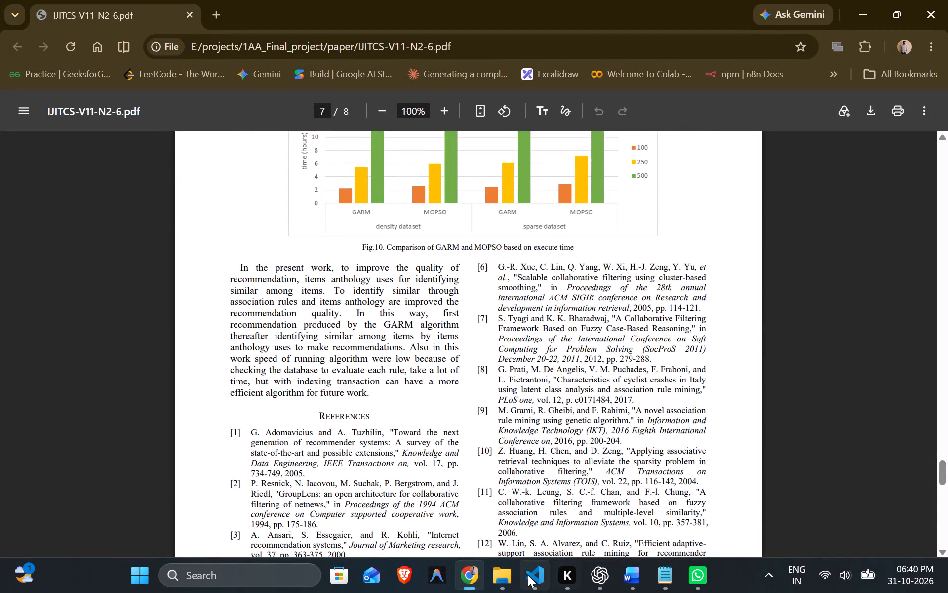
Back in Word, delete all template guidance paragraphs between the References heading and reference [1].
click(624, 579)
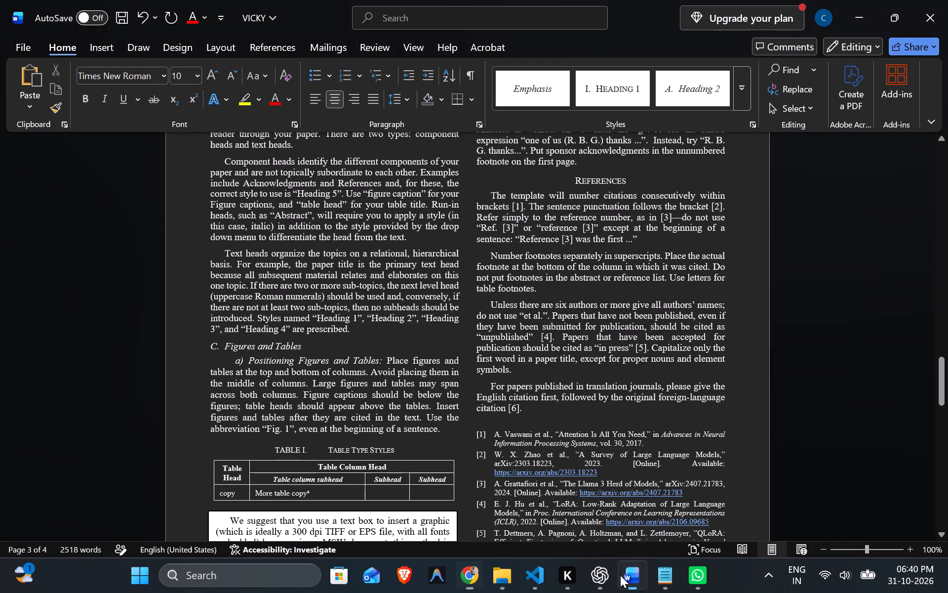
drag(522, 410, 494, 338)
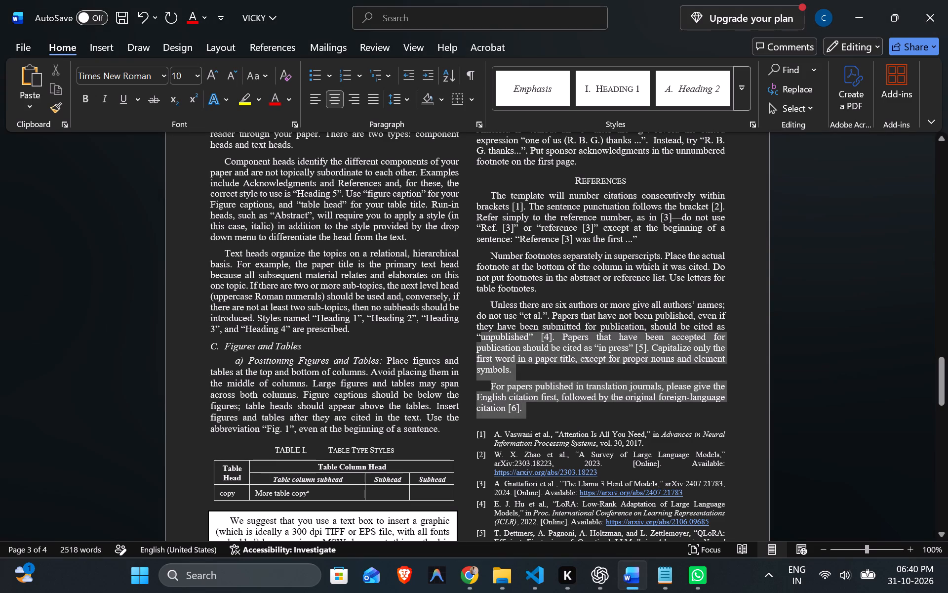
drag(494, 338, 491, 192)
key(BackSpace)
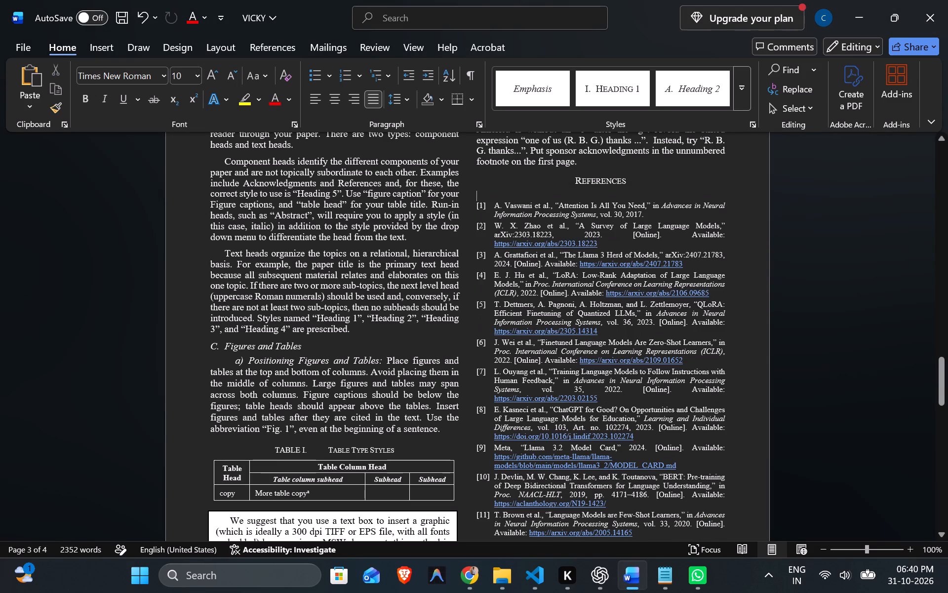
Delete the placeholder copyright line "XXX-X-XXXX-XXXX-X/XX/$XX.00 ©20XX IEEE" from the first page's footer.
scroll(562, 379, down, 11)
scroll(319, 414, up, 4)
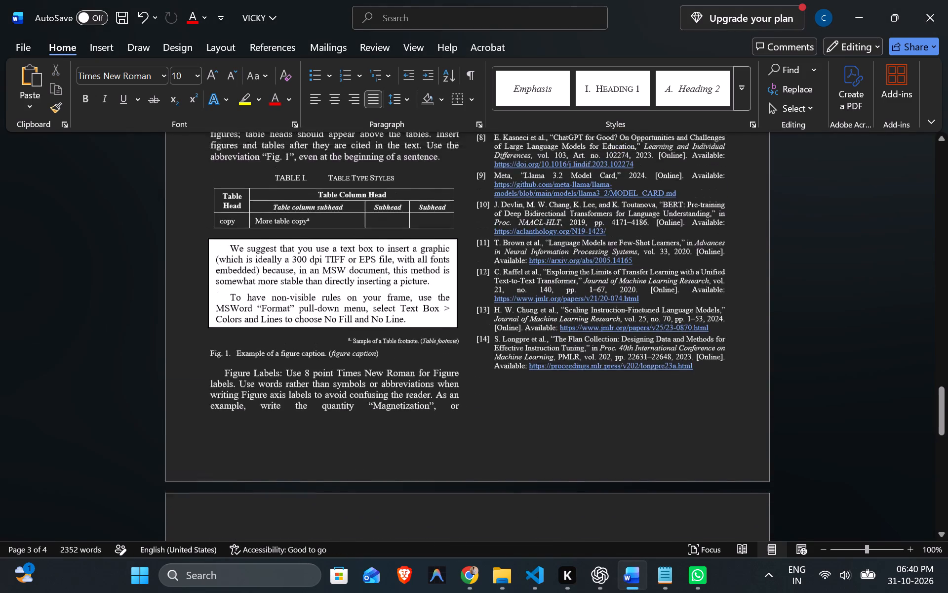
scroll(325, 413, down, 7)
scroll(332, 416, up, 20)
scroll(336, 418, up, 8)
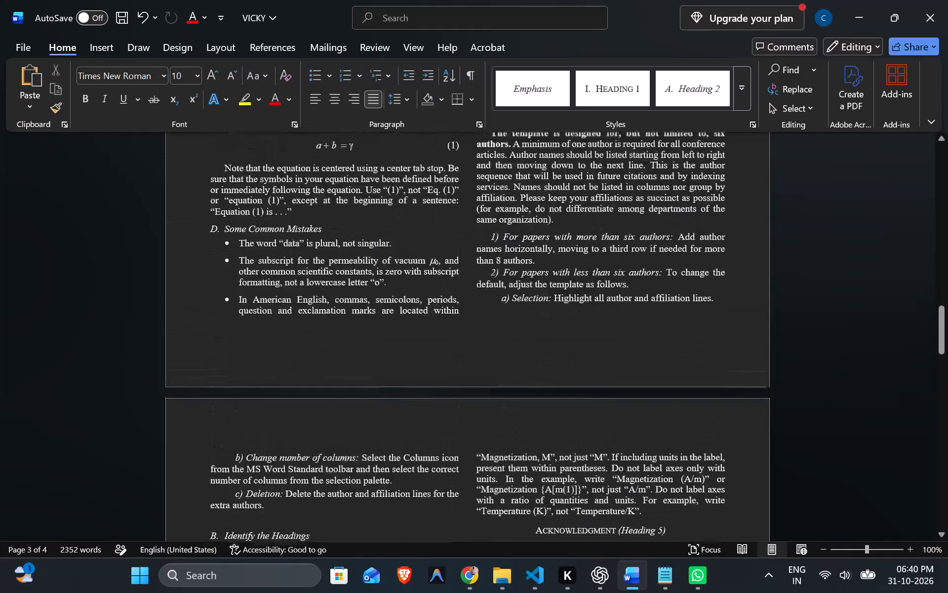
scroll(336, 418, up, 17)
scroll(336, 419, up, 18)
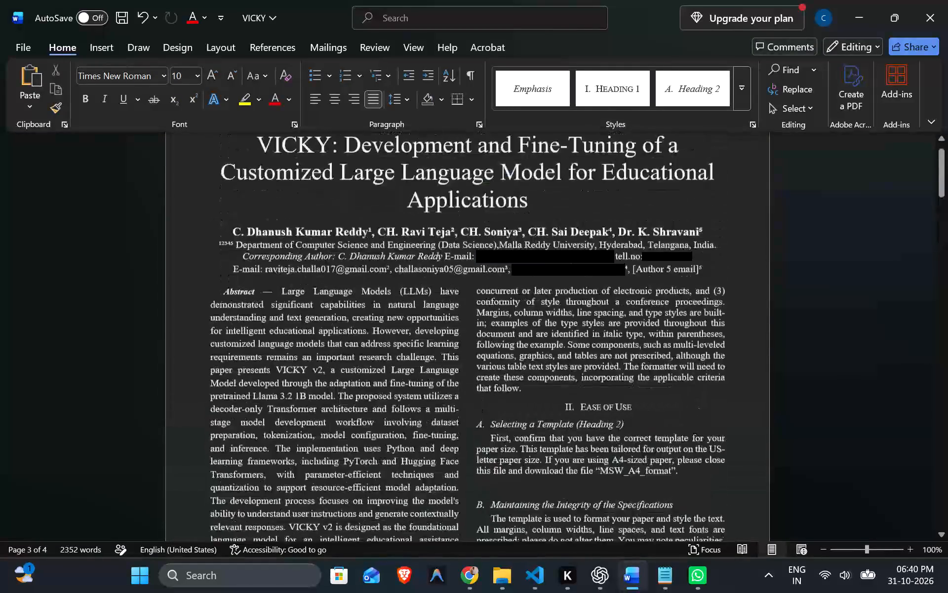
scroll(336, 419, up, 2)
scroll(336, 419, down, 13)
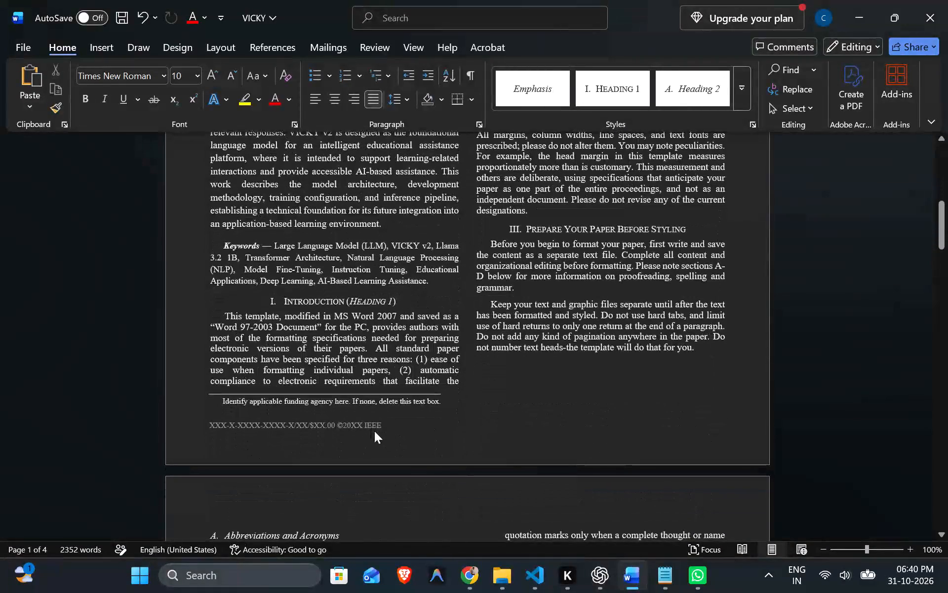
double_click(381, 428)
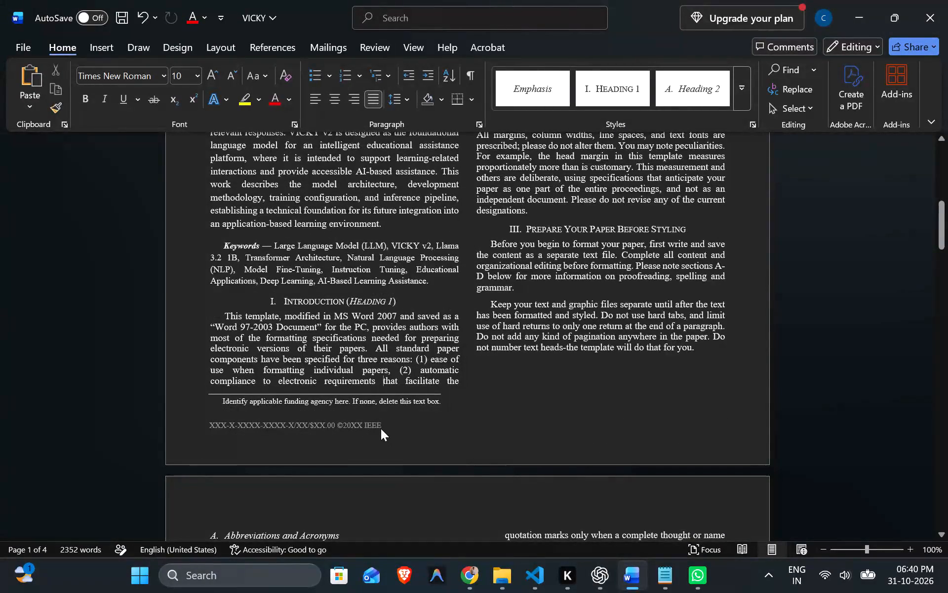
click(384, 427)
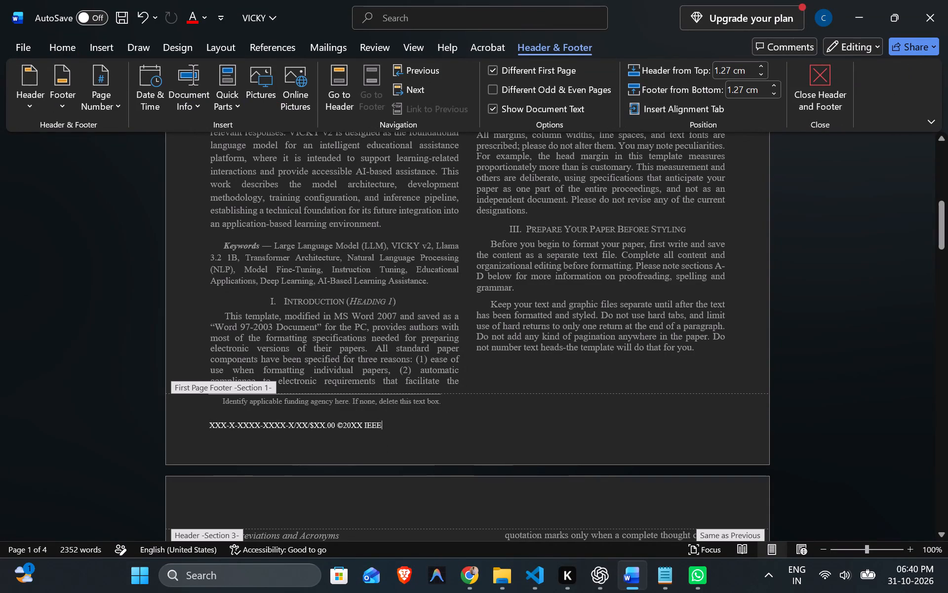
drag(384, 427, 376, 427)
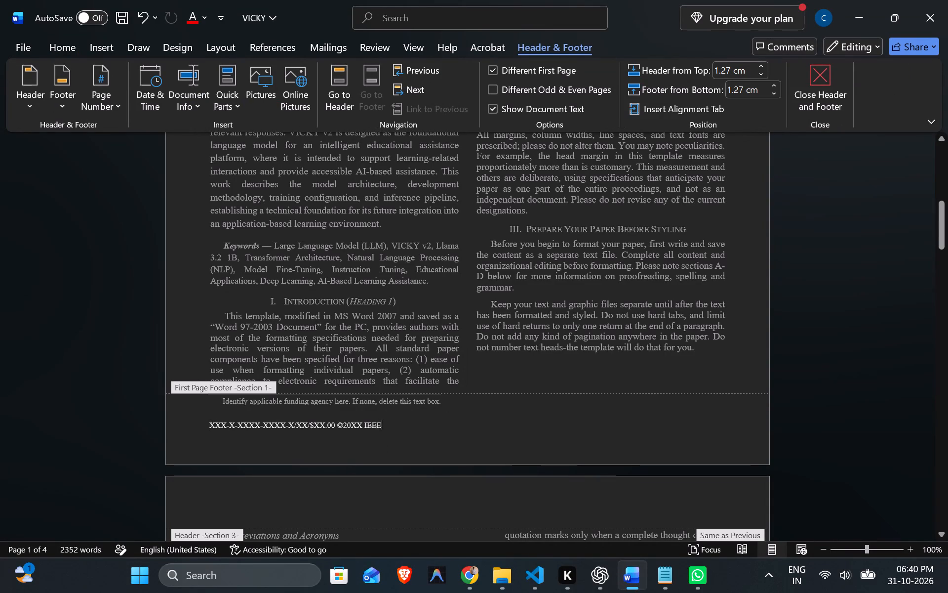
drag(376, 427, 218, 425)
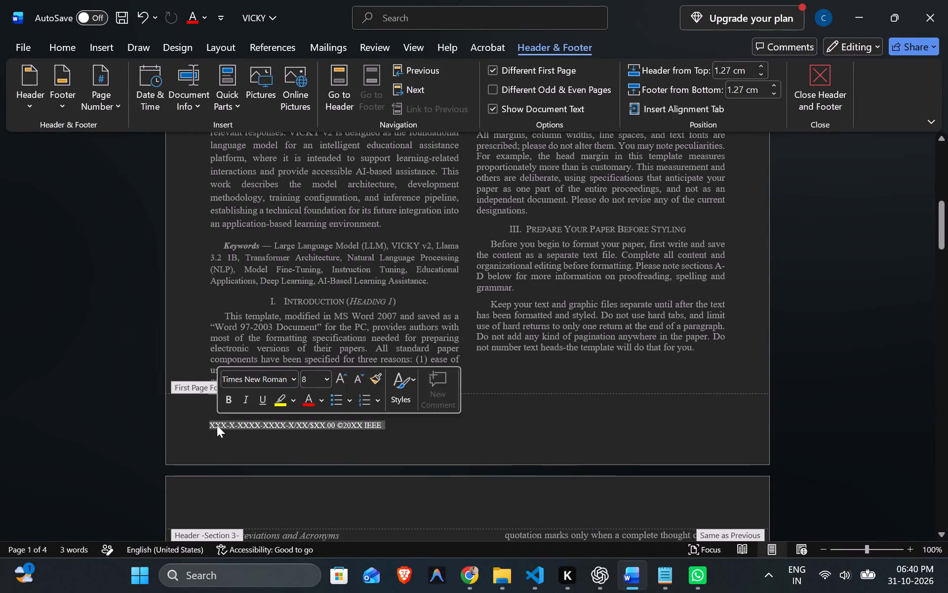
key(BackSpace)
Close header and footer editing and return to the document body at the top of page two.
scroll(249, 444, down, 7)
double_click(428, 260)
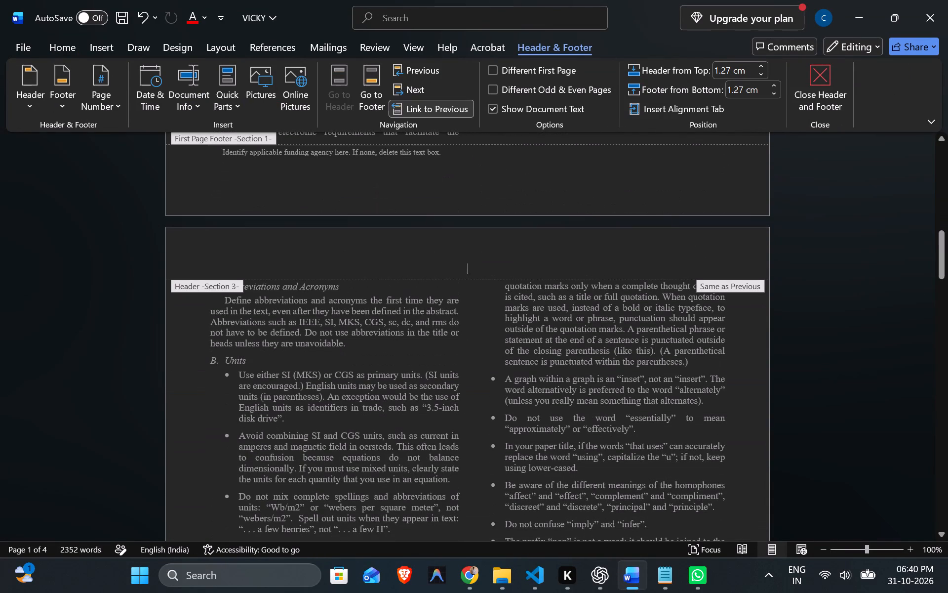
double_click(428, 287)
Review page one from the title block and abstract through to the template's Introduction text and column endings.
scroll(396, 330, up, 5)
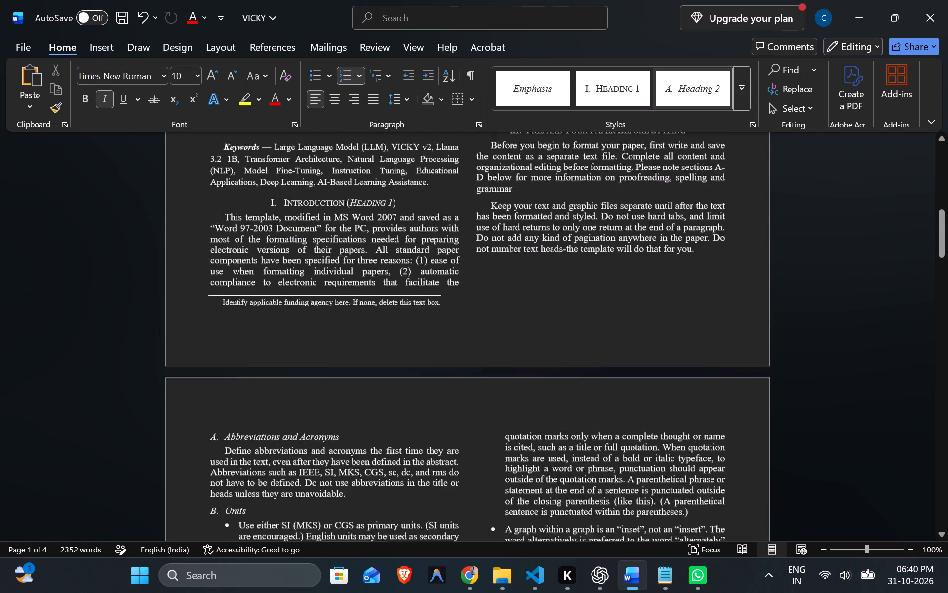
scroll(396, 330, up, 5)
scroll(396, 330, down, 1)
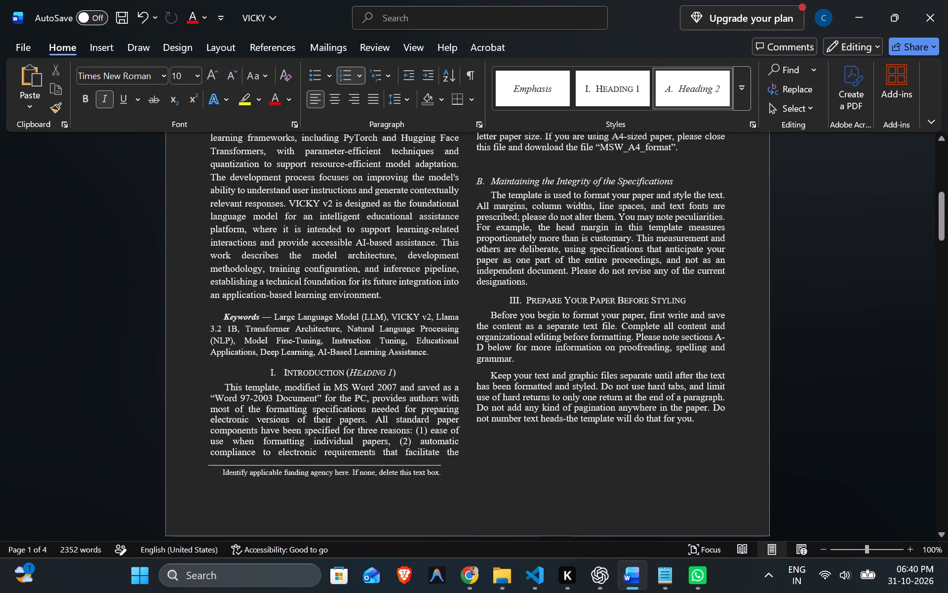
scroll(378, 441, up, 5)
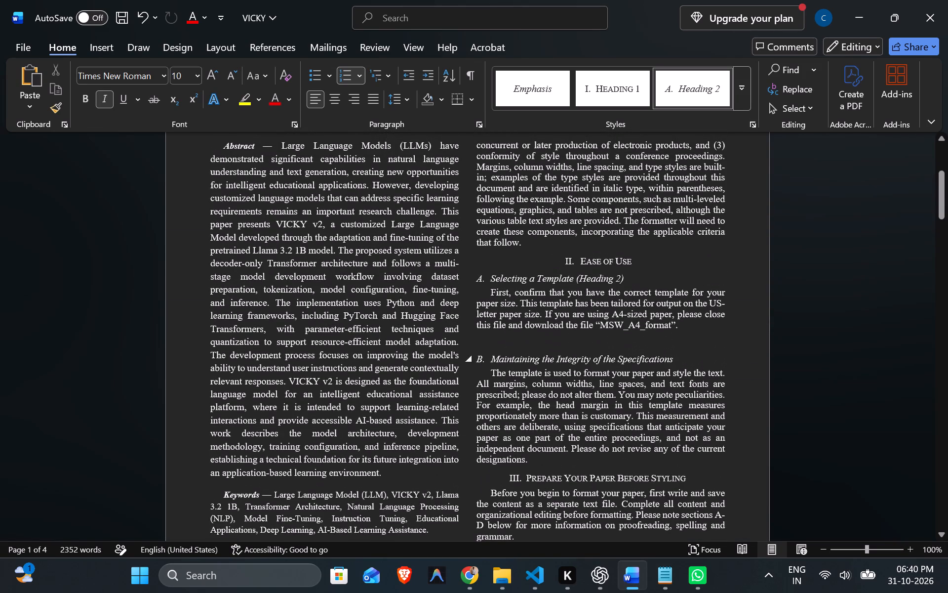
scroll(513, 361, down, 5)
scroll(513, 361, up, 10)
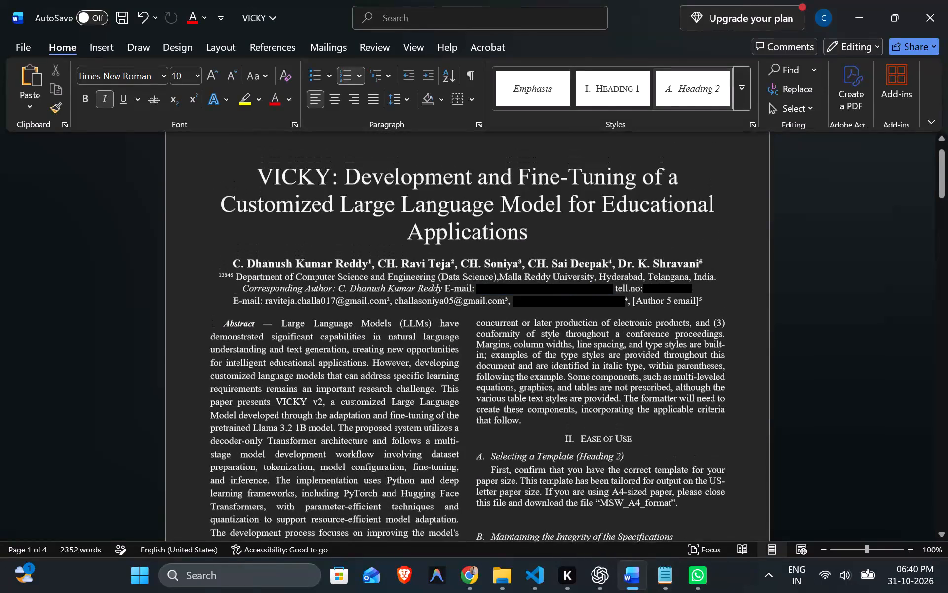
scroll(479, 346, down, 5)
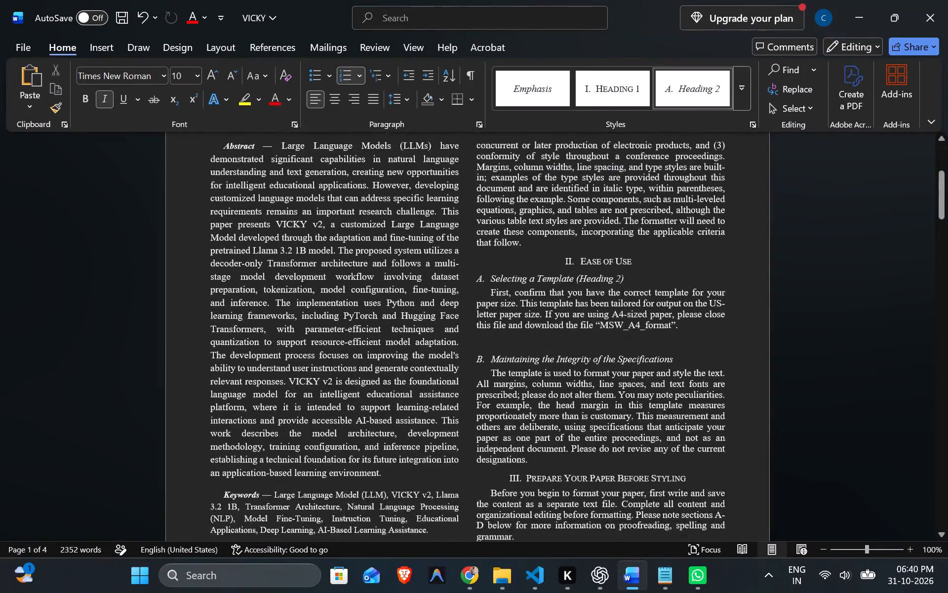
scroll(481, 348, down, 5)
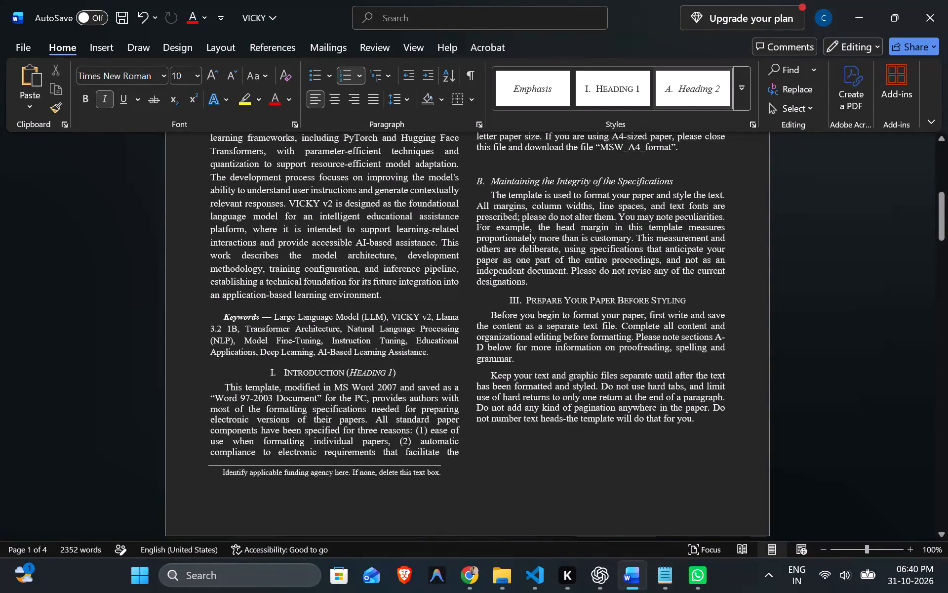
Copy the whole template paragraph under the Introduction heading, from "This template, modified in MS Word 2007" to "criteria that follow.".
drag(223, 384, 473, 464)
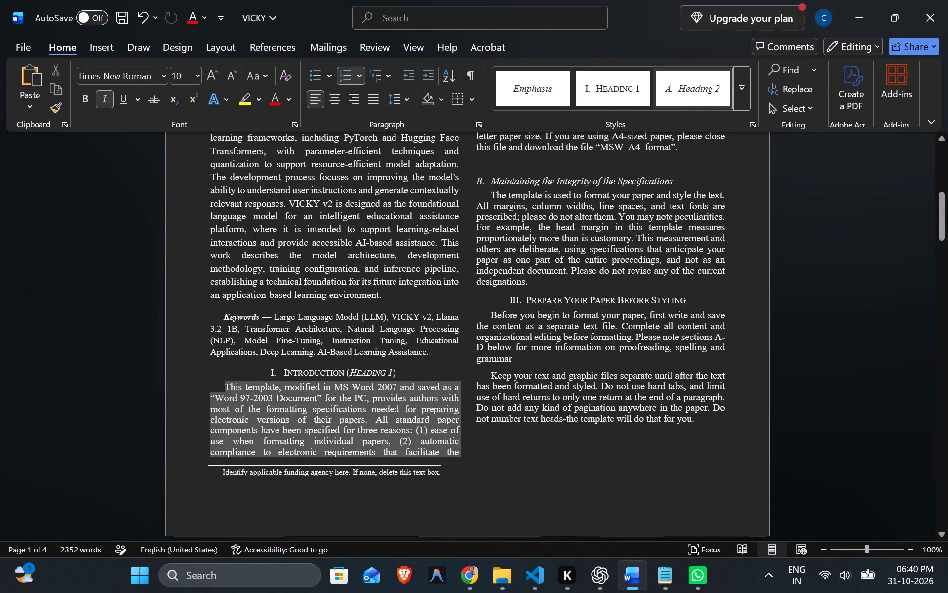
drag(473, 464, 682, 188)
scroll(682, 188, up, 2)
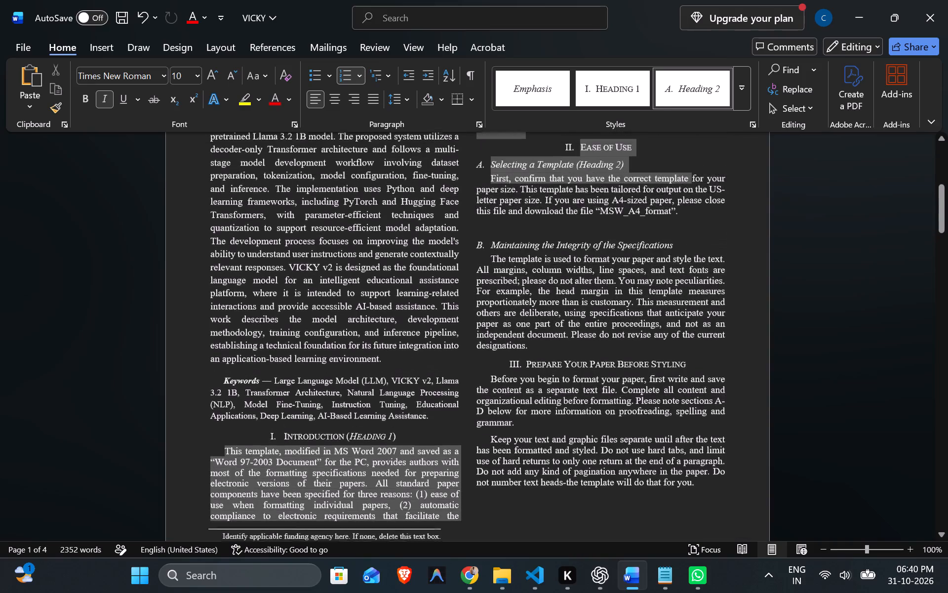
drag(682, 188, 678, 250)
scroll(682, 188, up, 3)
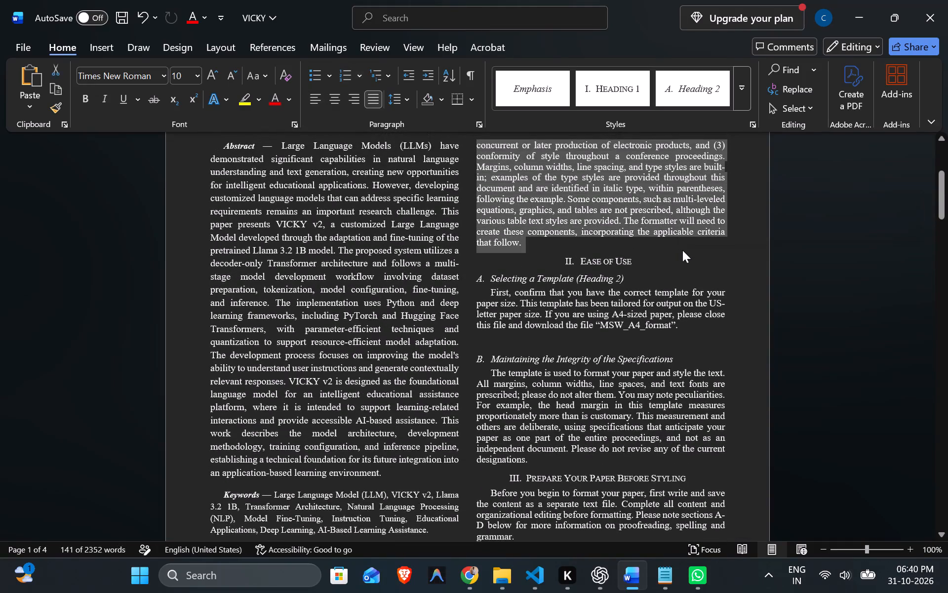
key(ctrl+c)
scroll(595, 299, up, 3)
scroll(595, 299, down, 3)
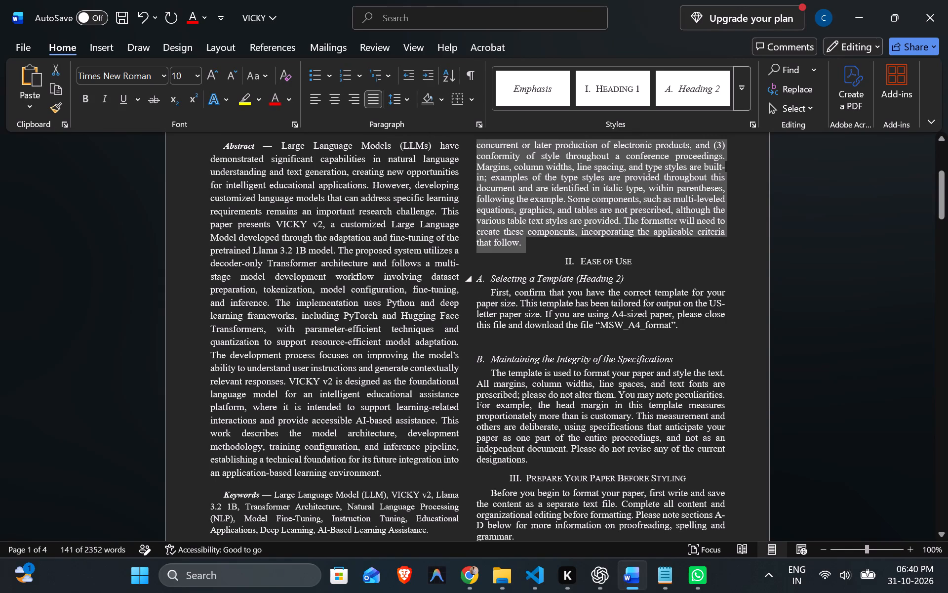
click(646, 270)
Look through the remaining template sections, tables, figure text and reference list down to the document's last page.
scroll(619, 304, down, 3)
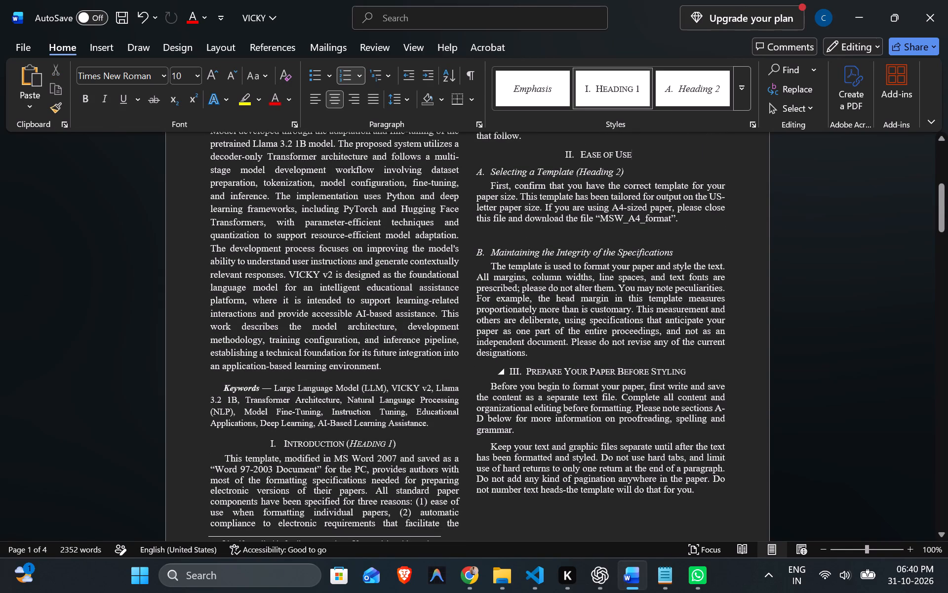
scroll(500, 387, down, 9)
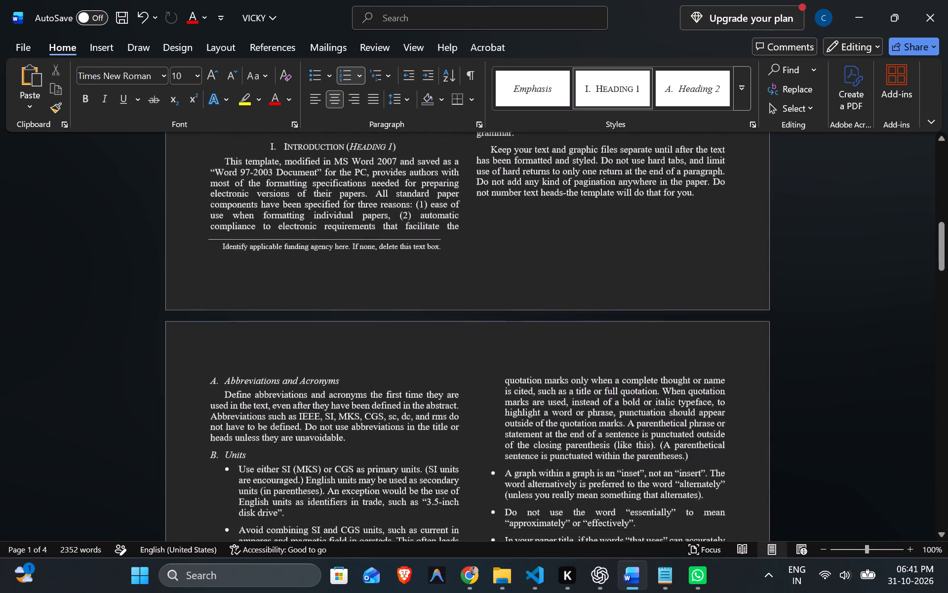
scroll(500, 387, down, 3)
scroll(545, 273, down, 10)
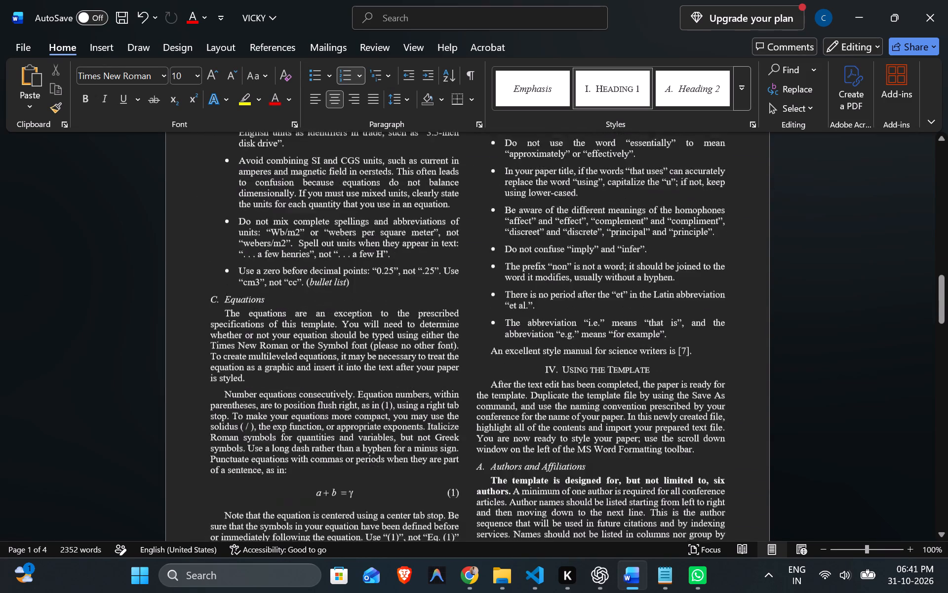
scroll(546, 275, down, 9)
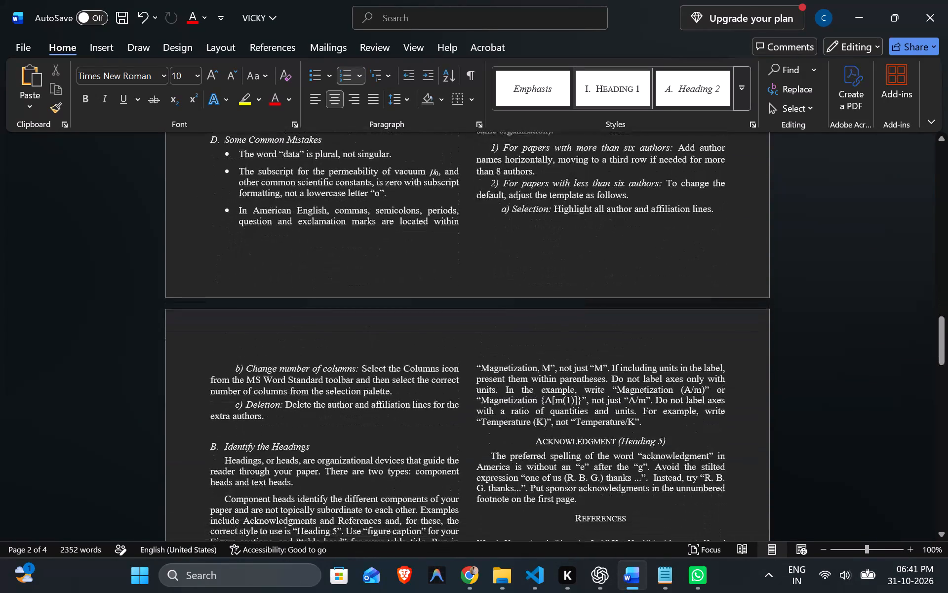
scroll(546, 275, down, 5)
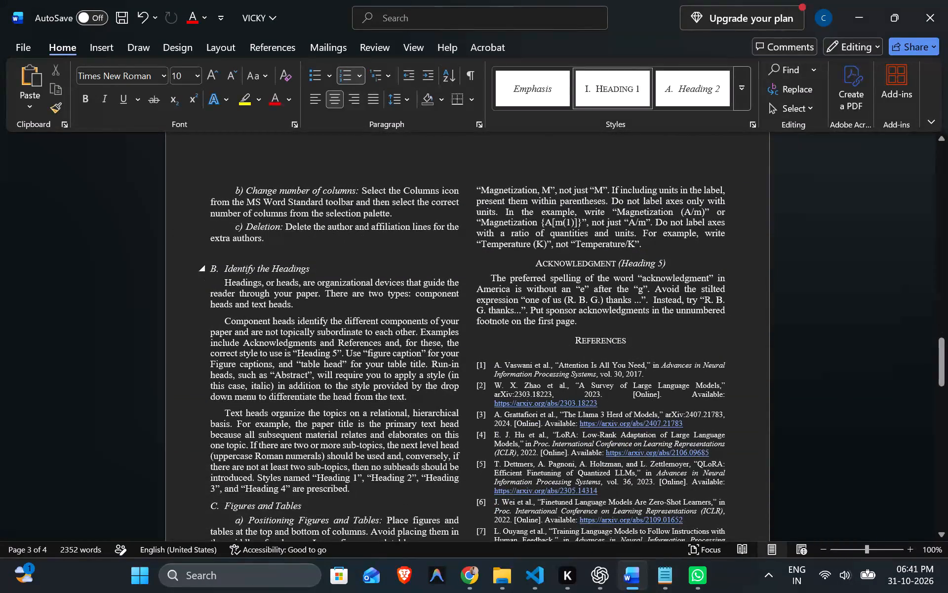
scroll(297, 266, down, 10)
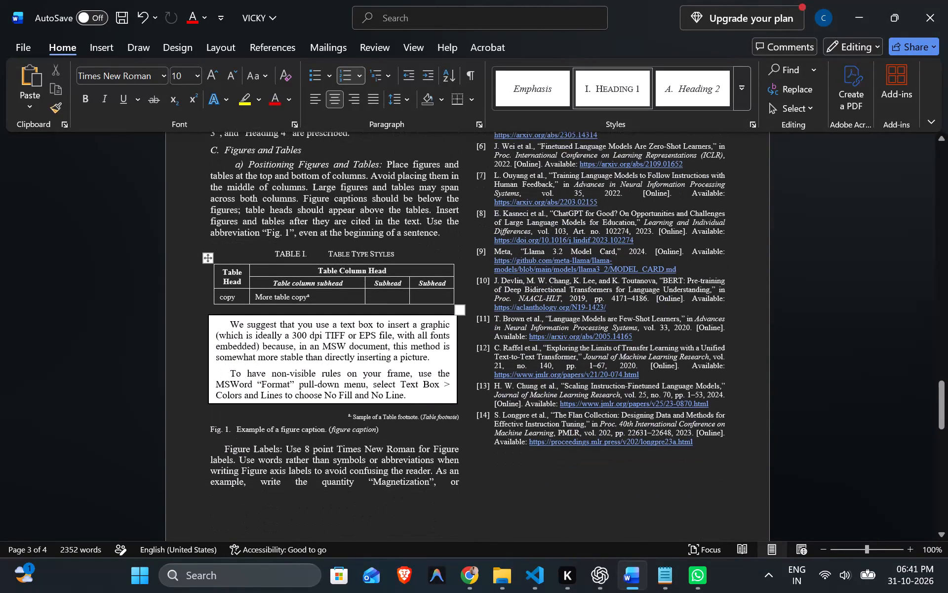
scroll(425, 418, down, 5)
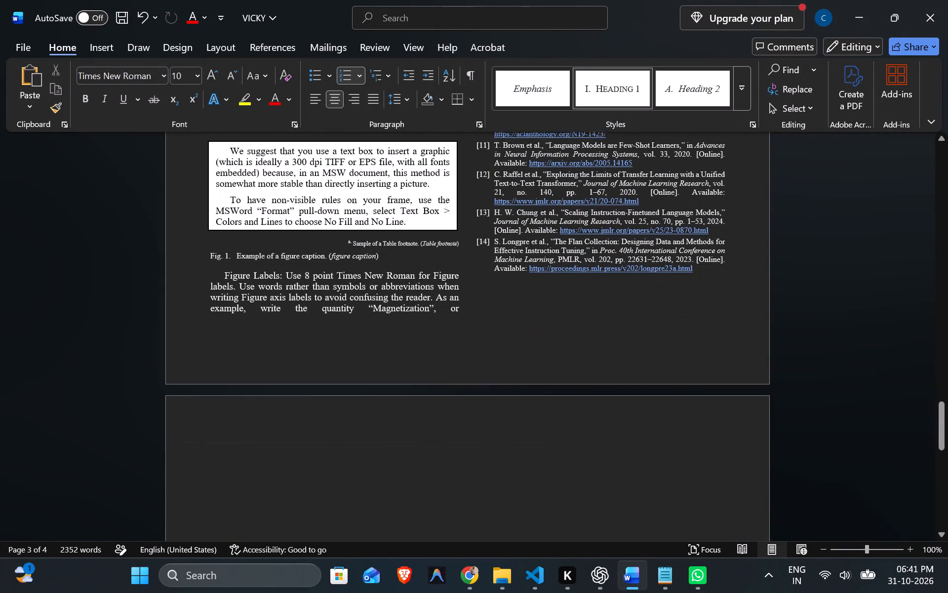
Switch to Chrome and examine the sample paper IJITCS-V11-N2-6.pdf backwards from its References section to its first page.
click(852, 4)
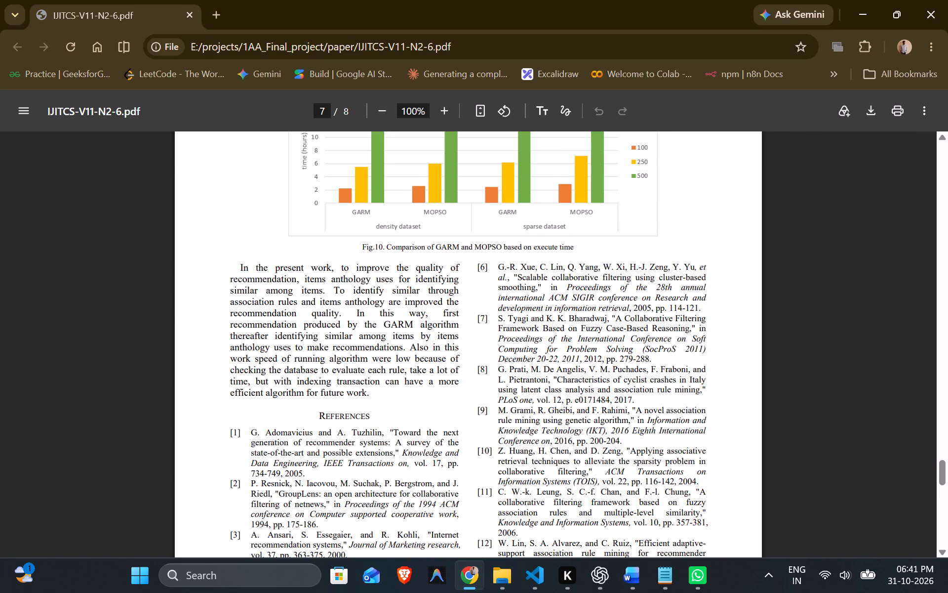
scroll(583, 329, up, 18)
scroll(583, 329, up, 11)
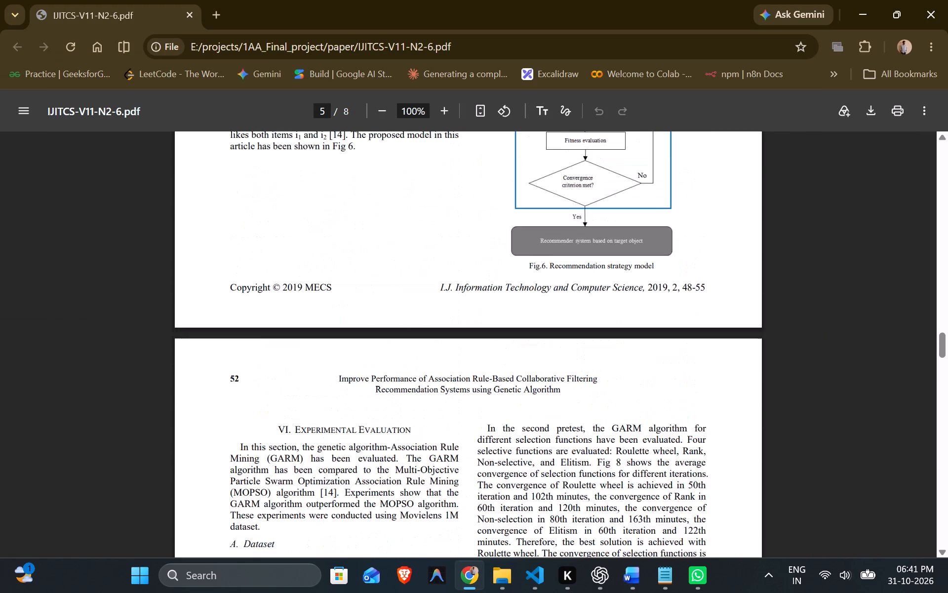
scroll(583, 329, up, 10)
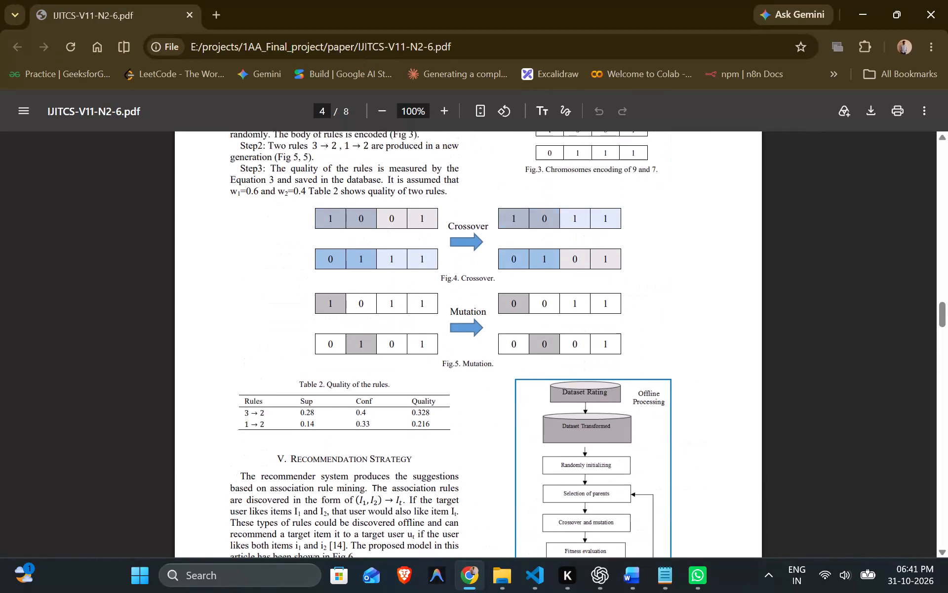
scroll(583, 329, up, 19)
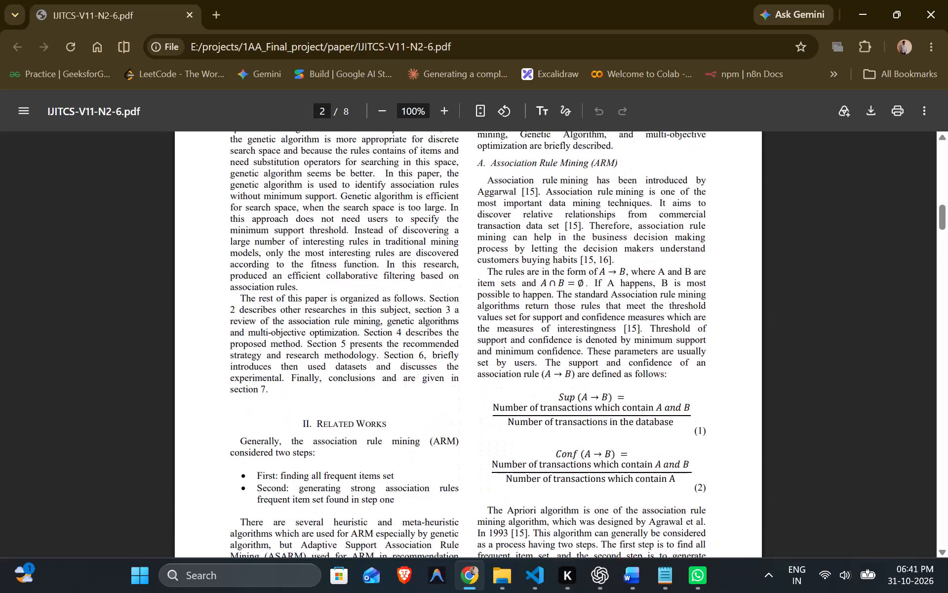
scroll(583, 329, up, 14)
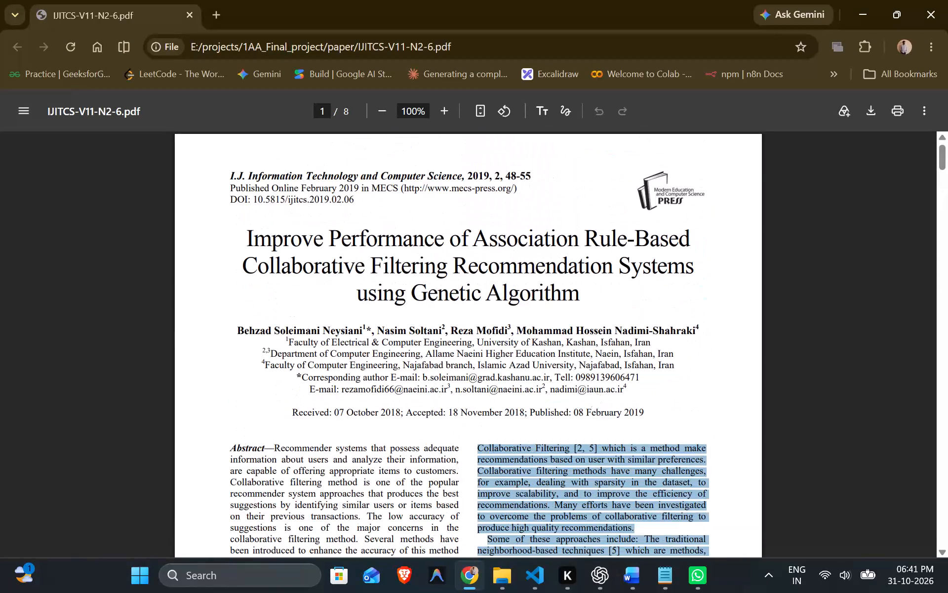
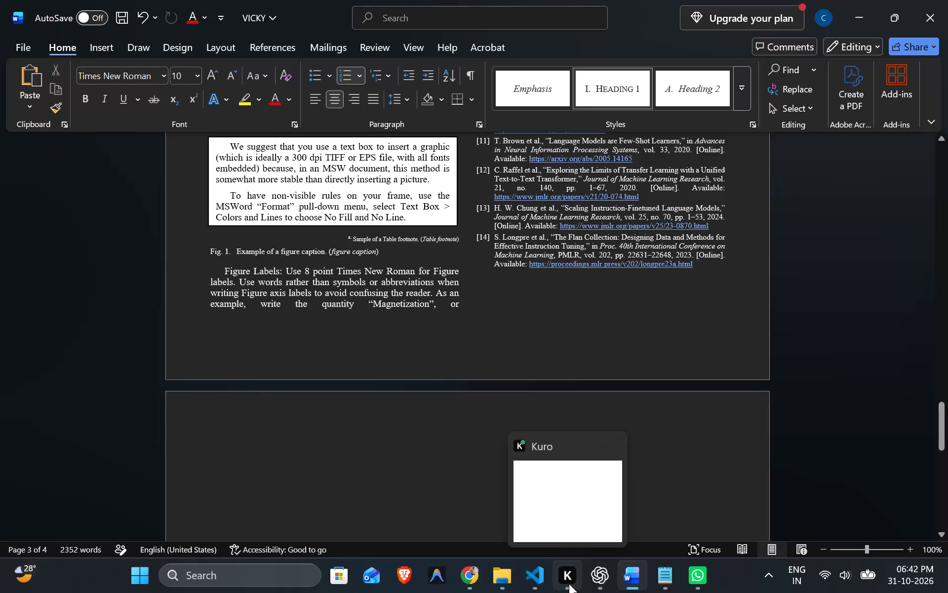
Replace the template paragraph under the Introduction heading, from "This template, modified" through "that follow.", with the copied Introduction text.
scroll(355, 431, up, 2)
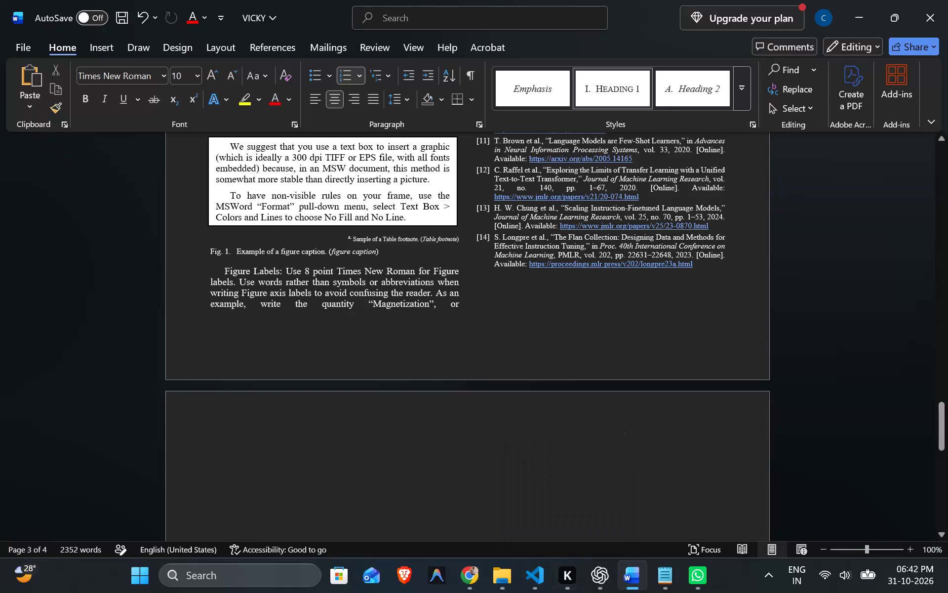
scroll(355, 431, up, 3)
scroll(355, 433, up, 20)
scroll(355, 433, up, 15)
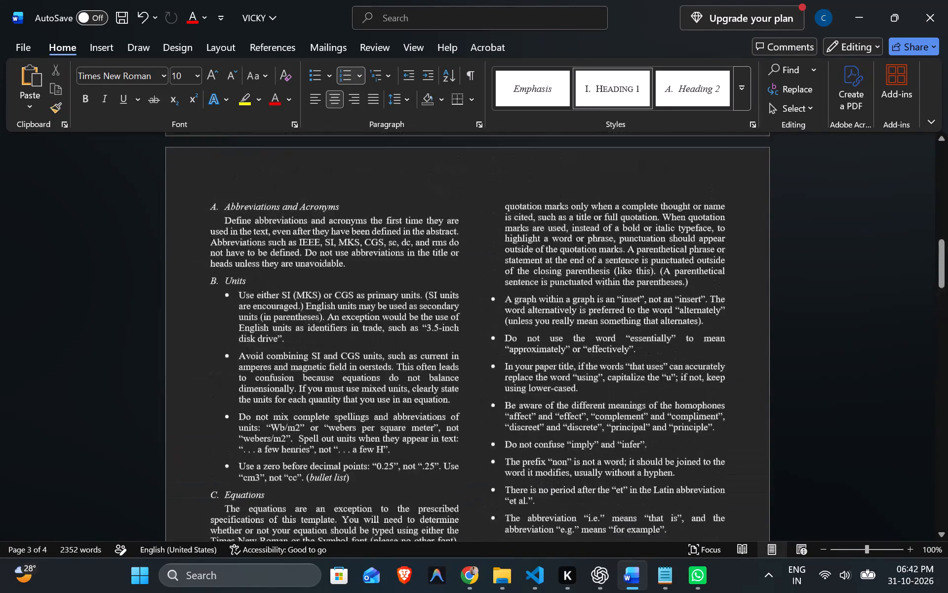
scroll(372, 443, up, 17)
scroll(373, 443, down, 7)
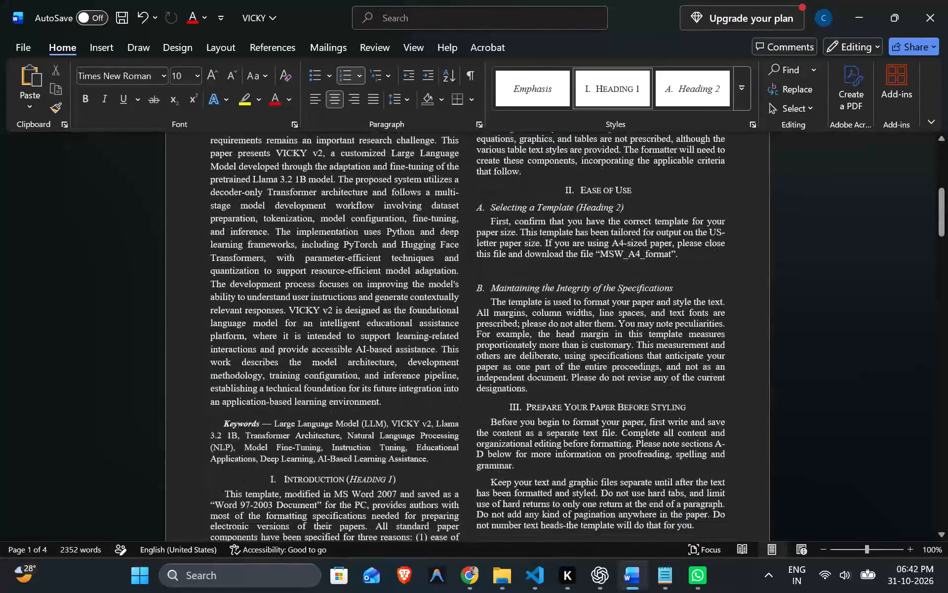
scroll(373, 443, down, 4)
drag(222, 278, 371, 297)
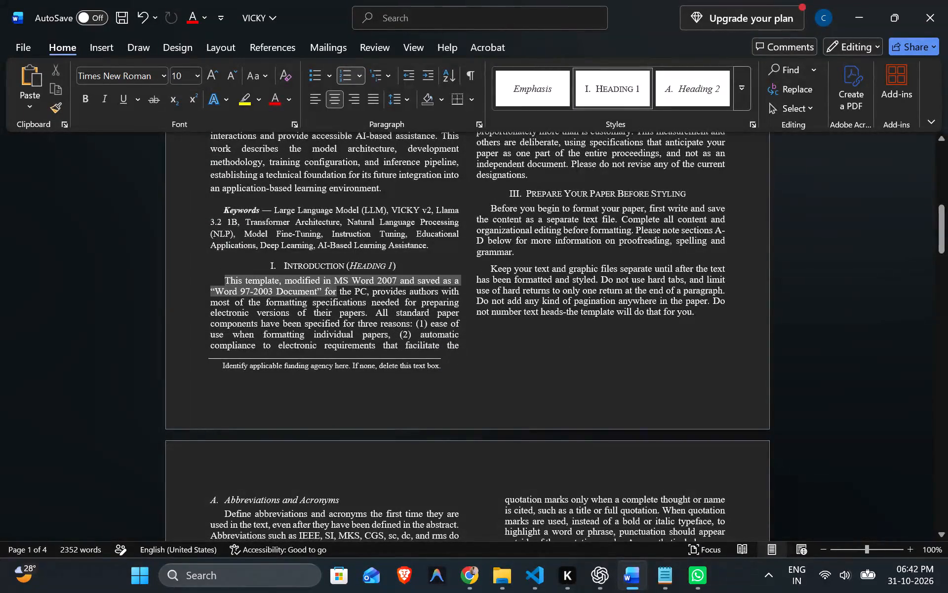
drag(371, 297, 496, 381)
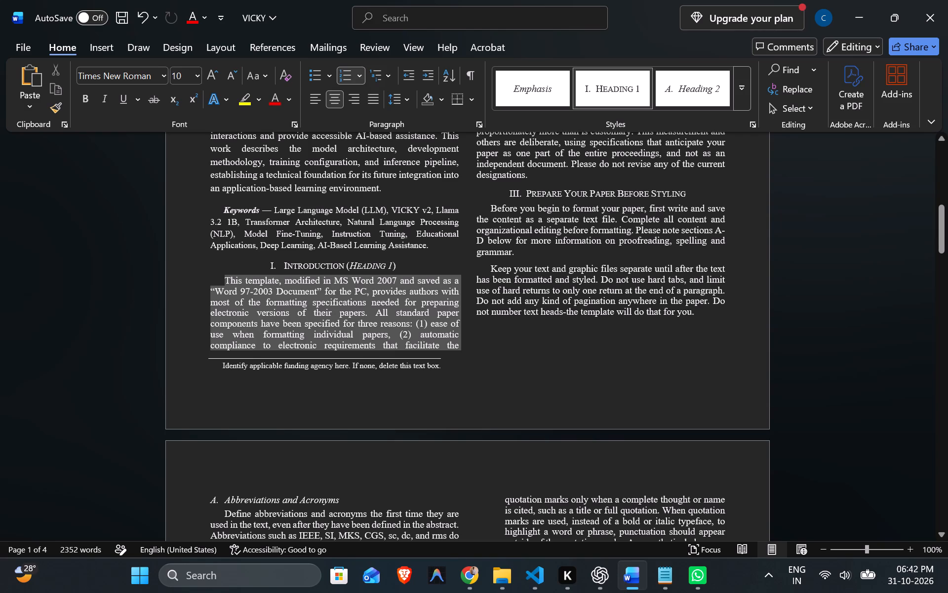
drag(496, 381, 642, 193)
scroll(588, 140, up, 3)
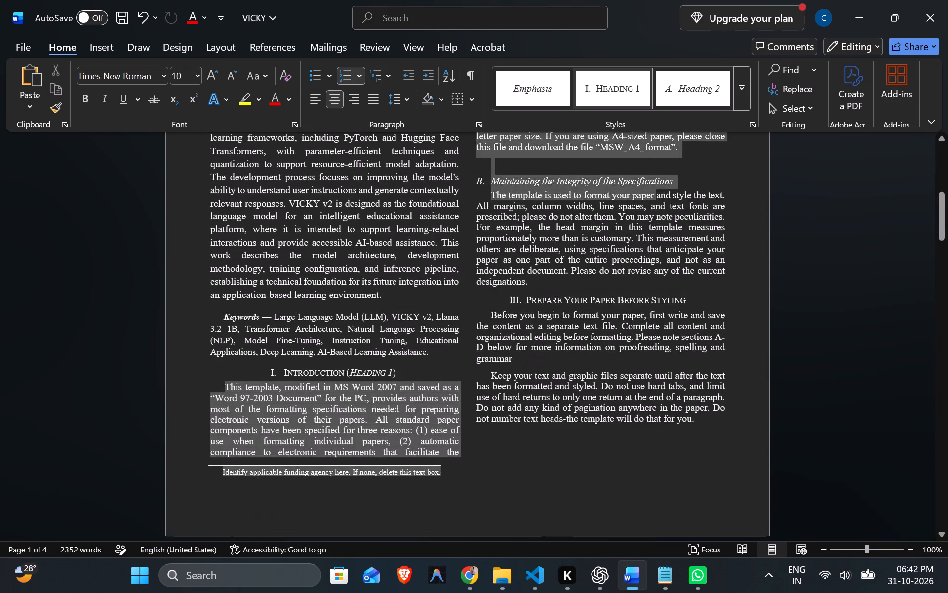
drag(642, 193, 626, 236)
scroll(642, 193, up, 5)
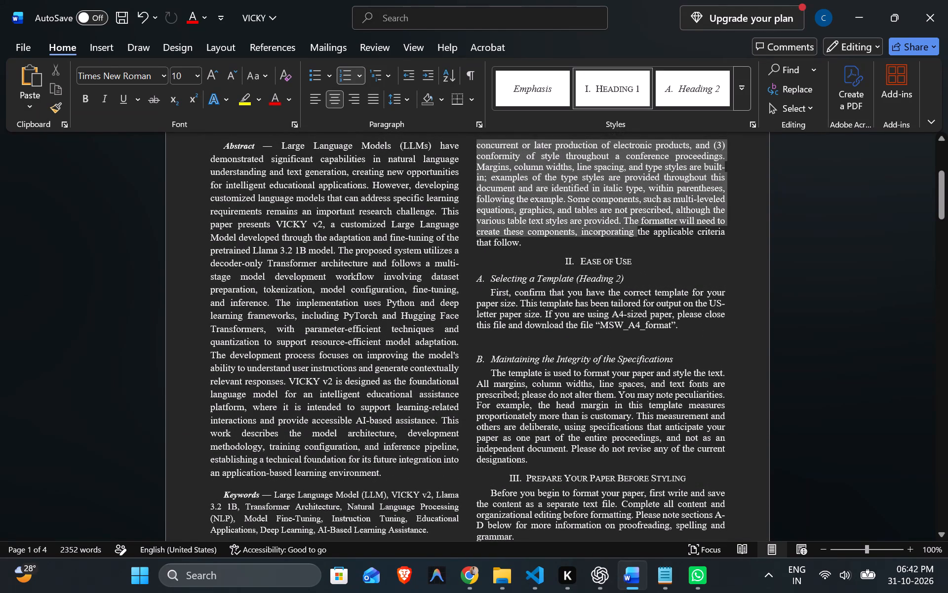
drag(626, 236, 626, 237)
key(ctrl+v)
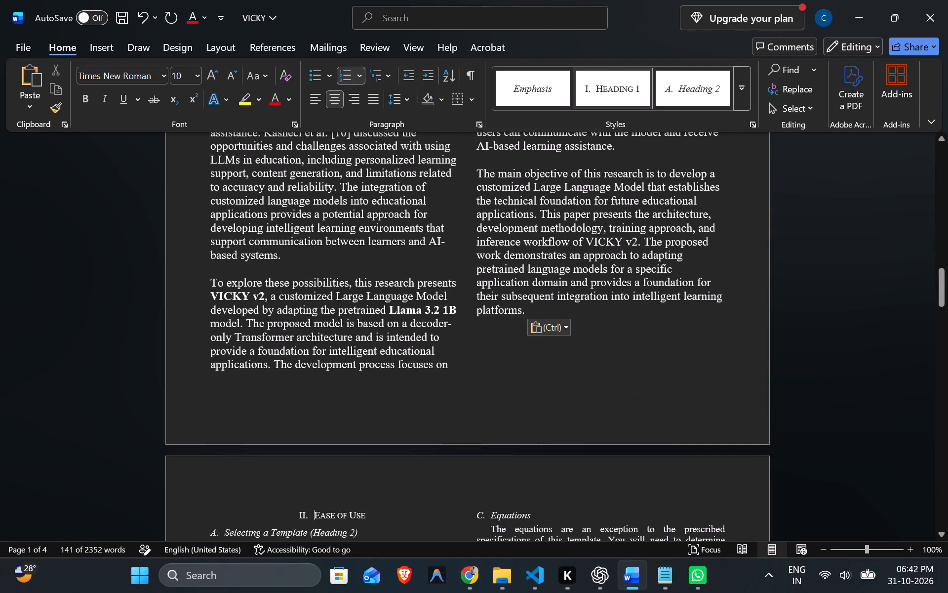
Select the entire pasted Introduction body, from "Artificial Intelligence (AI)" through "learning platforms.", and reduce its font size to 10.
scroll(393, 387, up, 19)
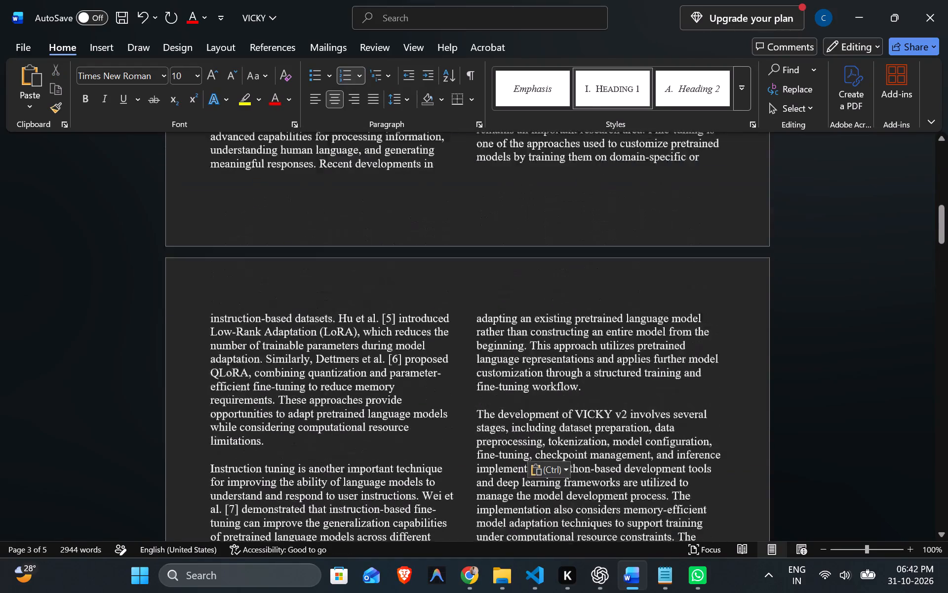
scroll(393, 387, up, 15)
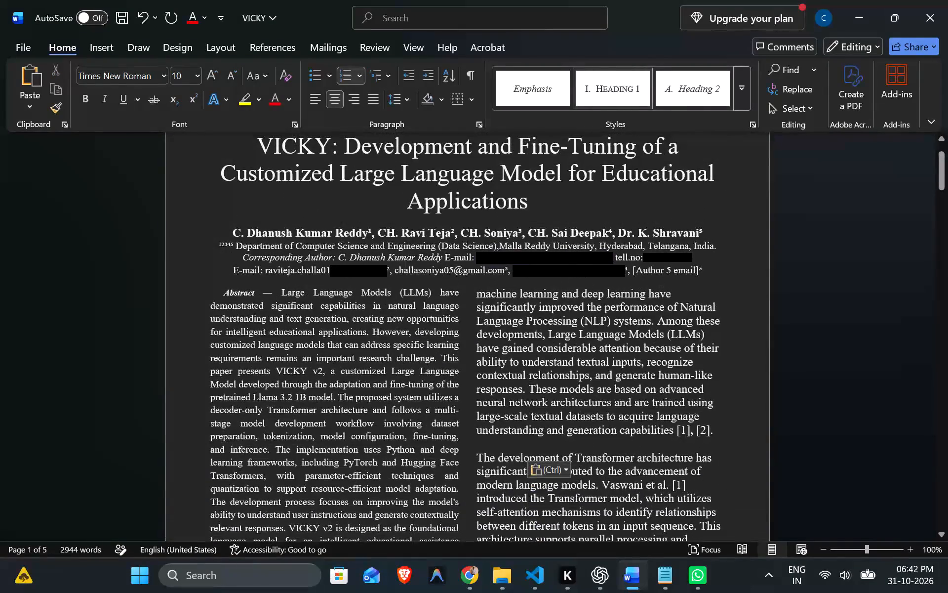
scroll(474, 328, down, 14)
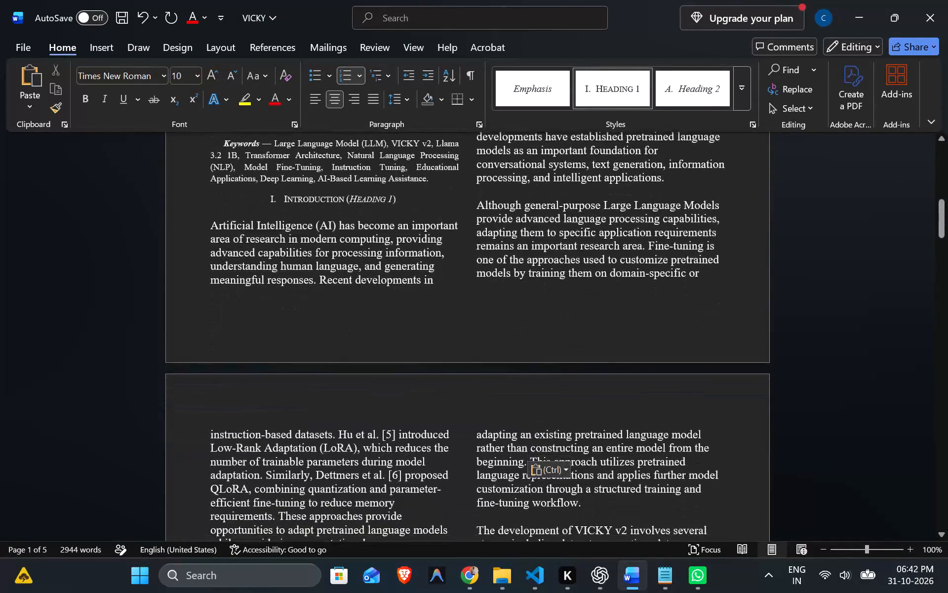
drag(209, 222, 458, 315)
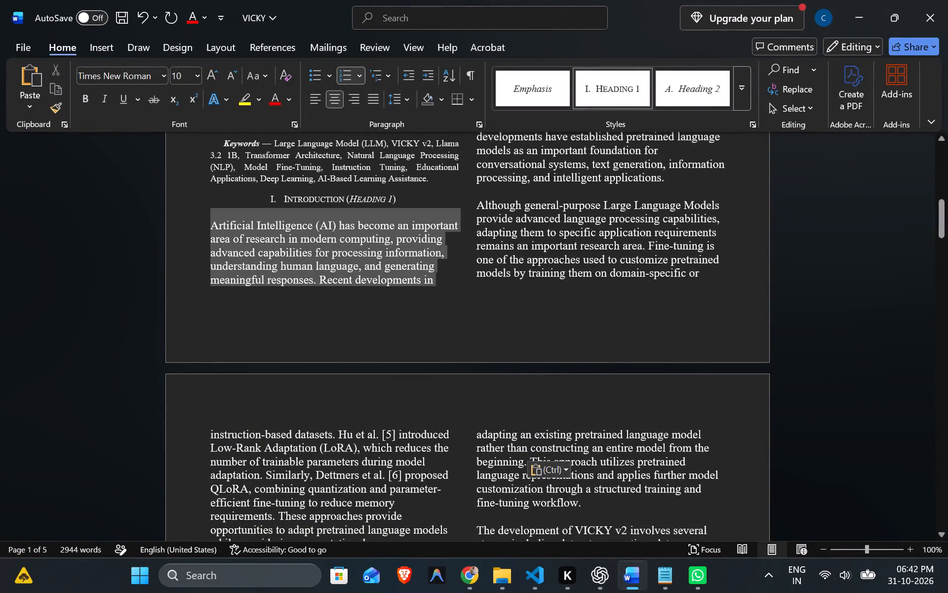
drag(458, 315, 583, 415)
scroll(491, 473, down, 5)
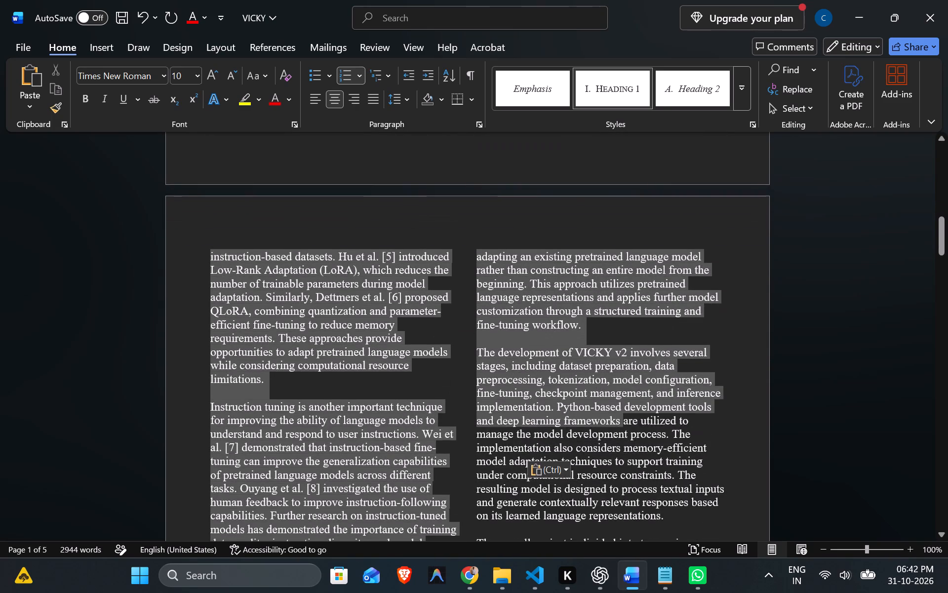
drag(583, 415, 604, 340)
scroll(591, 408, down, 5)
scroll(600, 345, down, 12)
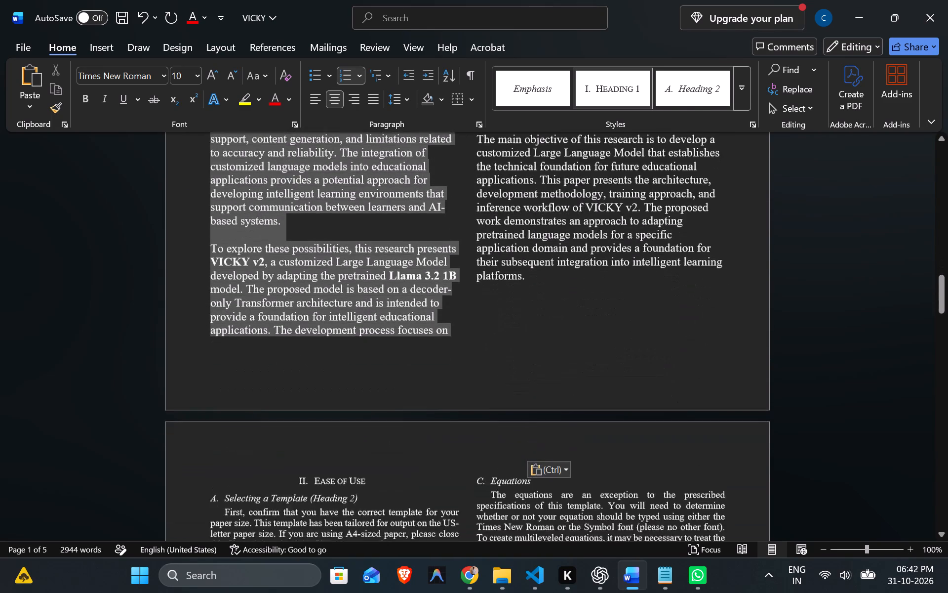
drag(604, 340, 608, 281)
scroll(604, 340, down, 3)
scroll(608, 281, up, 4)
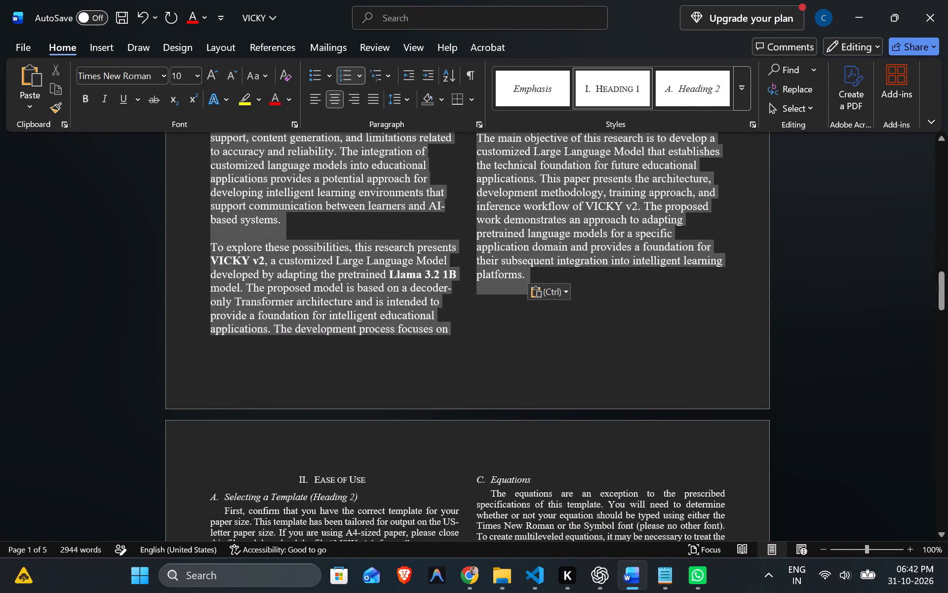
click(745, 234)
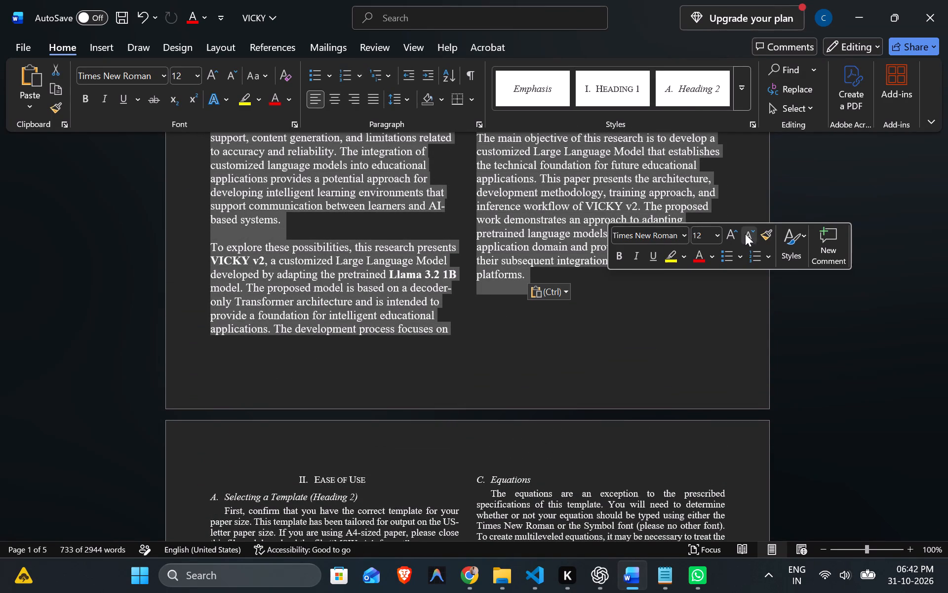
click(745, 234)
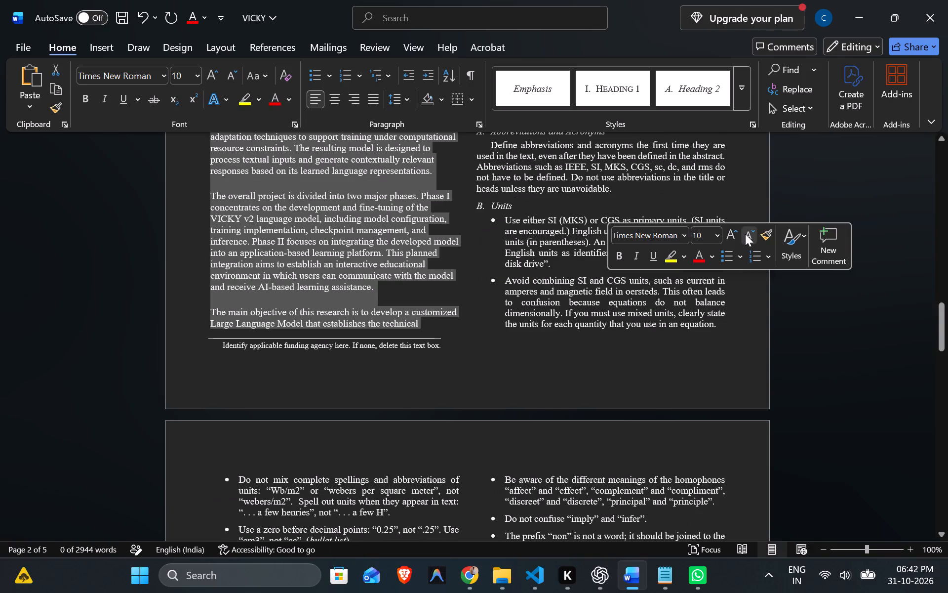
Justify all the pasted Introduction paragraphs.
scroll(342, 391, up, 16)
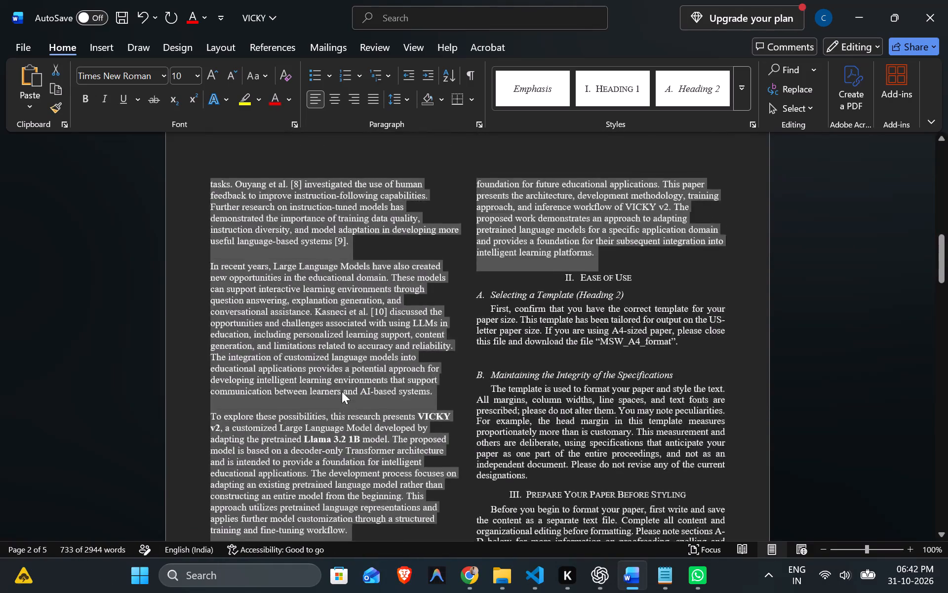
scroll(342, 391, up, 18)
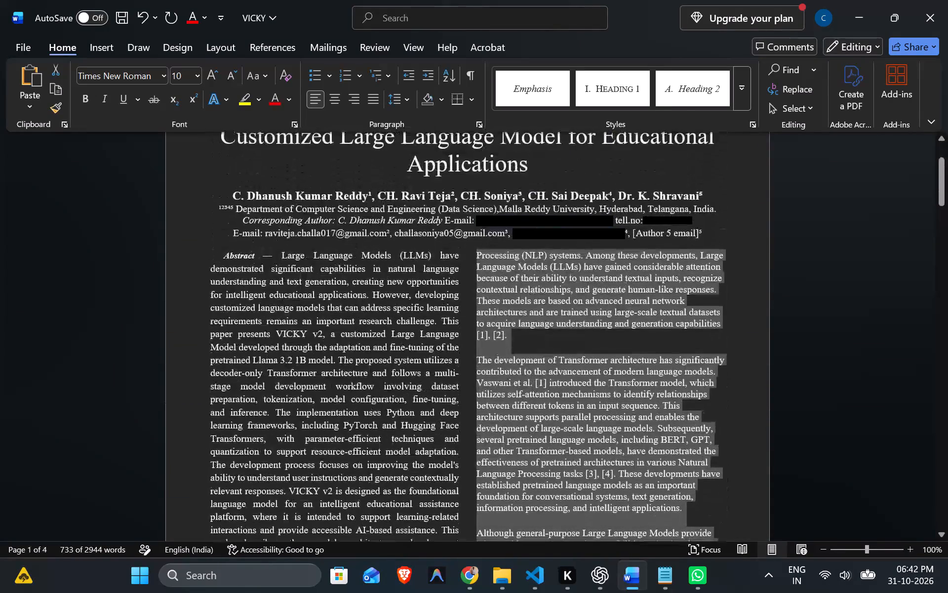
click(374, 99)
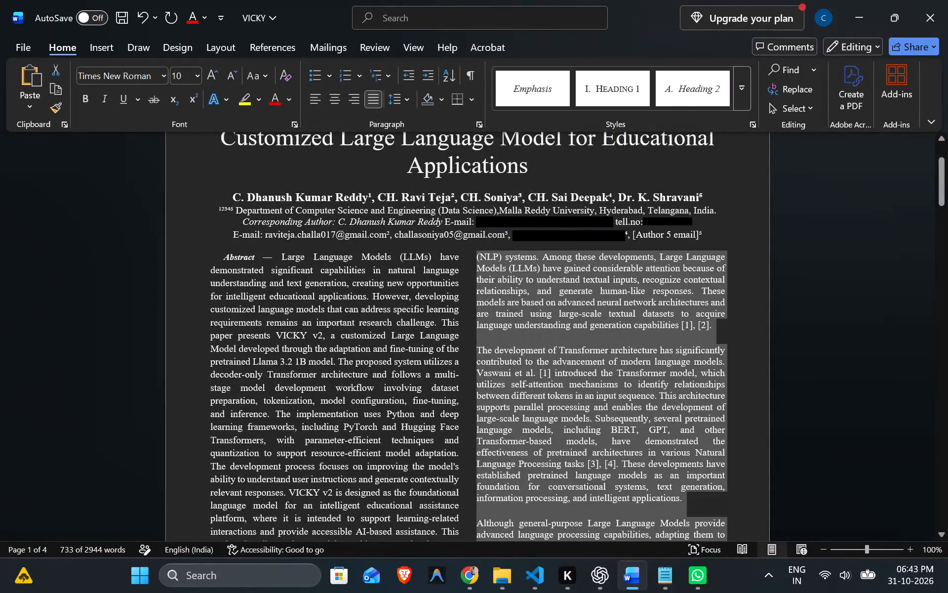
Set the line spacing of the selected Introduction paragraphs to 1.15 and clear the selection.
scroll(576, 414, down, 8)
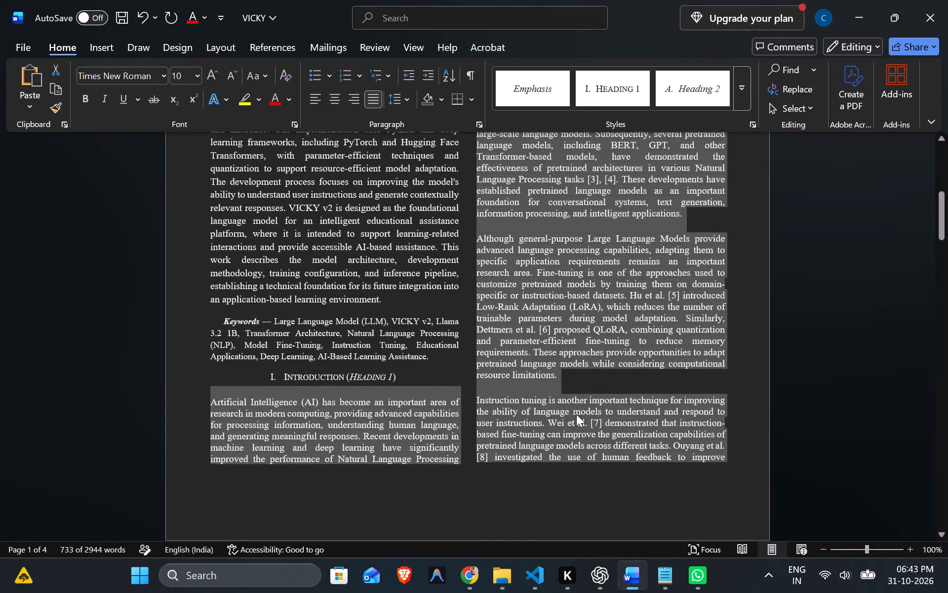
click(403, 92)
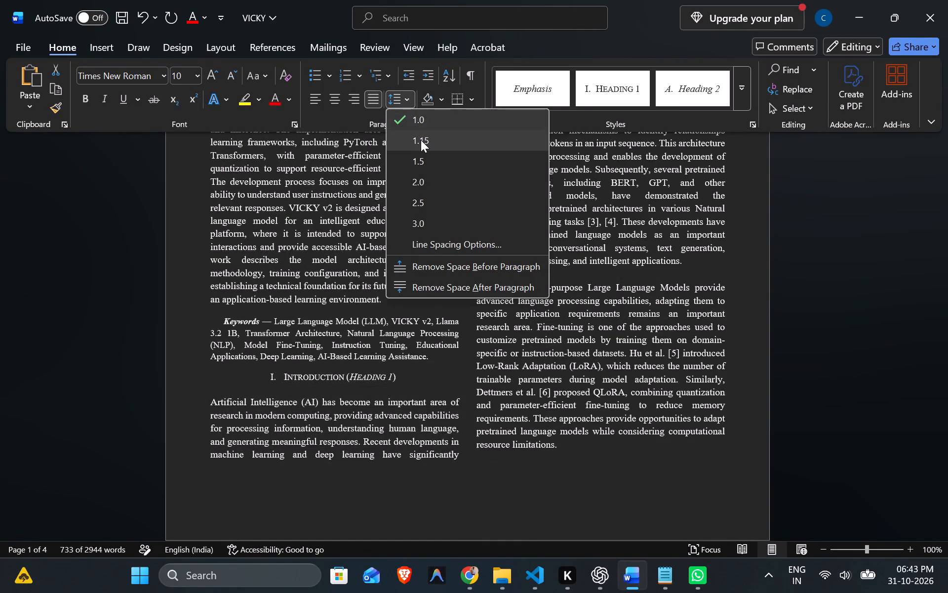
click(421, 140)
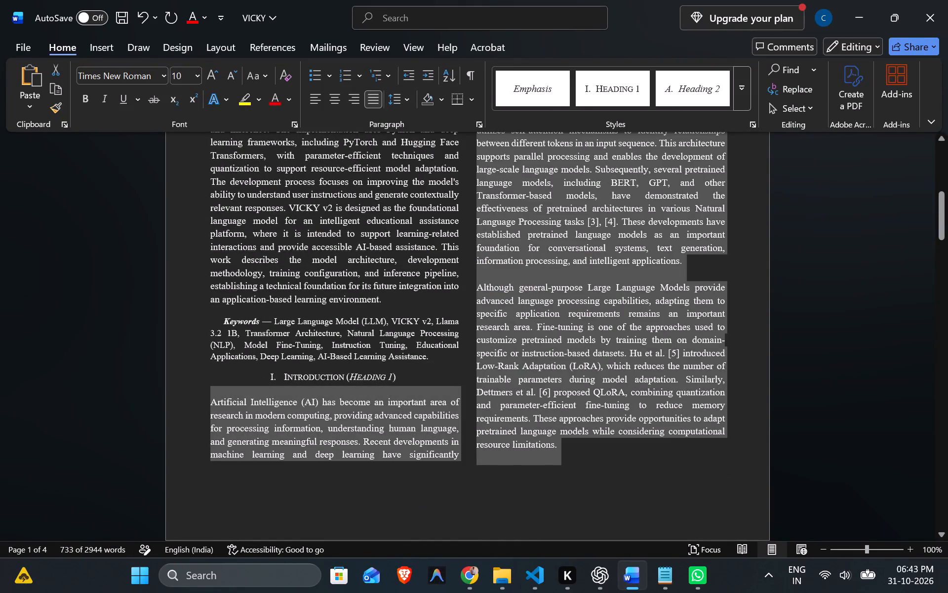
click(428, 491)
Remove the template note "(Heading 1)" from the Introduction heading, leaving only "Introduction".
click(241, 391)
click(241, 387)
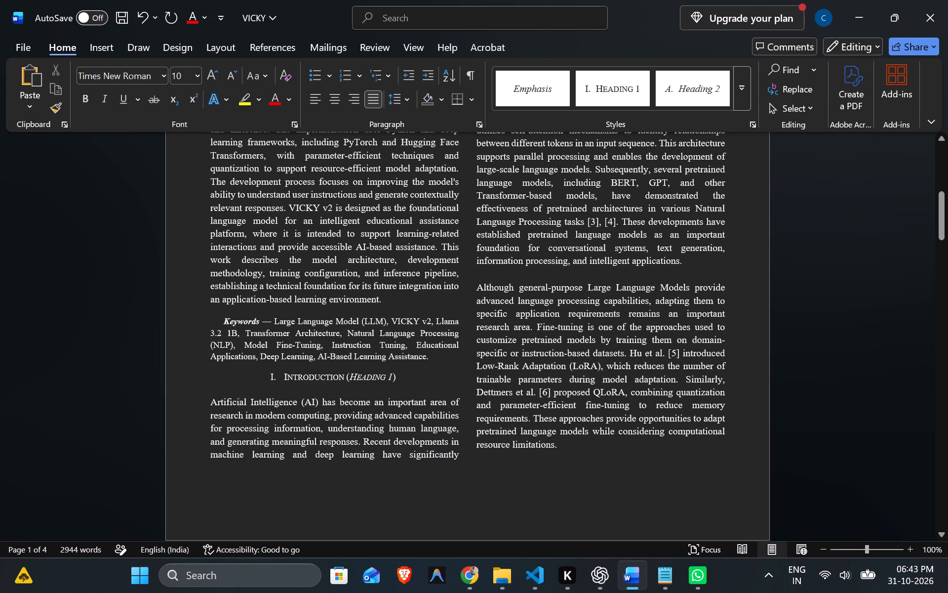
click(417, 377)
key(BackSpace)
key(BackSpace)
key(BackSpace)
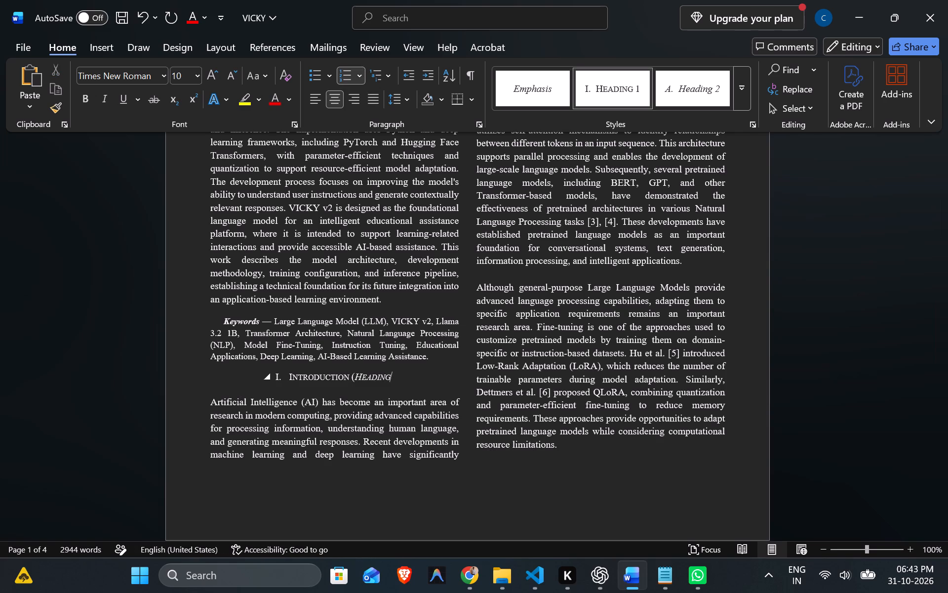
key(BackSpace)
key(BackSpace)
key(BackSpace)
key(BackSpace)
key(BackSpace)
key(BackSpace)
key(BackSpace)
key(BackSpace)
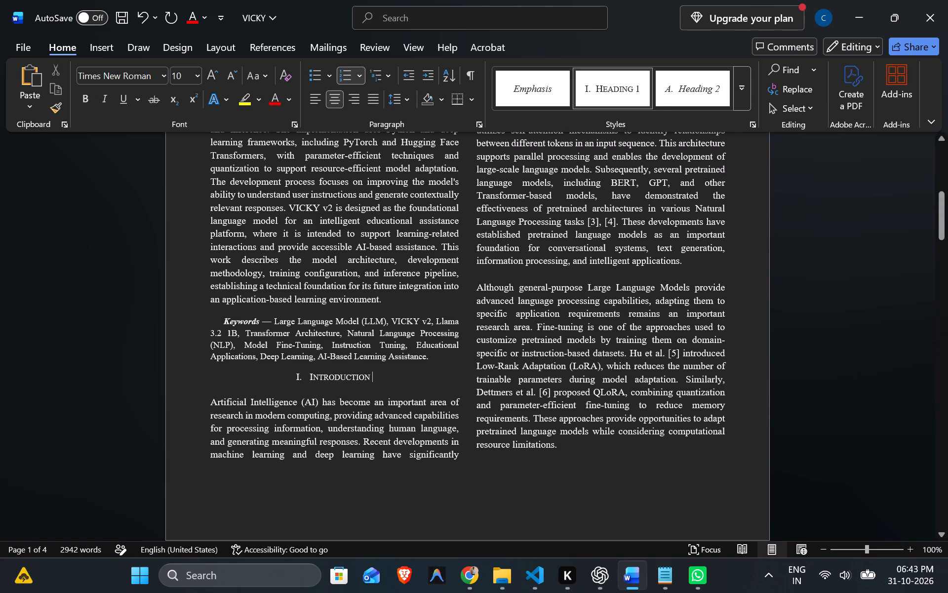
Switch to Chrome and examine the Introduction heading and paragraph layout in the sample paper IJITCS-V11-N2-6.pdf.
scroll(376, 512, down, 18)
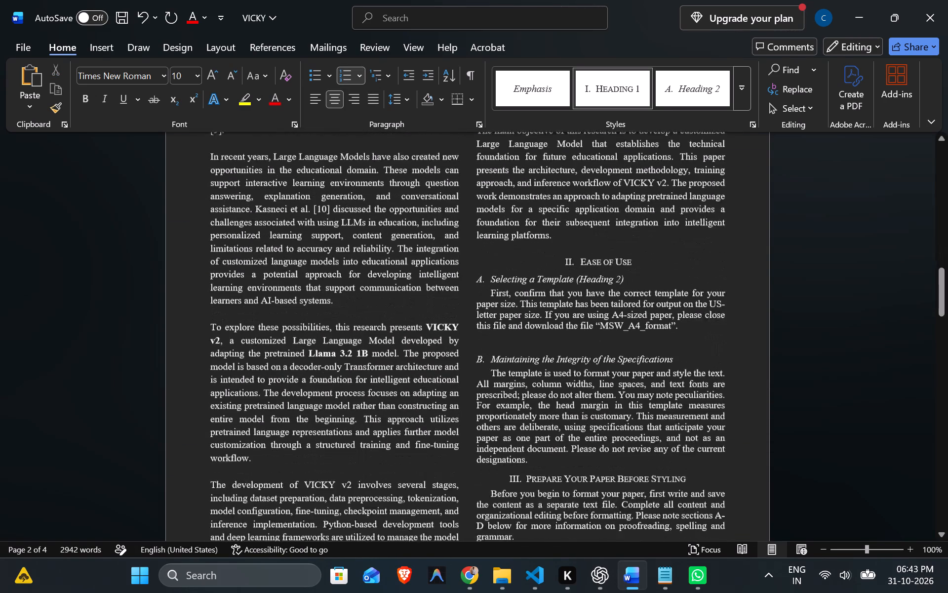
key(alt+Tab)
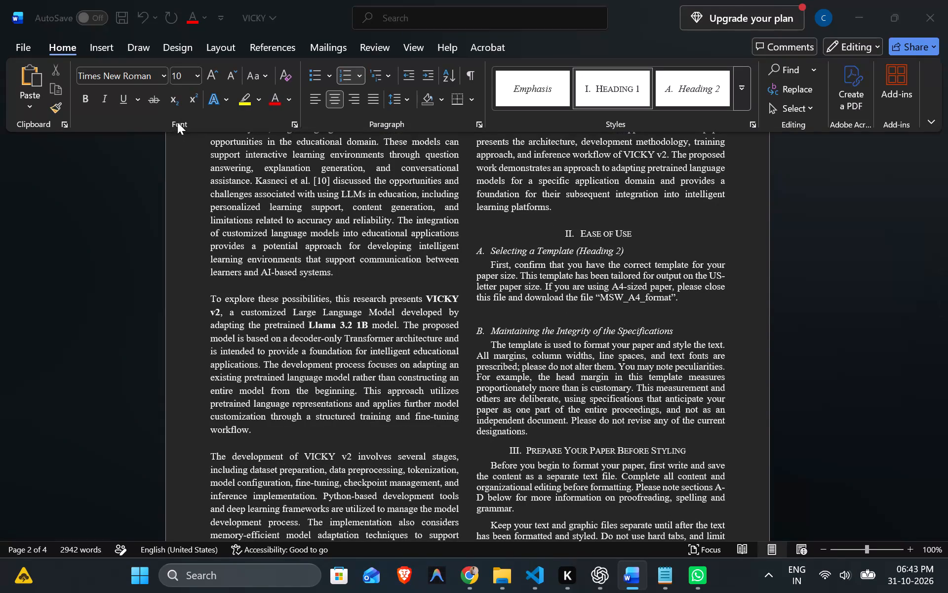
key(alt+Tab)
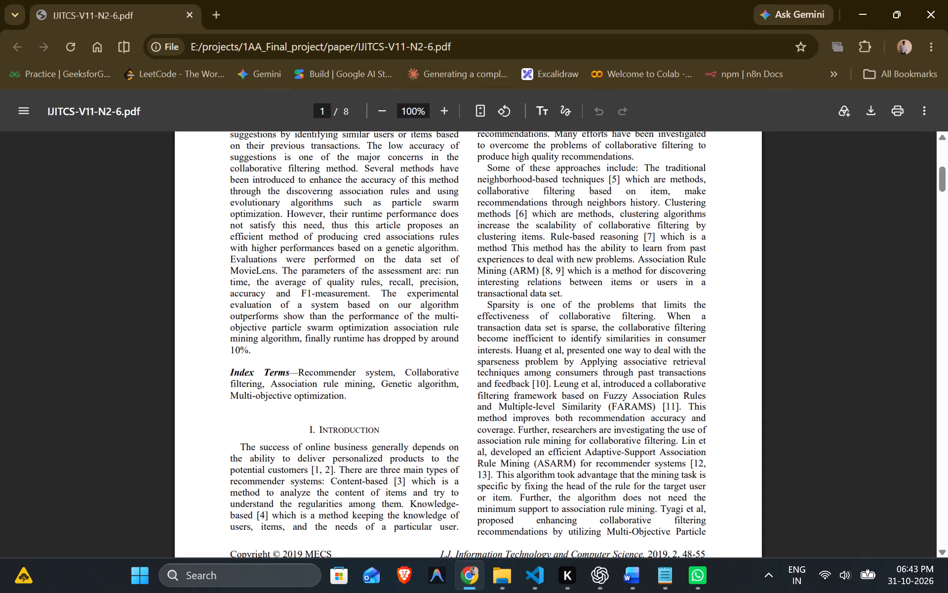
scroll(303, 433, down, 3)
click(275, 230)
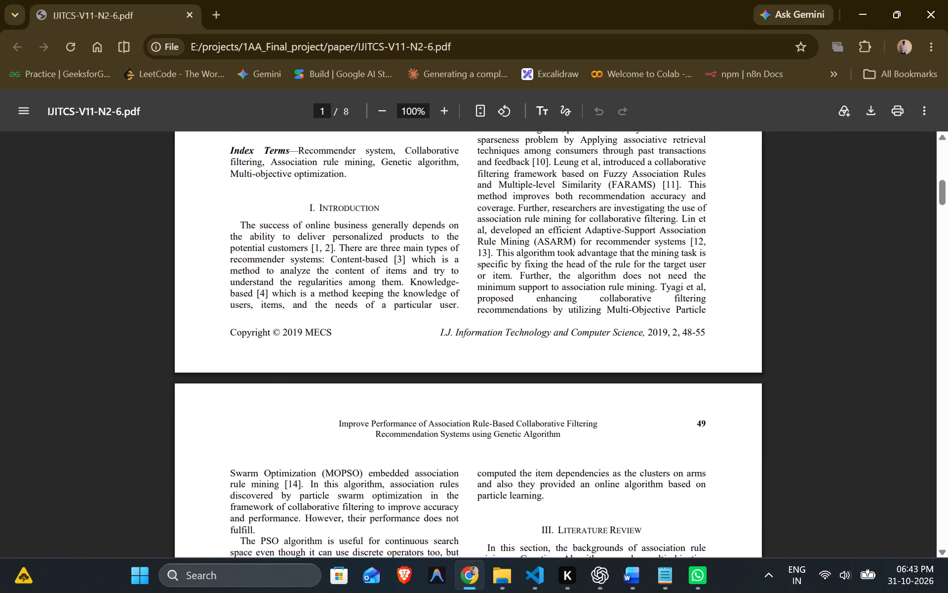
Return to the VICKY document in Word and look over the Introduction from the abstract page through the start of Ease of Use.
key(alt+Tab)
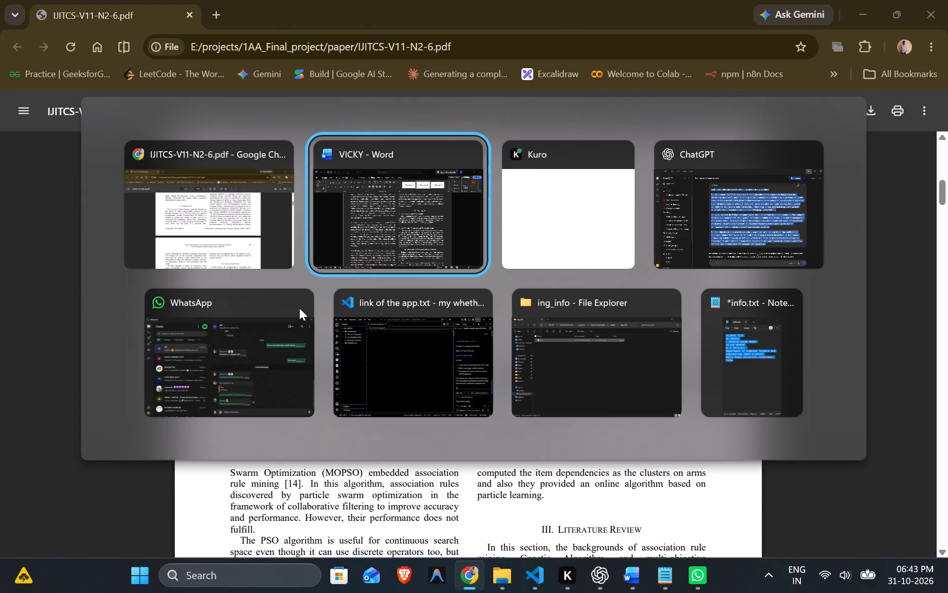
scroll(279, 344, up, 6)
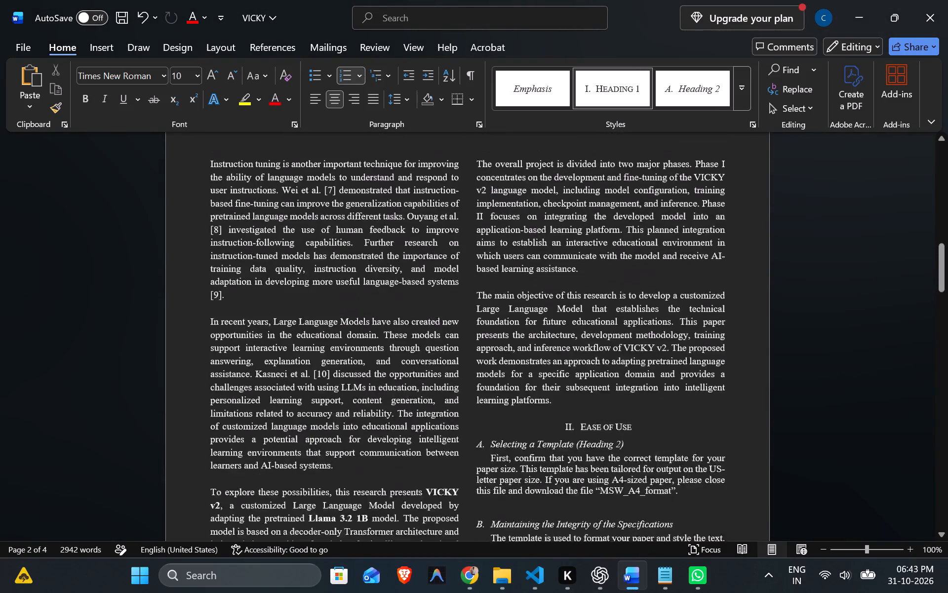
scroll(281, 345, up, 17)
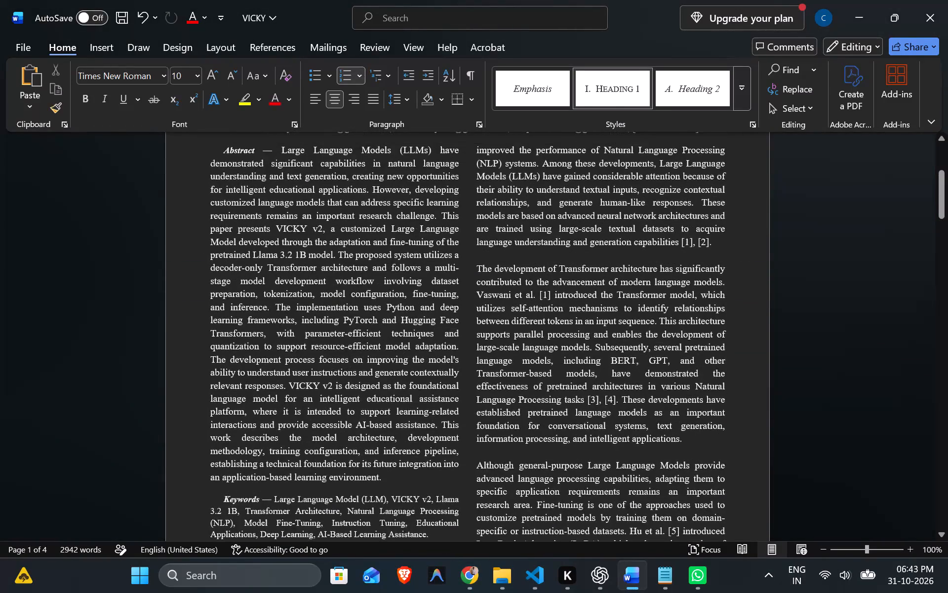
scroll(289, 349, up, 5)
scroll(289, 349, down, 20)
scroll(295, 350, down, 1)
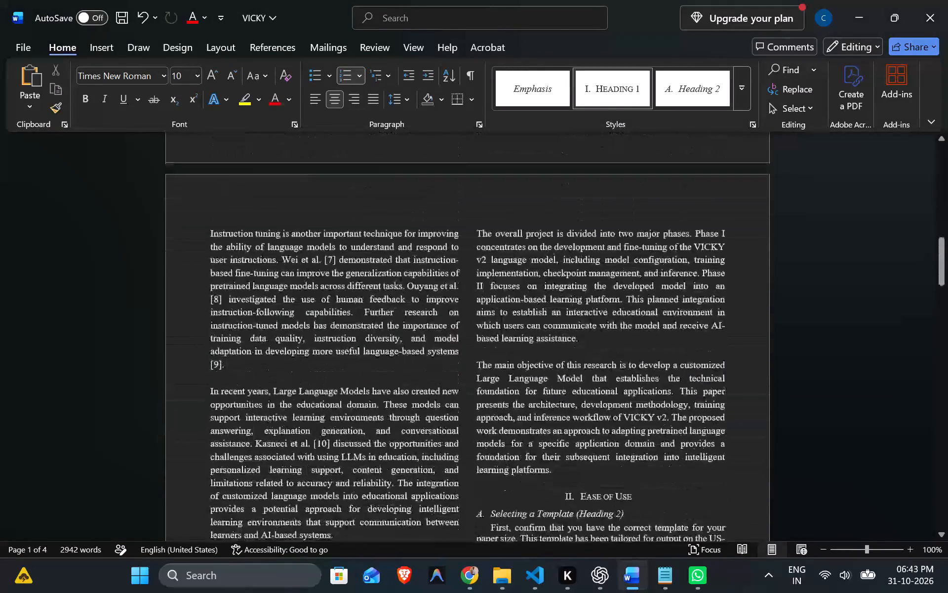
scroll(295, 350, down, 4)
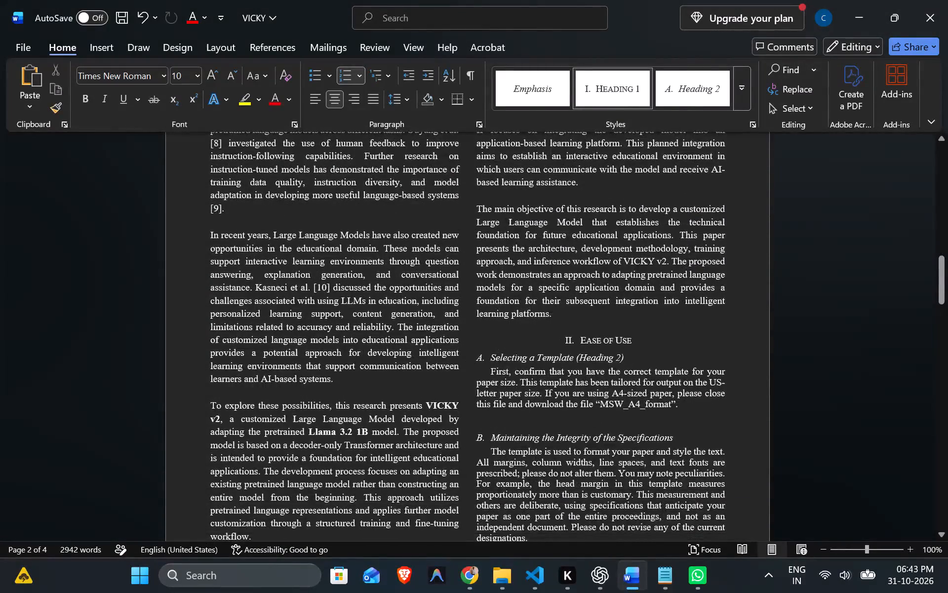
Look over the remaining template sections in Word, and in Chrome examine which section follows the Introduction in IJITCS-V11-N2-6.pdf.
scroll(548, 368, down, 14)
scroll(548, 368, up, 1)
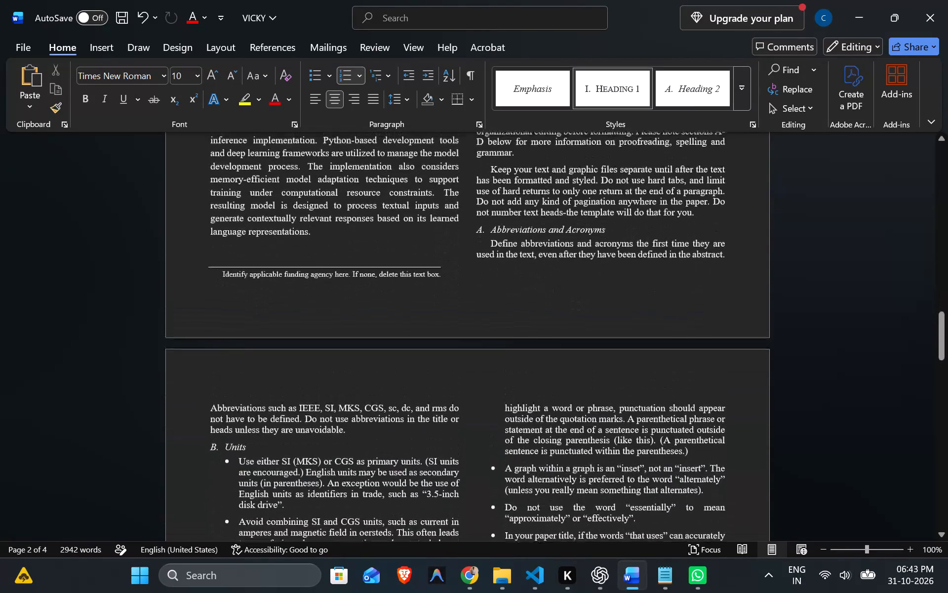
scroll(548, 368, down, 5)
key(alt+Tab)
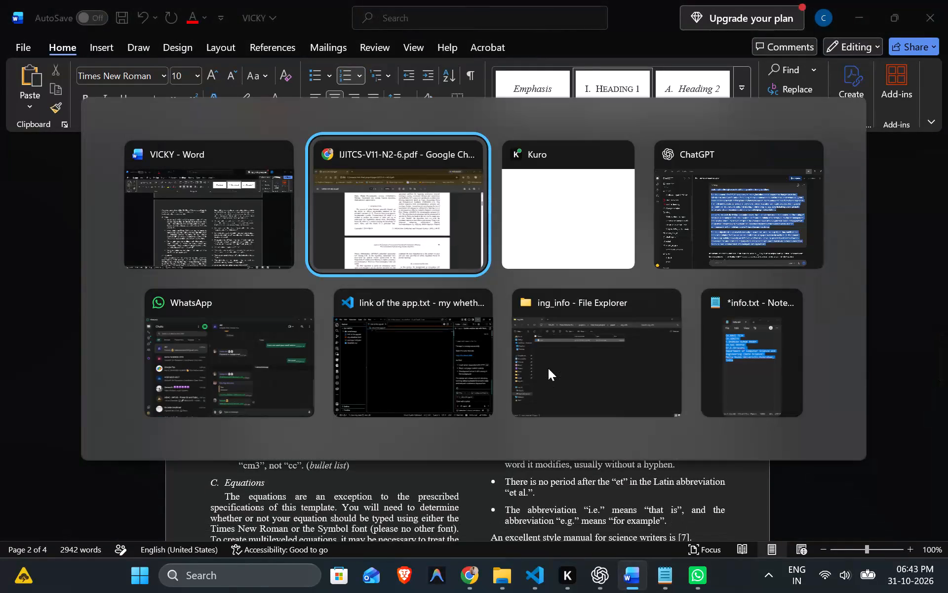
alt+click(387, 234)
alt+scroll(476, 344, up, 4)
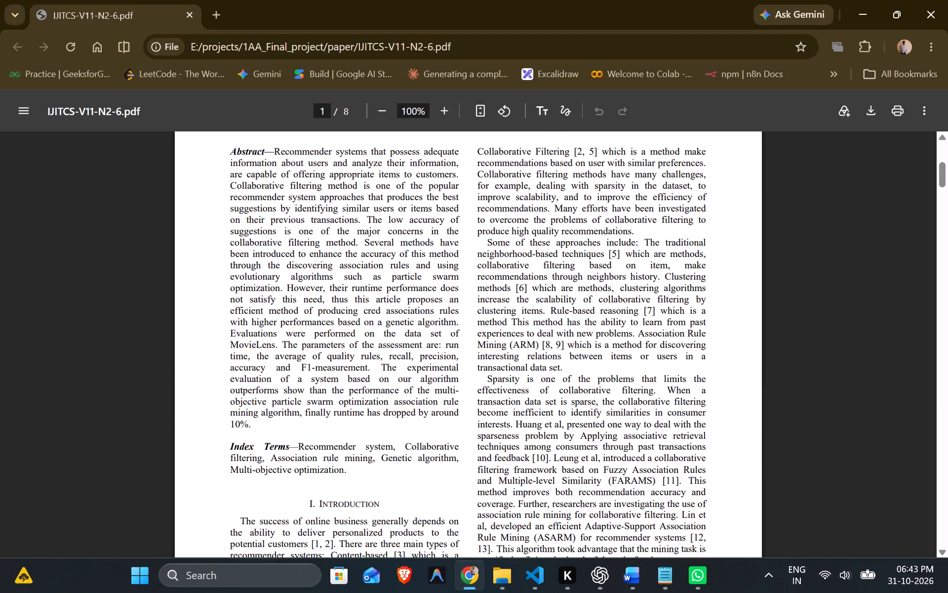
alt+scroll(476, 344, up, 5)
alt+scroll(476, 344, down, 11)
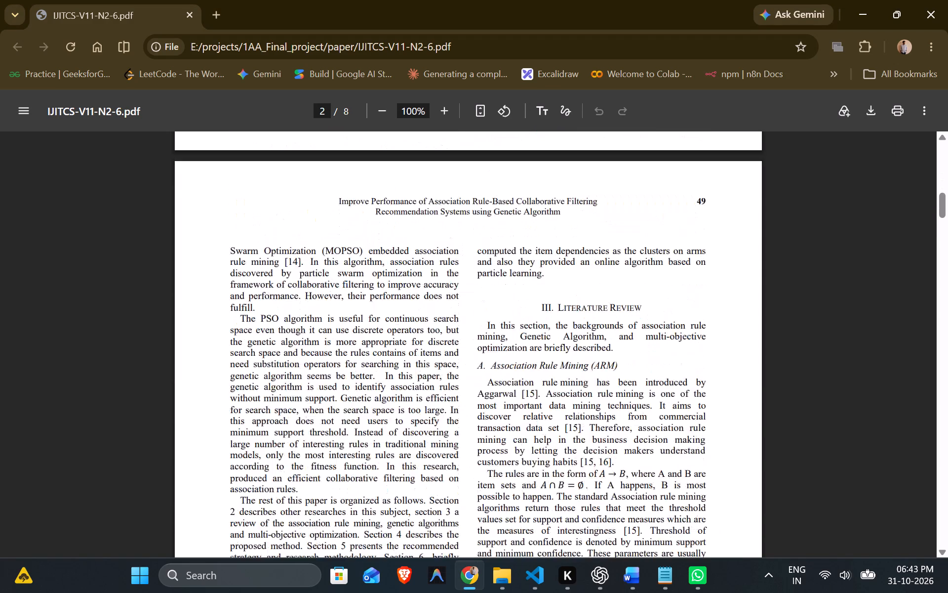
alt+scroll(476, 344, down, 2)
alt+scroll(369, 353, down, 2)
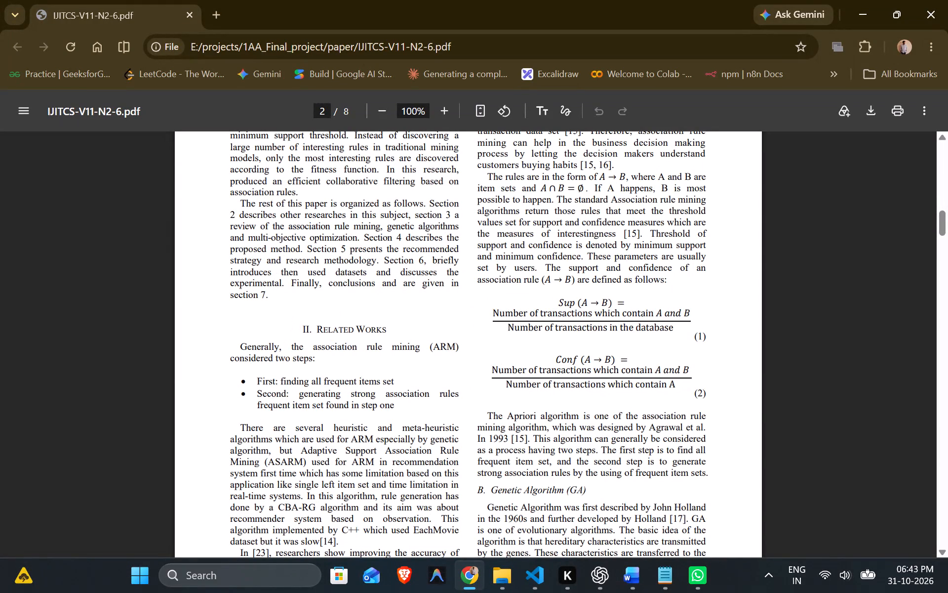
alt+drag(301, 327, 359, 327)
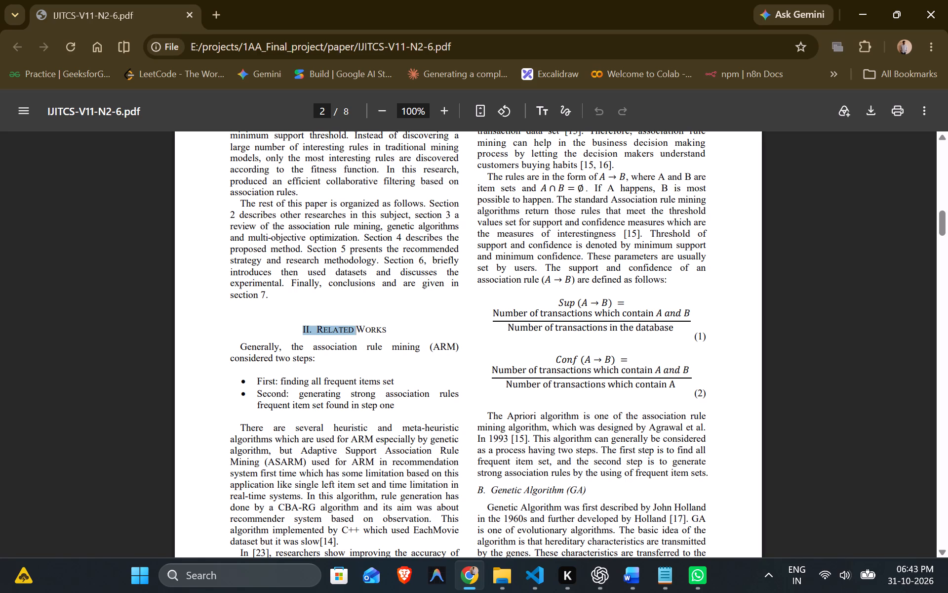
alt+drag(359, 327, 385, 327)
key(ctrl+c)
scroll(367, 403, down, 4)
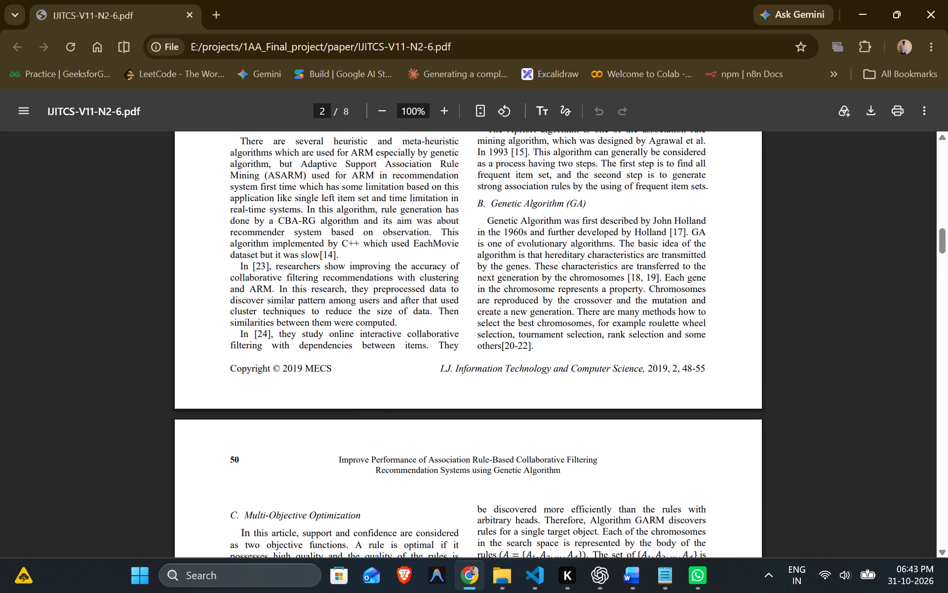
scroll(470, 354, down, 4)
scroll(470, 354, up, 10)
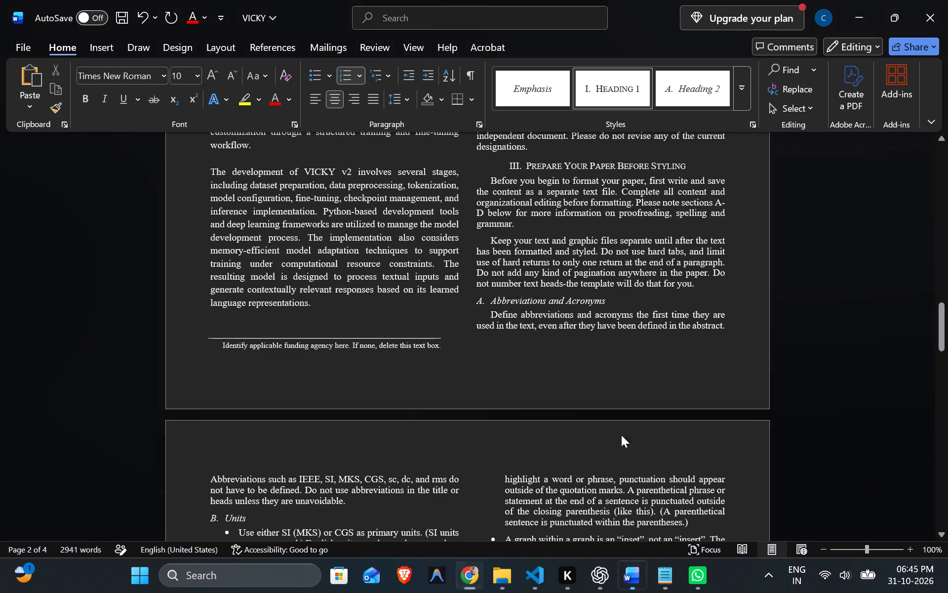
scroll(460, 416, up, 7)
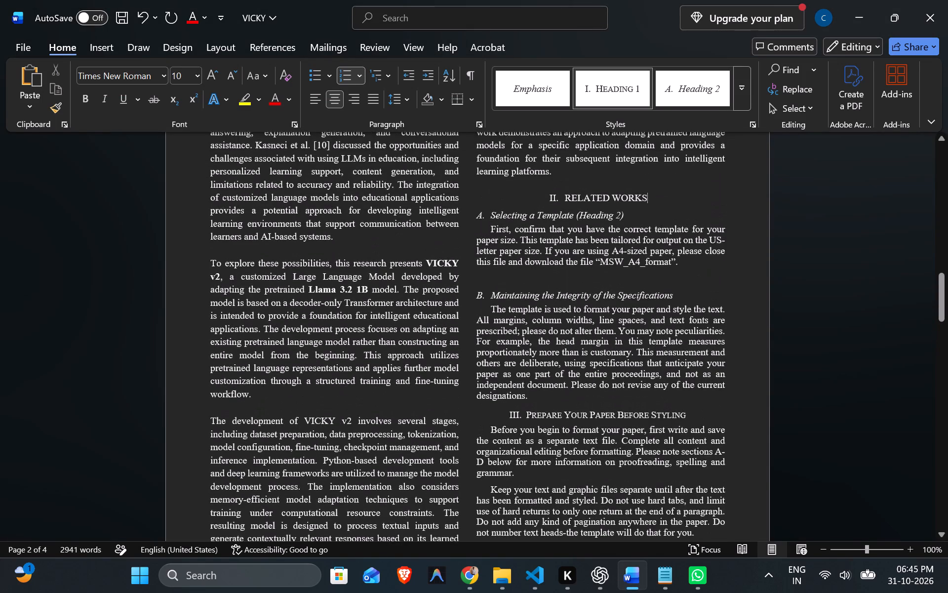
scroll(460, 416, down, 6)
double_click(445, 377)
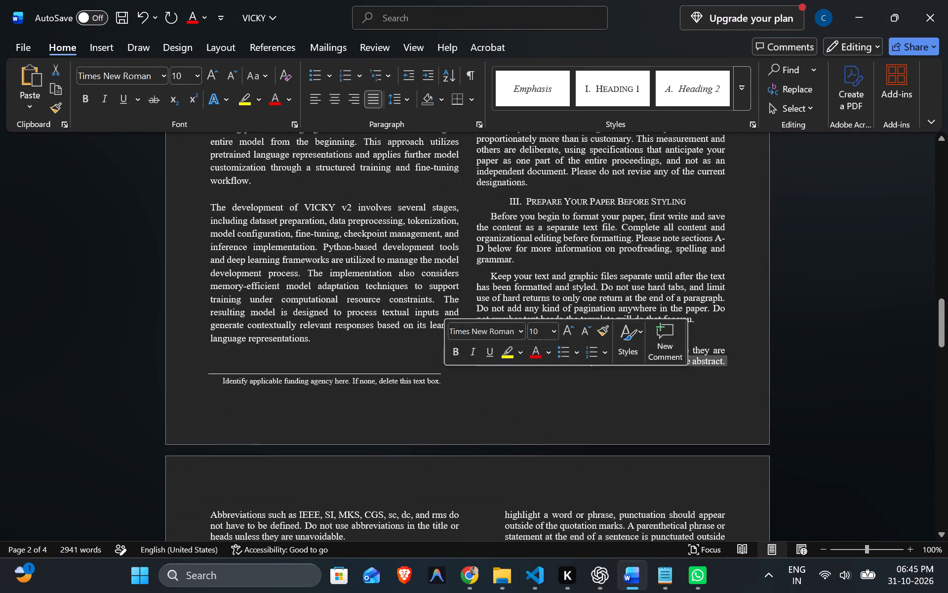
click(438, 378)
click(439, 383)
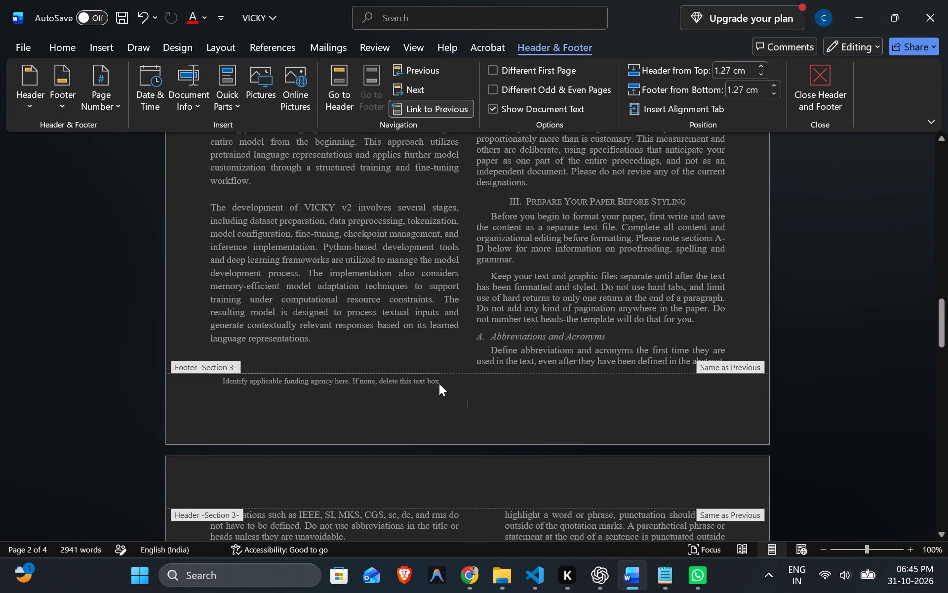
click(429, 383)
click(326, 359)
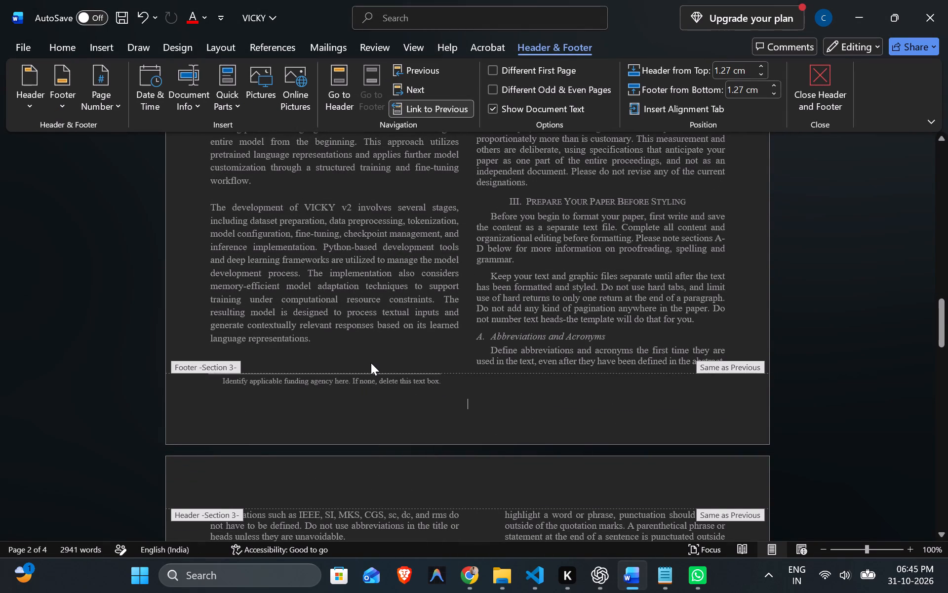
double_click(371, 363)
Delete the placeholder "Identify applicable funding agency here. If none, delete this text box." from the text box at the foot of page 2.
click(414, 375)
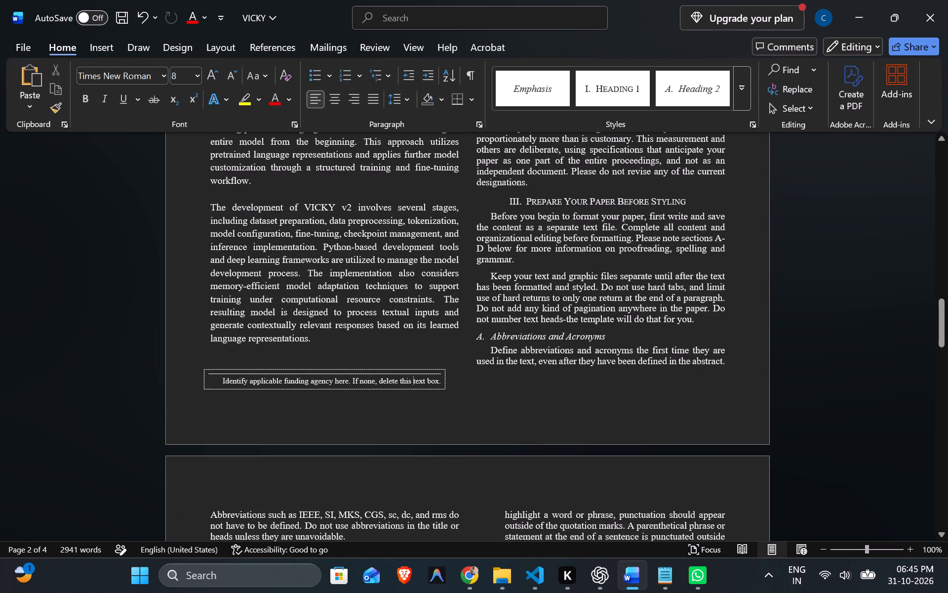
click(441, 380)
click(427, 380)
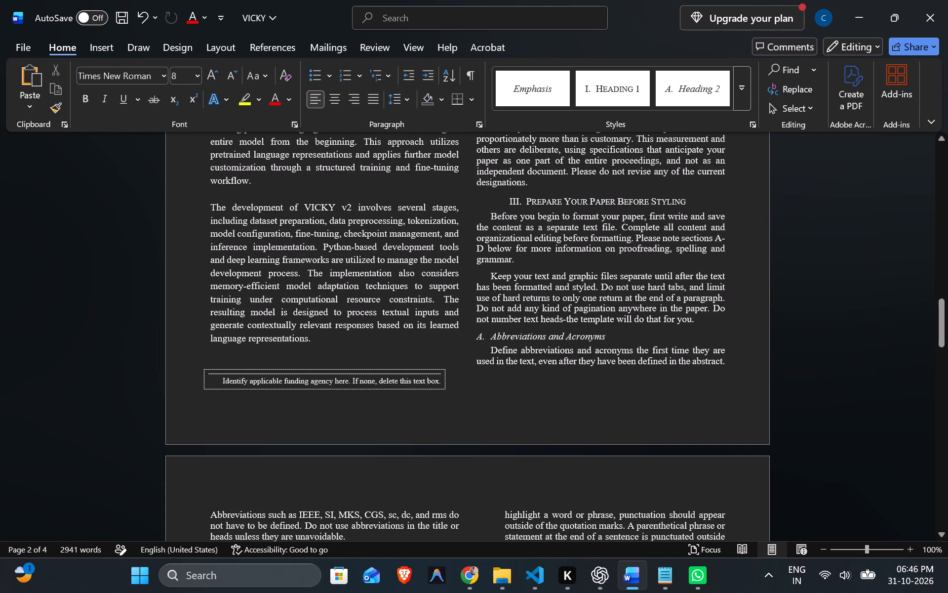
click(438, 380)
key(Right)
key(BackSpace)
key(BackSpace)
key(BackSpace)
key(BackSpace)
key(BackSpace)
key(BackSpace)
key(BackSpace)
key(BackSpace)
key(BackSpace)
key(BackSpace)
key(BackSpace)
key(BackSpace)
key(BackSpace)
key(BackSpace)
key(BackSpace)
key(BackSpace)
key(BackSpace)
key(BackSpace)
key(BackSpace)
key(BackSpace)
key(BackSpace)
key(BackSpace)
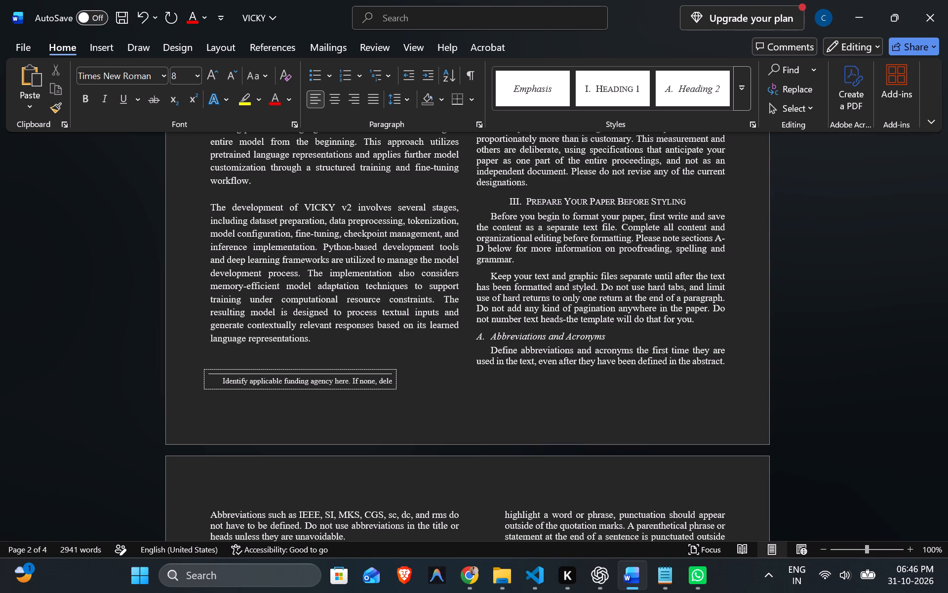
key(BackSpace)
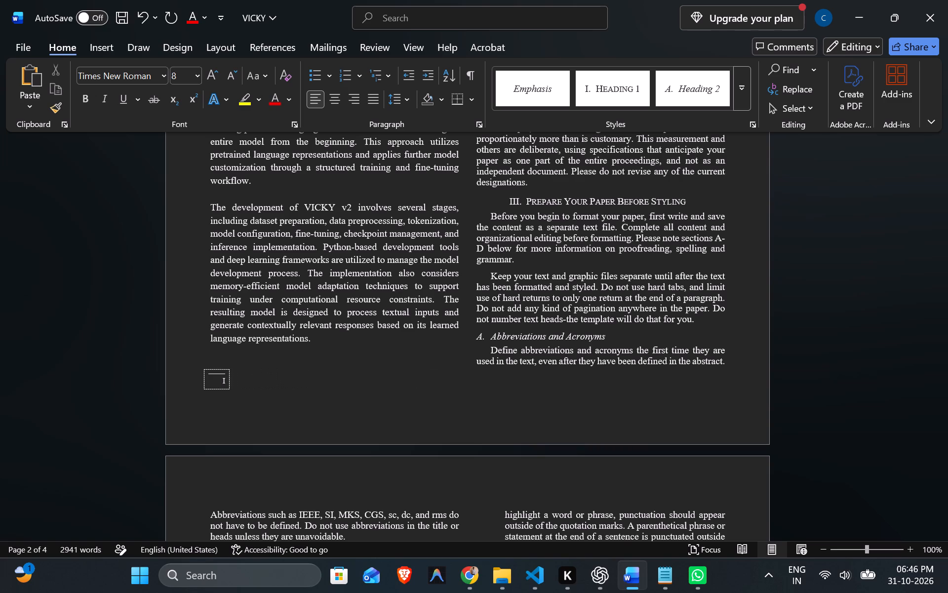
key(BackSpace)
key(BackSpace)
key(BackSpace)
key(BackSpace)
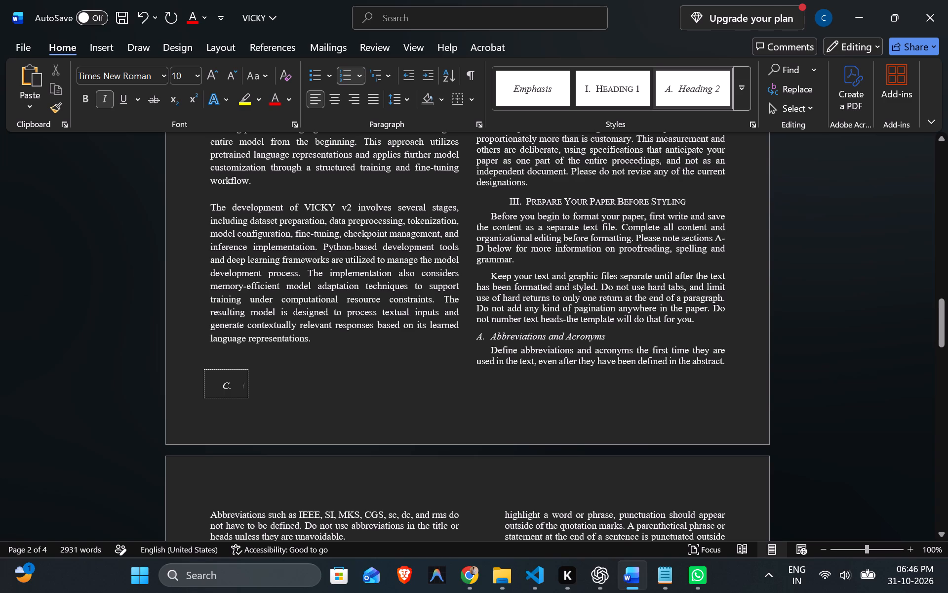
click(179, 347)
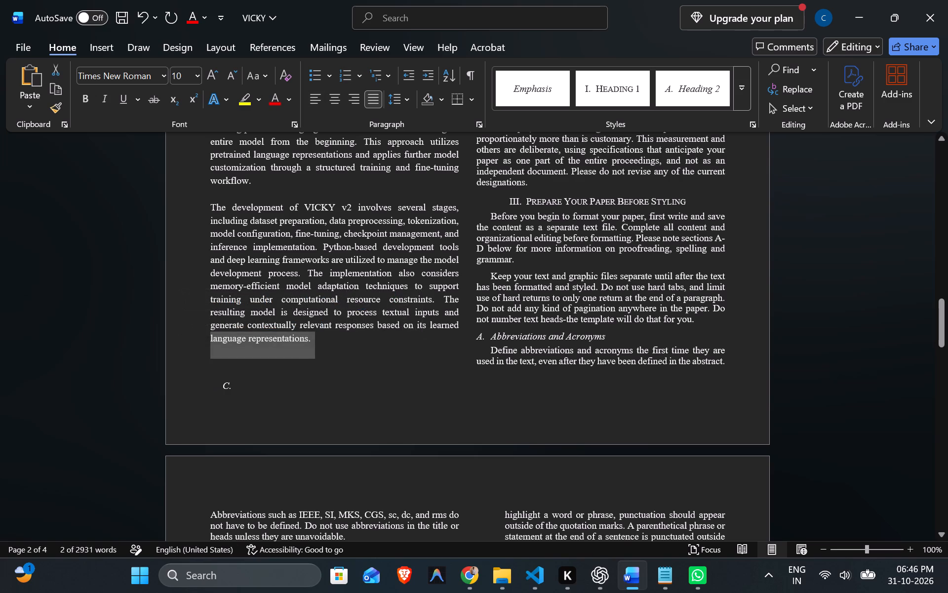
Delete the leftover empty heading "C." below the last Introduction paragraph on page 2.
click(404, 371)
click(234, 384)
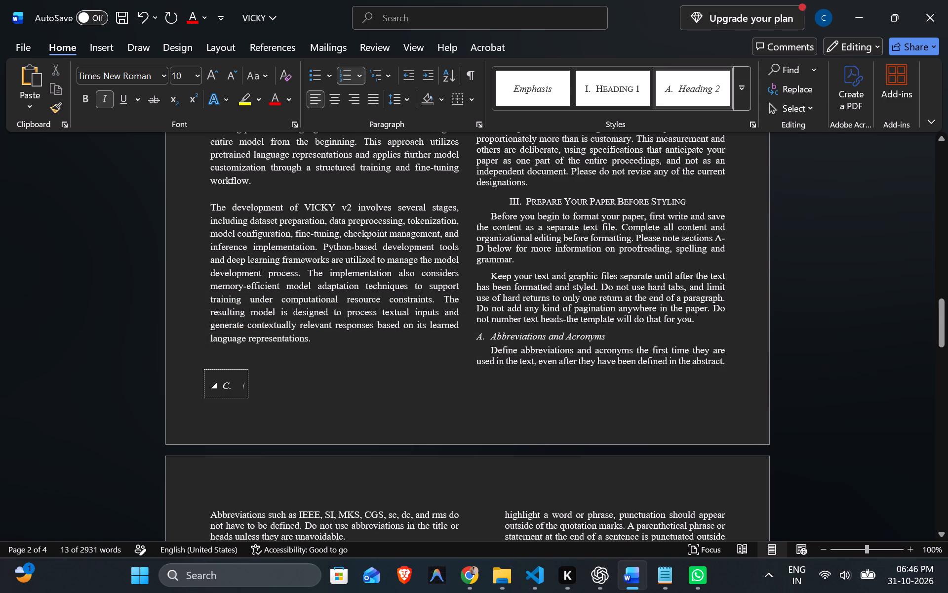
key(BackSpace)
click(172, 400)
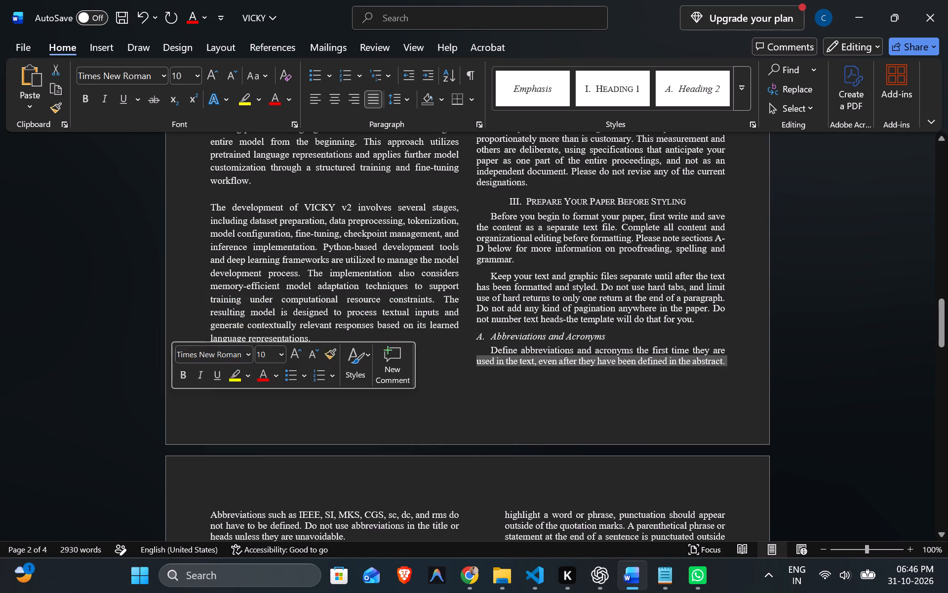
click(428, 348)
Replace template subsections A and B under "II. RELATED WORKS", headings and body text included, with the copied Related Works draft.
scroll(225, 404, up, 5)
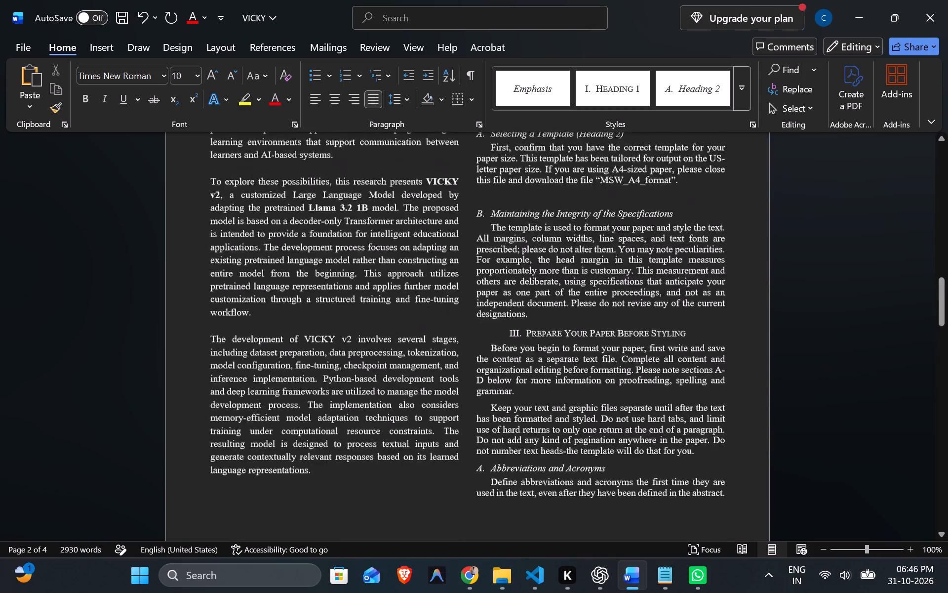
scroll(235, 399, up, 15)
scroll(235, 399, up, 12)
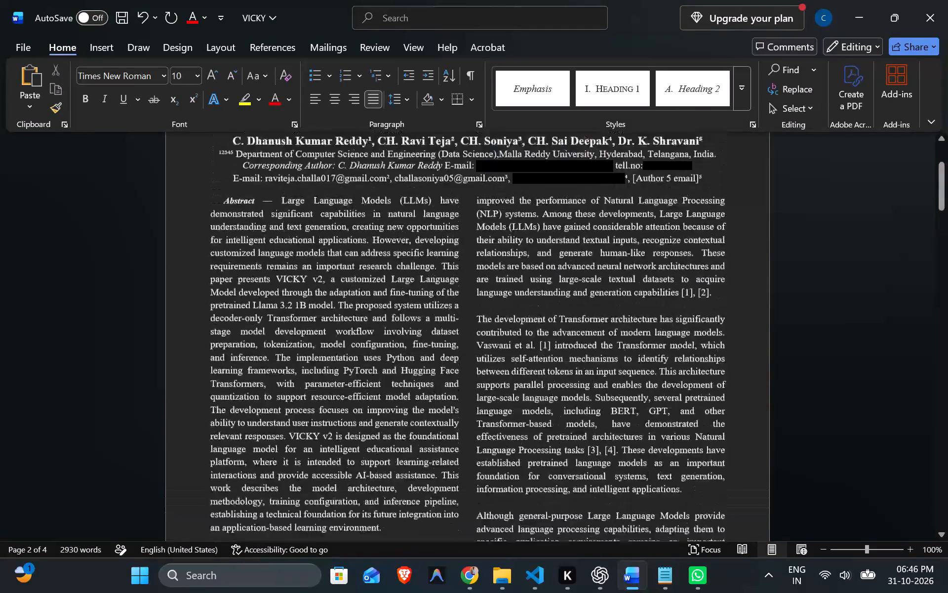
scroll(235, 399, up, 5)
scroll(553, 386, down, 18)
scroll(551, 386, down, 7)
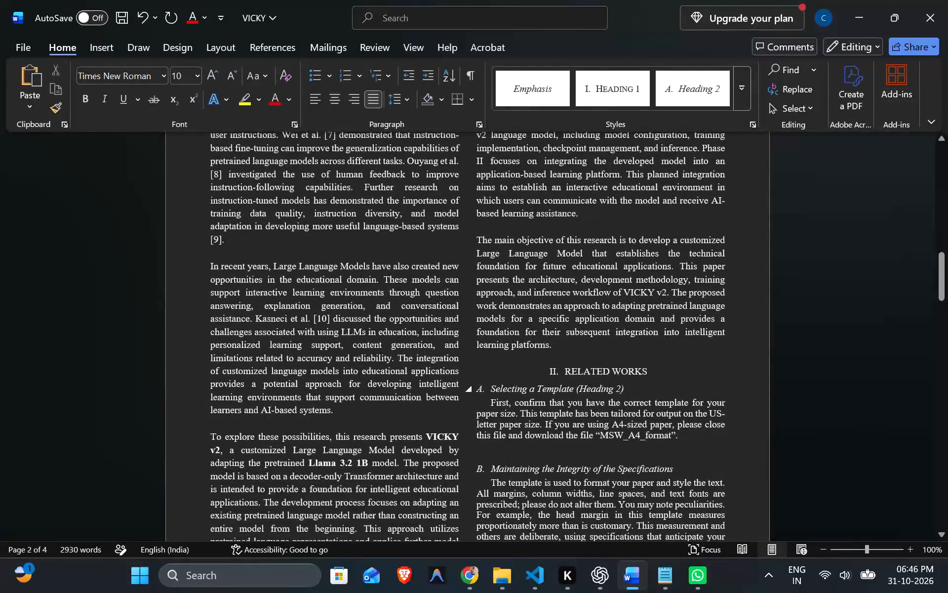
drag(476, 390, 650, 471)
scroll(638, 471, down, 2)
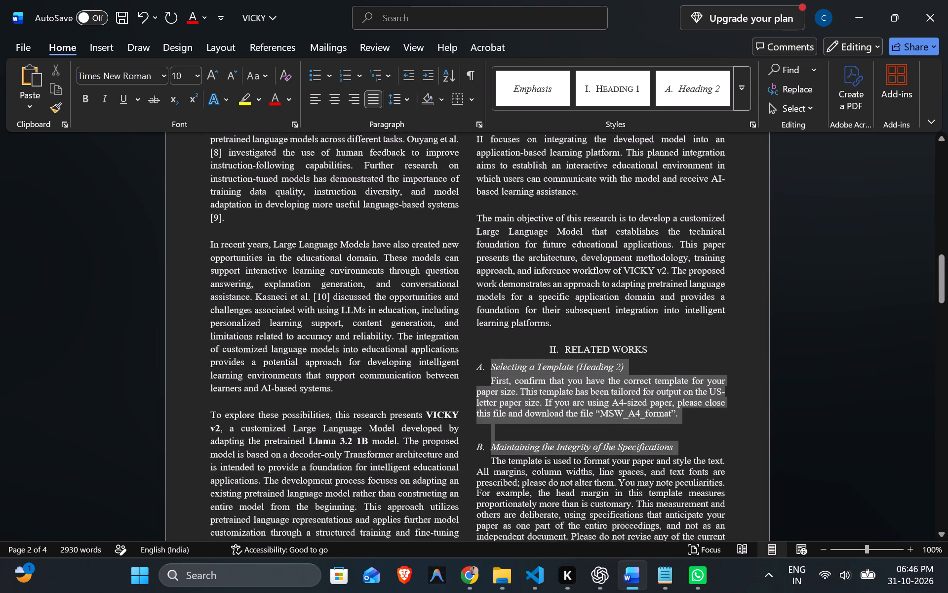
scroll(650, 471, down, 2)
drag(650, 471, 653, 428)
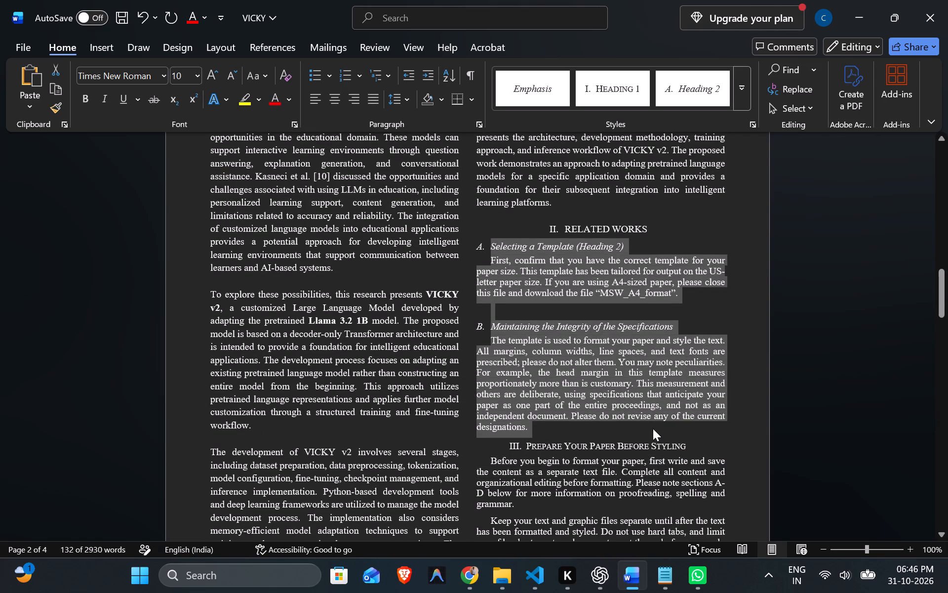
key(ctrl+v)
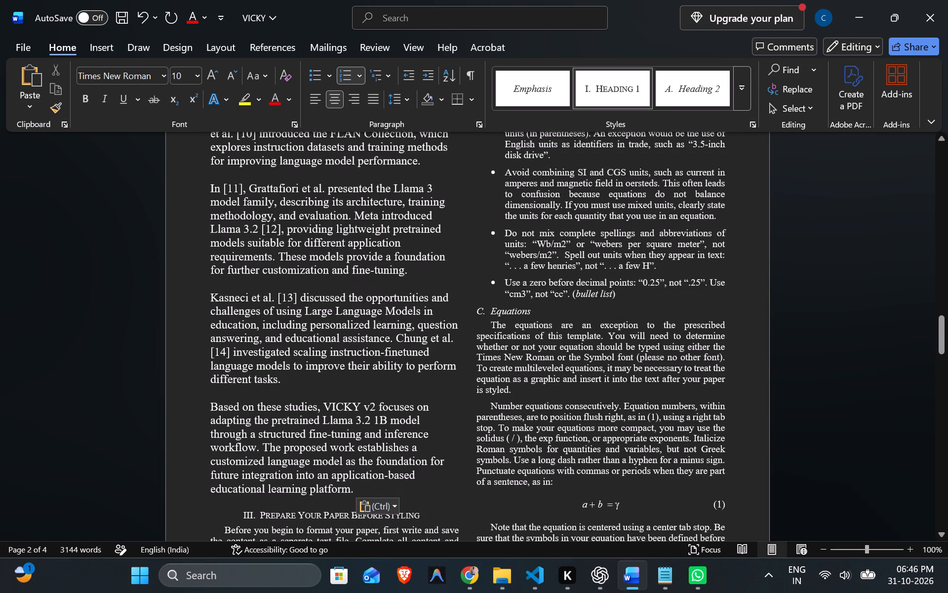
Justify all the pasted Related Works paragraphs and reduce their font size to 10.
scroll(561, 358, down, 4)
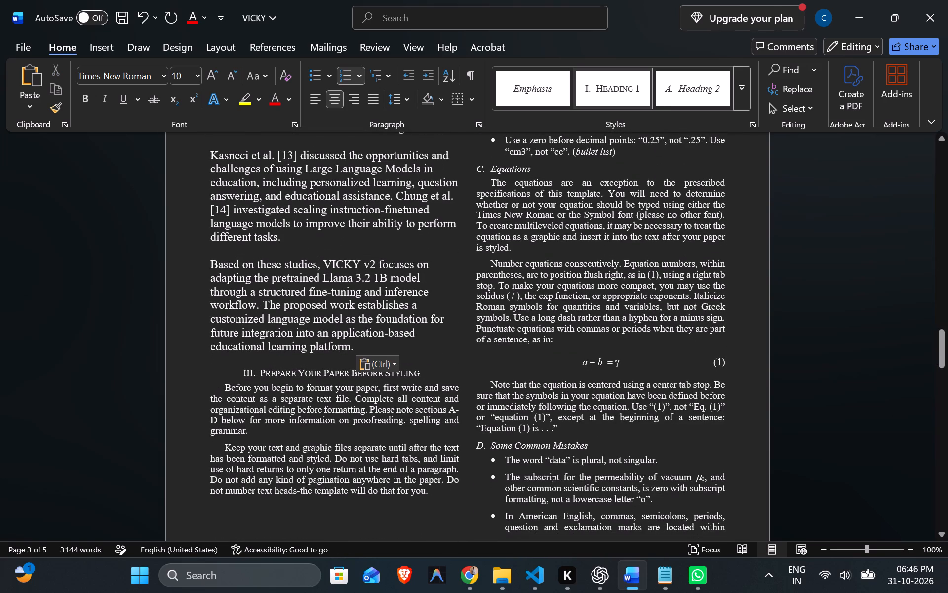
scroll(452, 376, up, 3)
drag(360, 452, 260, 289)
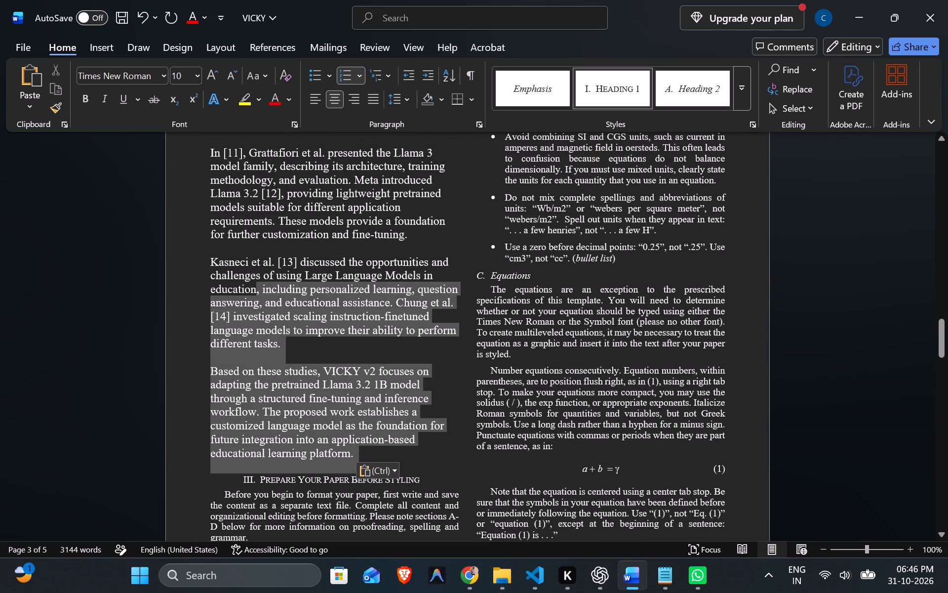
drag(260, 289, 259, 287)
scroll(259, 287, up, 11)
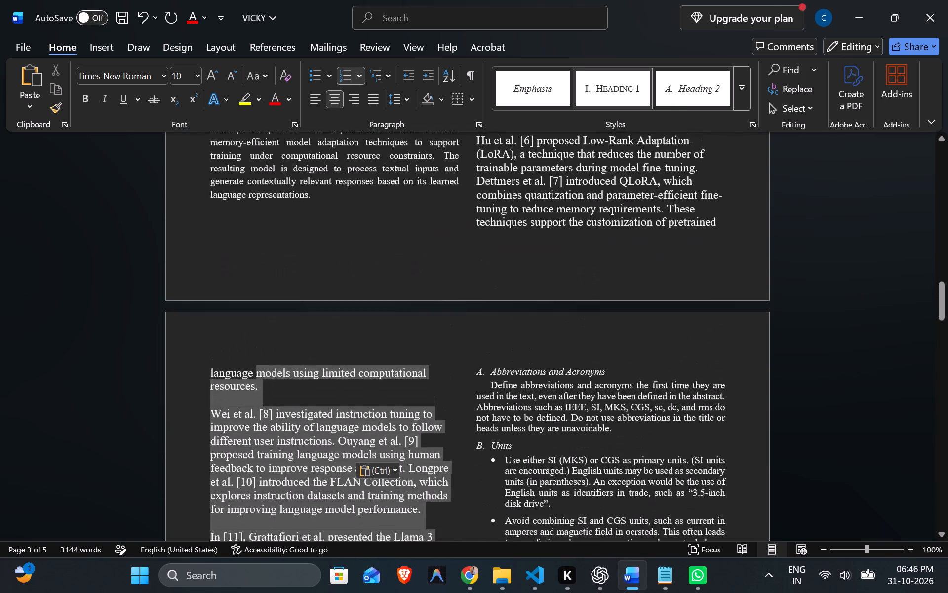
drag(259, 287, 492, 222)
scroll(259, 287, up, 1)
scroll(498, 221, up, 8)
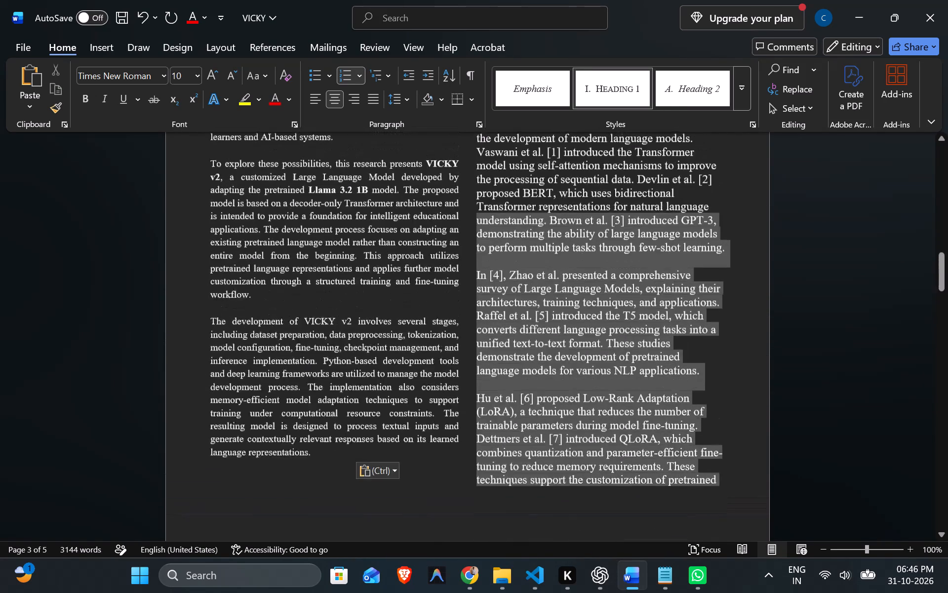
drag(492, 222, 468, 338)
scroll(492, 222, up, 4)
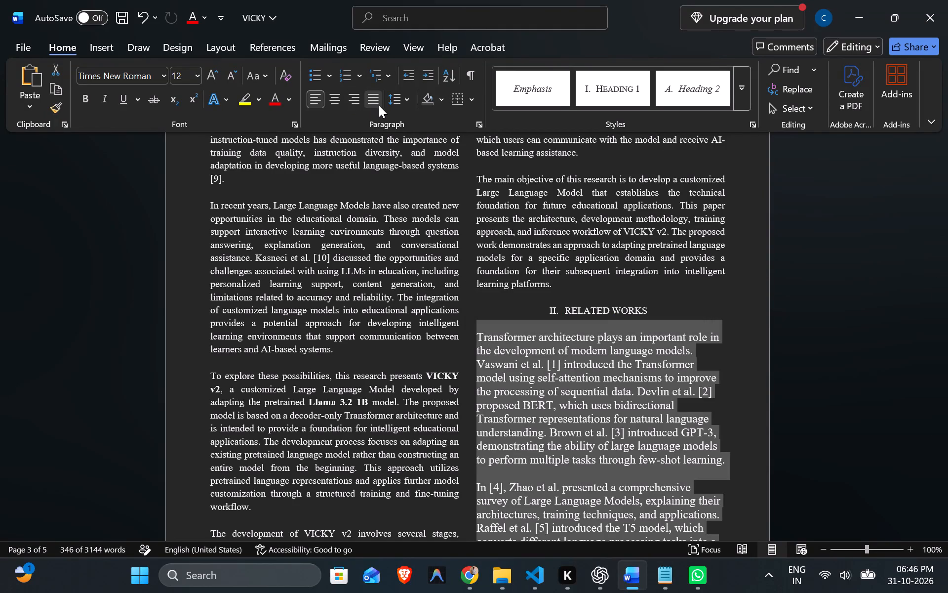
click(378, 105)
click(403, 109)
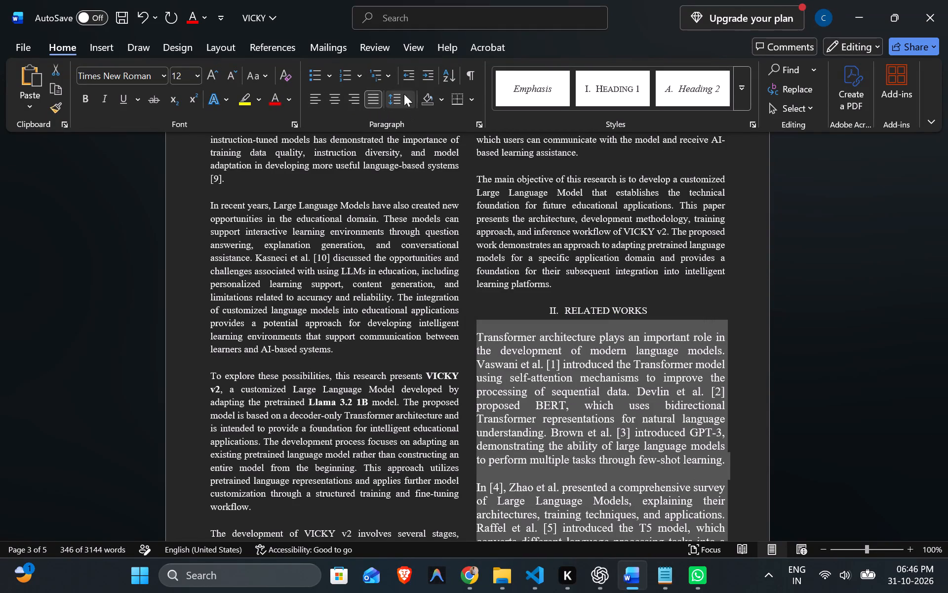
click(235, 80)
click(235, 80)
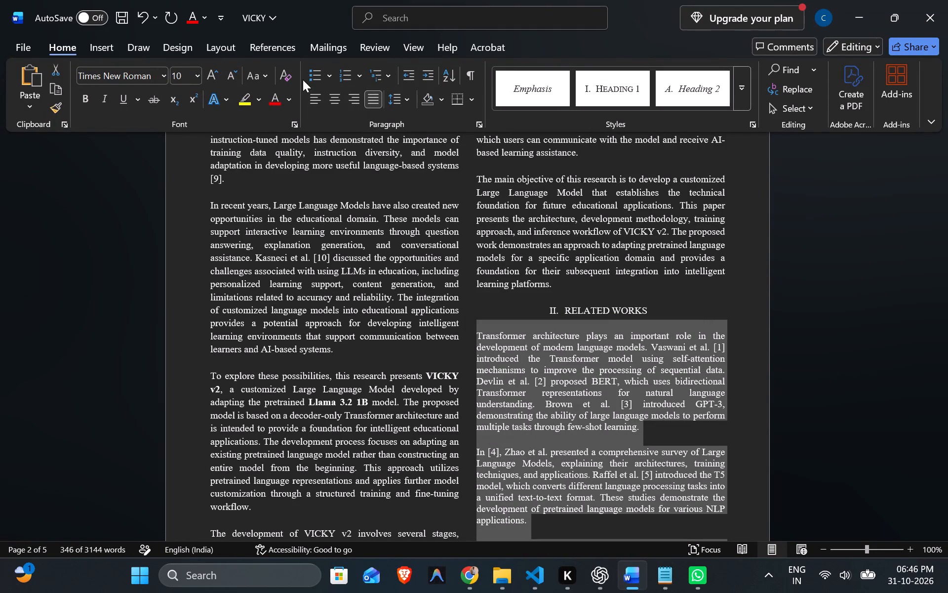
Set the spacing before the Related Works paragraphs to 0 pt.
click(217, 50)
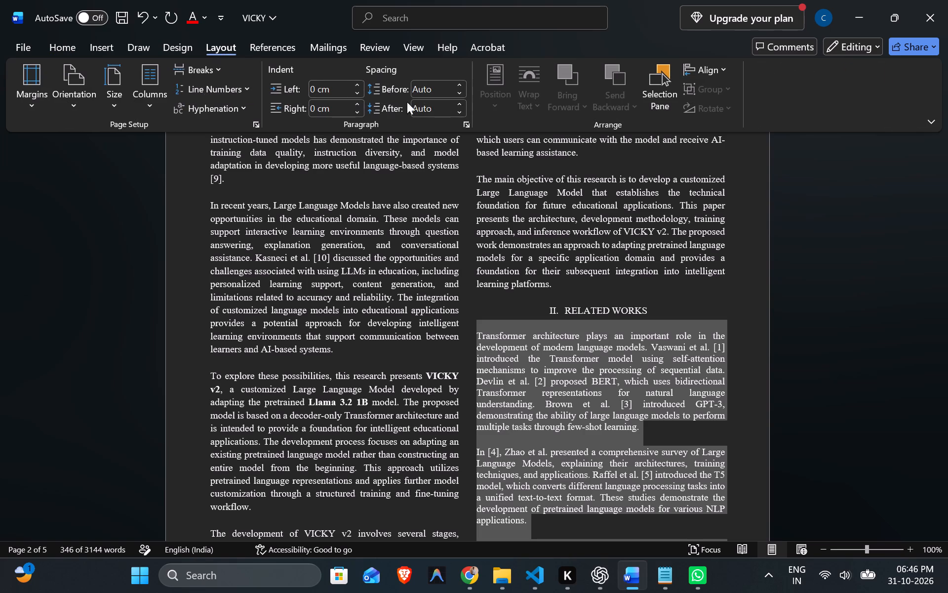
click(460, 92)
click(443, 88)
click(445, 88)
click(445, 88)
key(0)
key(BackSpace)
key(BackSpace)
key(BackSpace)
key(BackSpace)
key(BackSpace)
key(BackSpace)
key(BackSpace)
key(0)
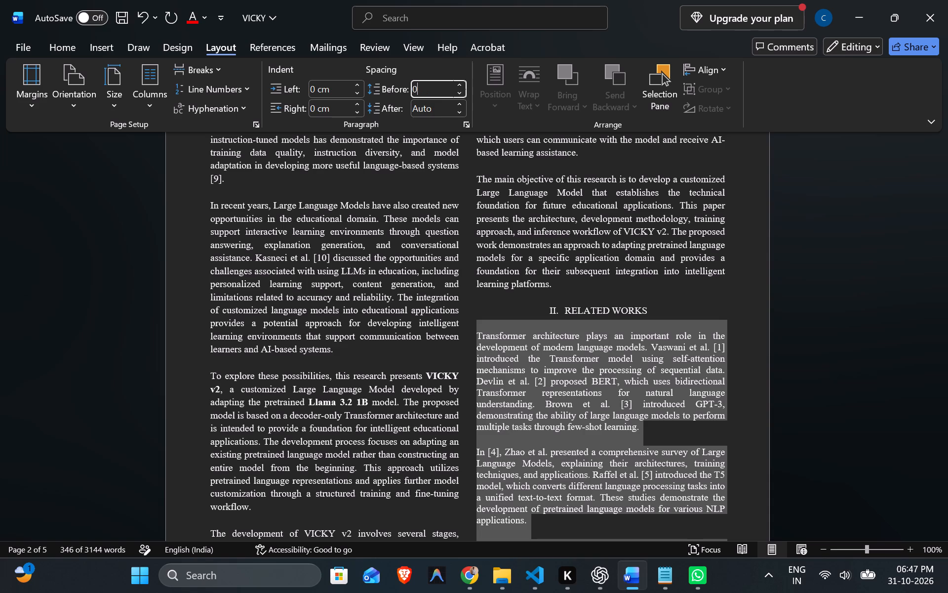
Set the spacing after the Related Works paragraphs to 6 pt.
click(440, 111)
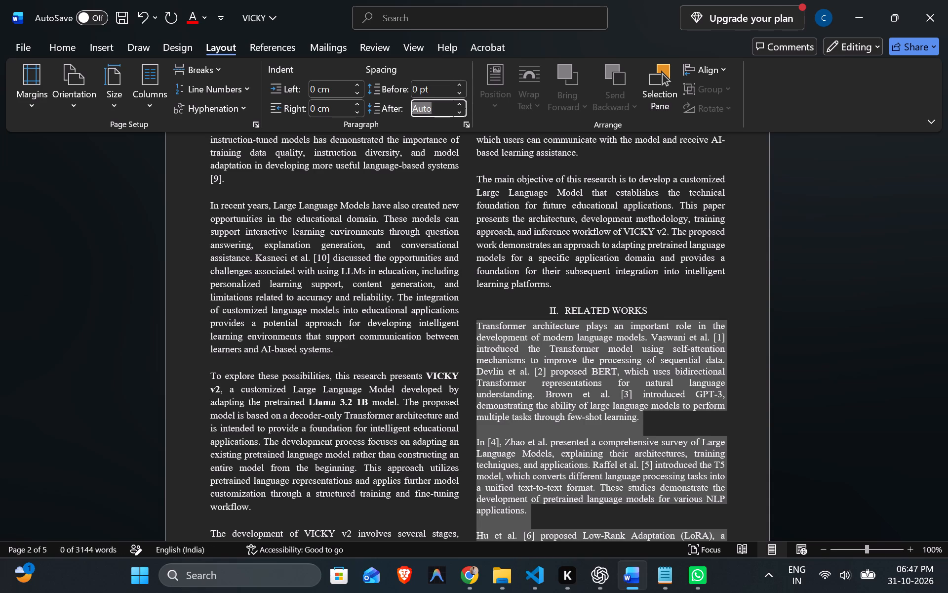
key(BackSpace)
key(BackSpace)
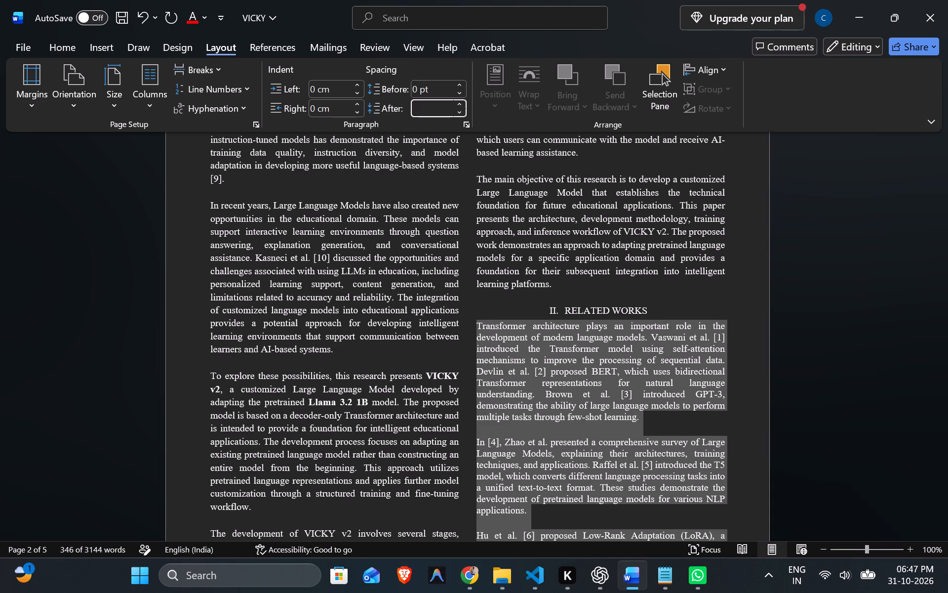
key(6)
key(Return)
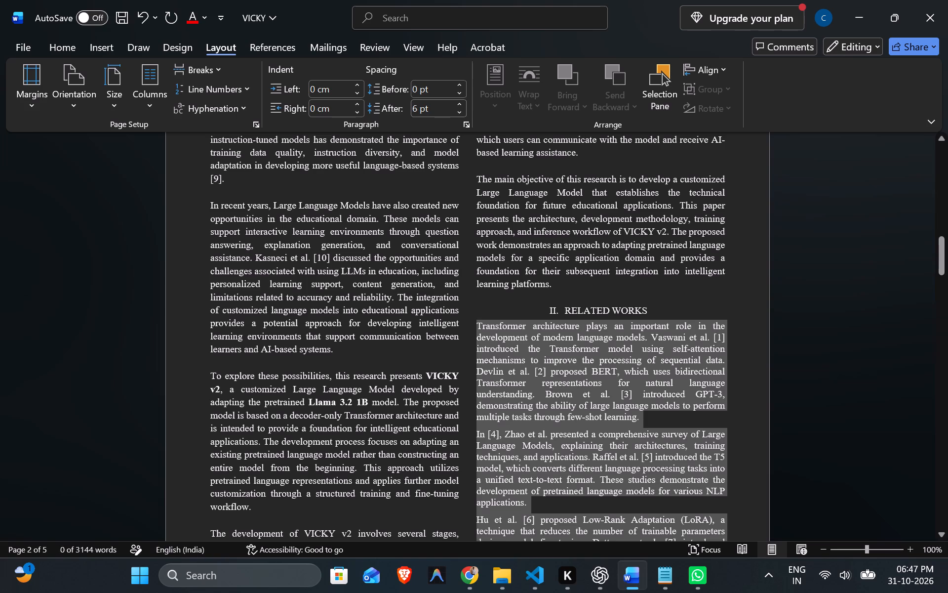
Check the reformatted Related Works section across pages 2 and 3, comparing its spacing with the neighbouring Introduction text.
scroll(550, 338, down, 10)
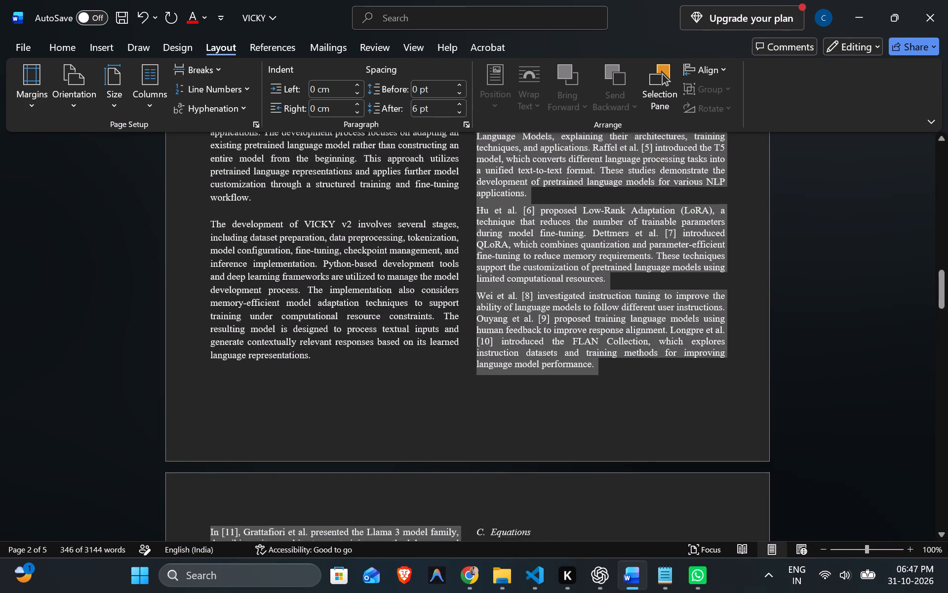
scroll(298, 356, down, 8)
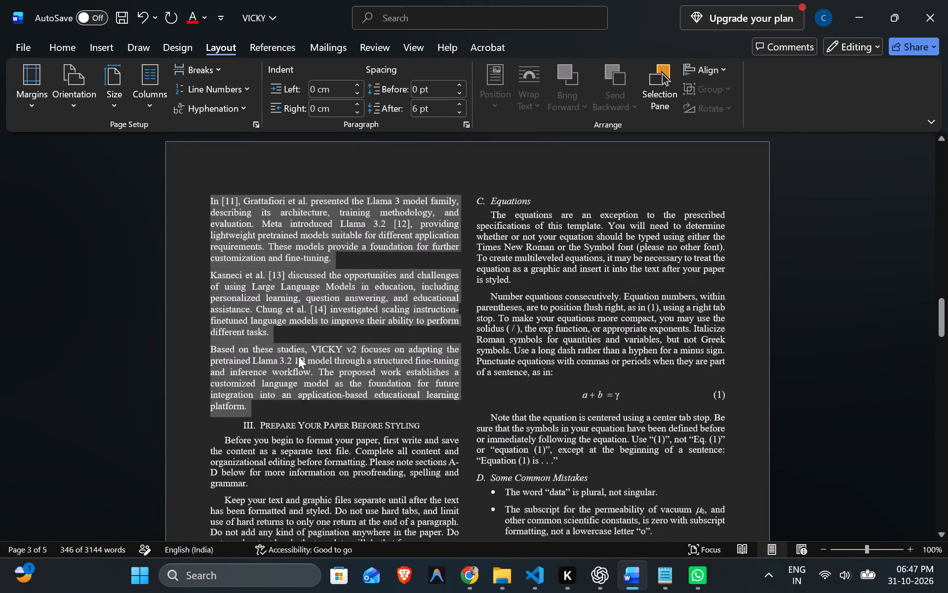
scroll(298, 356, down, 2)
scroll(298, 356, up, 8)
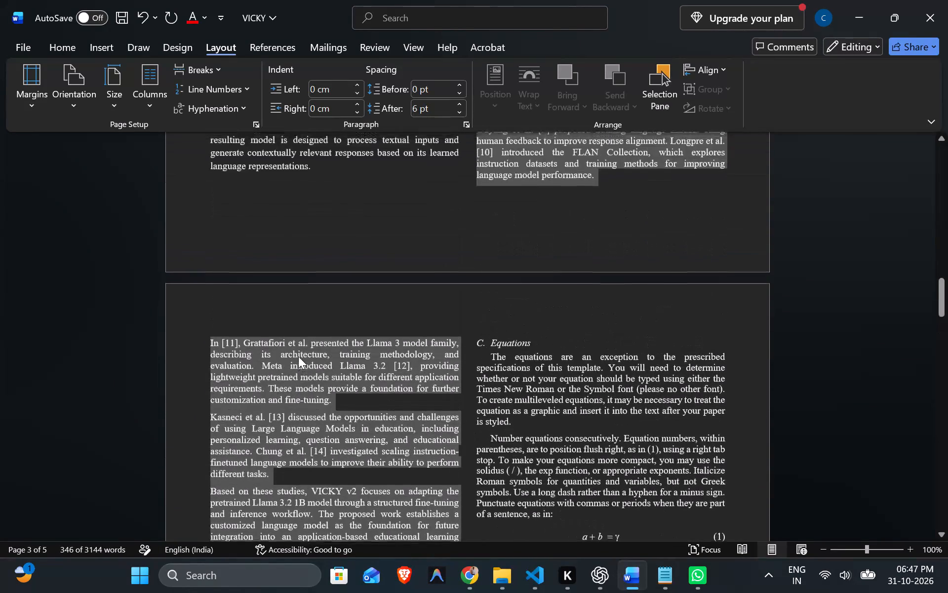
scroll(298, 356, up, 3)
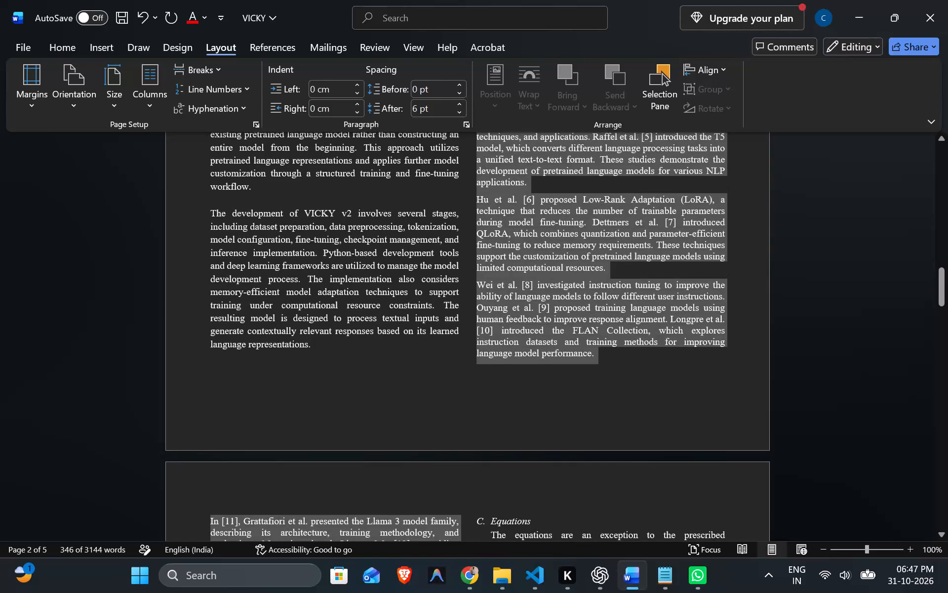
click(326, 354)
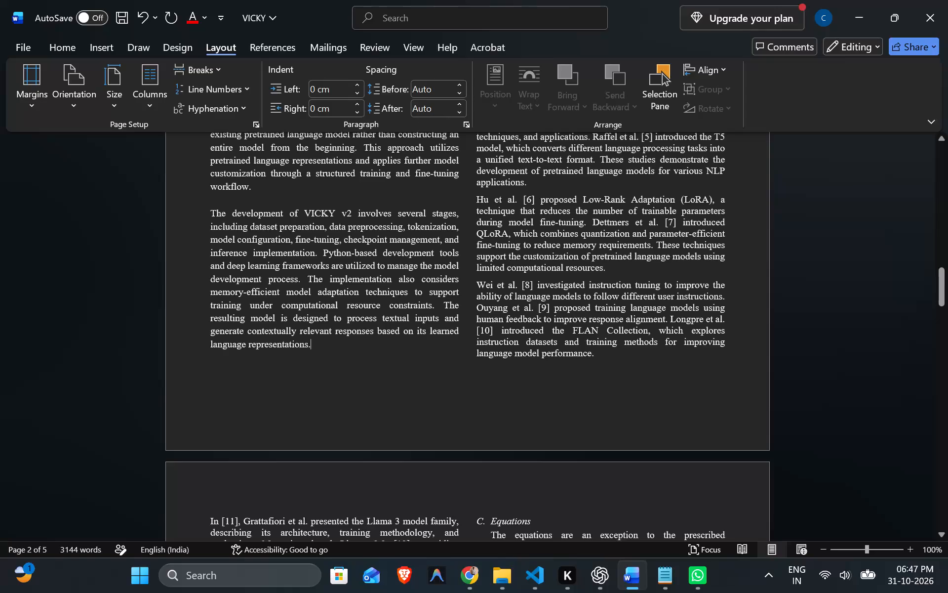
scroll(330, 359, down, 12)
scroll(330, 359, up, 6)
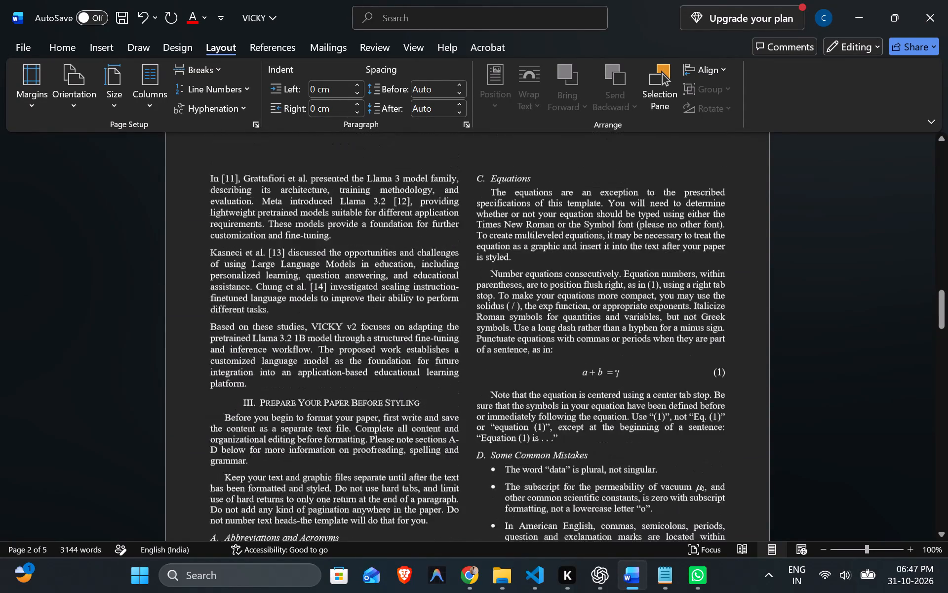
scroll(330, 359, up, 17)
scroll(330, 359, down, 5)
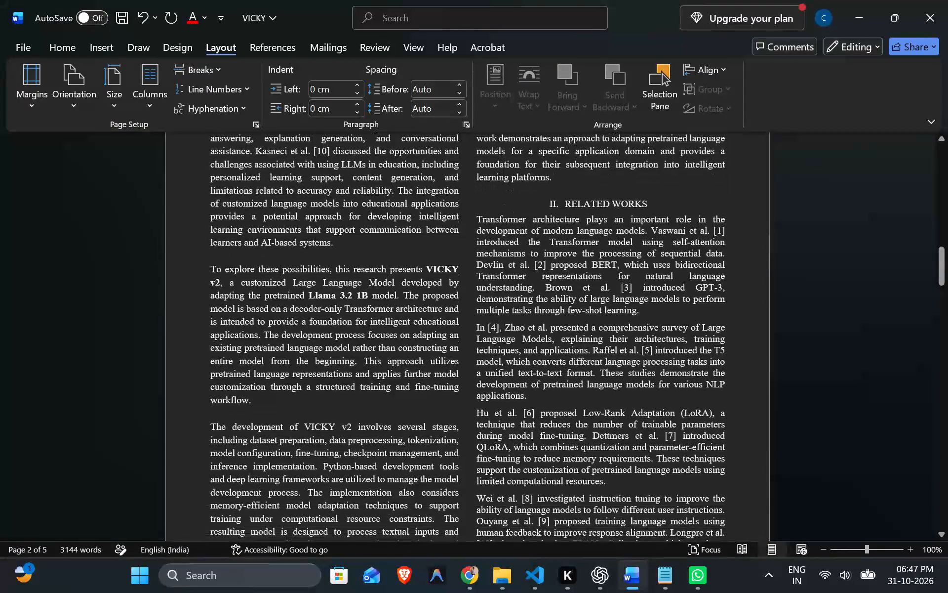
Set the spacing before all the Introduction paragraphs to 0 pt, from the first paragraph up to the Related Works heading.
scroll(430, 363, up, 19)
scroll(430, 363, up, 7)
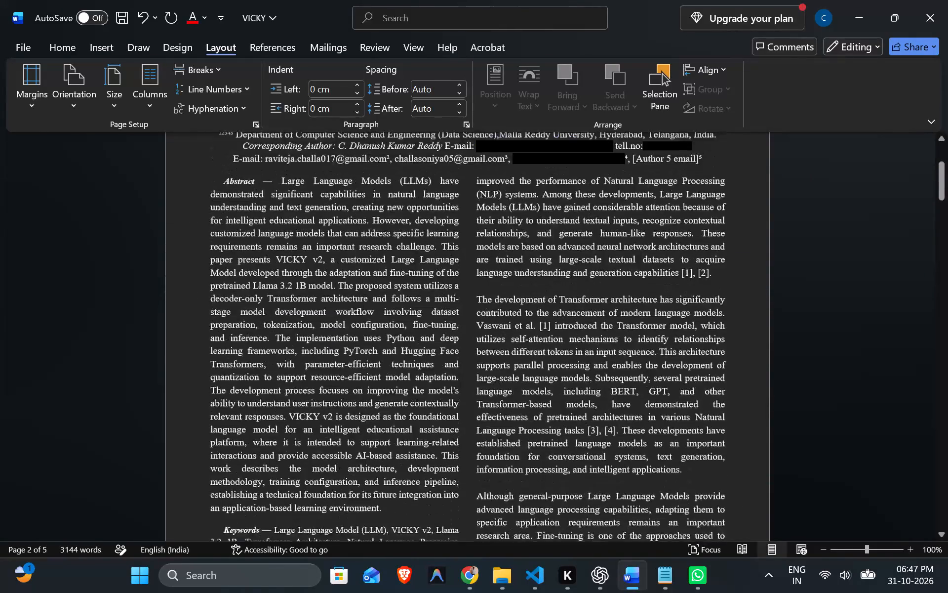
scroll(430, 363, up, 4)
scroll(453, 415, down, 10)
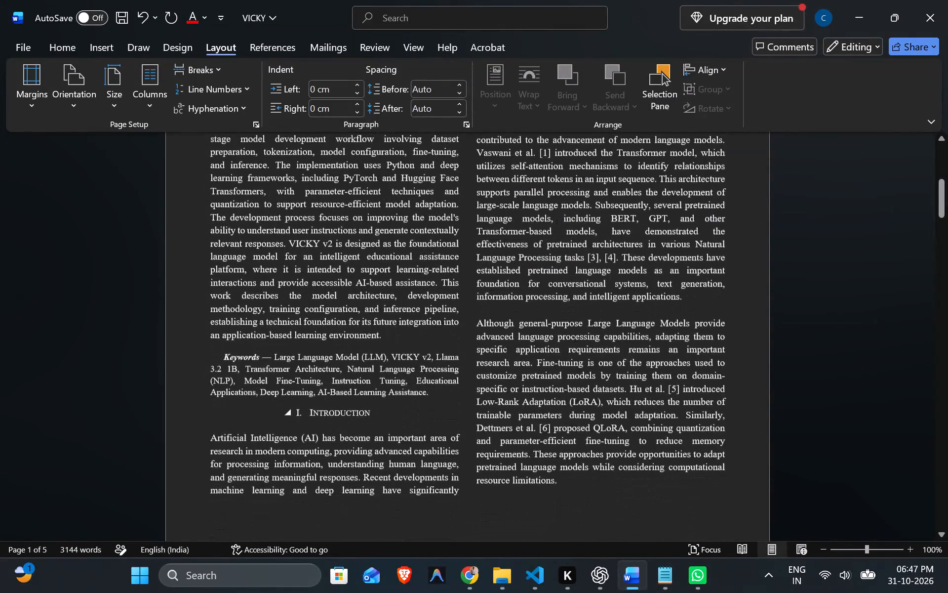
drag(208, 434, 540, 473)
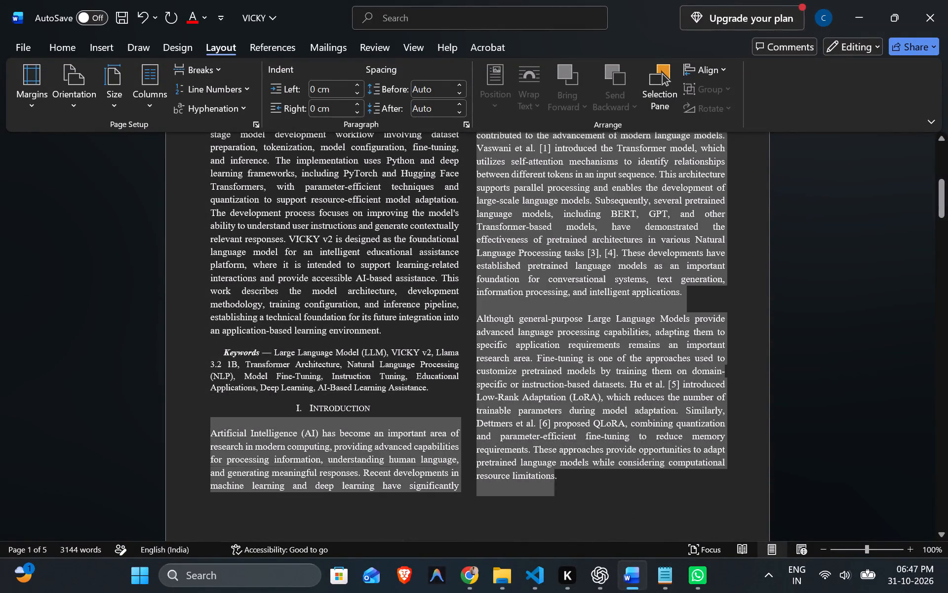
drag(540, 473, 405, 476)
scroll(525, 482, down, 6)
scroll(406, 476, down, 17)
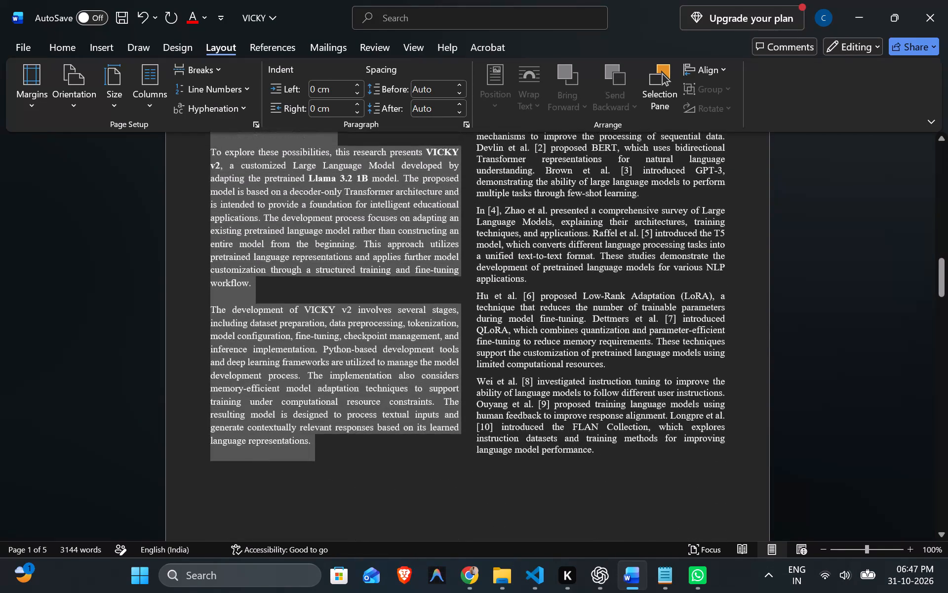
drag(405, 476, 485, 434)
scroll(485, 434, up, 2)
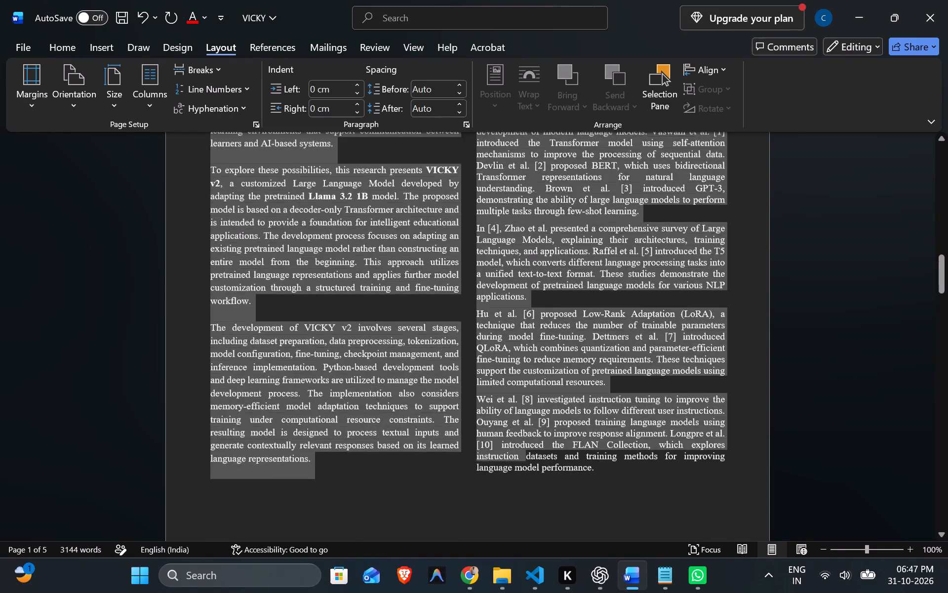
scroll(485, 434, up, 2)
drag(485, 434, 570, 269)
scroll(485, 434, up, 2)
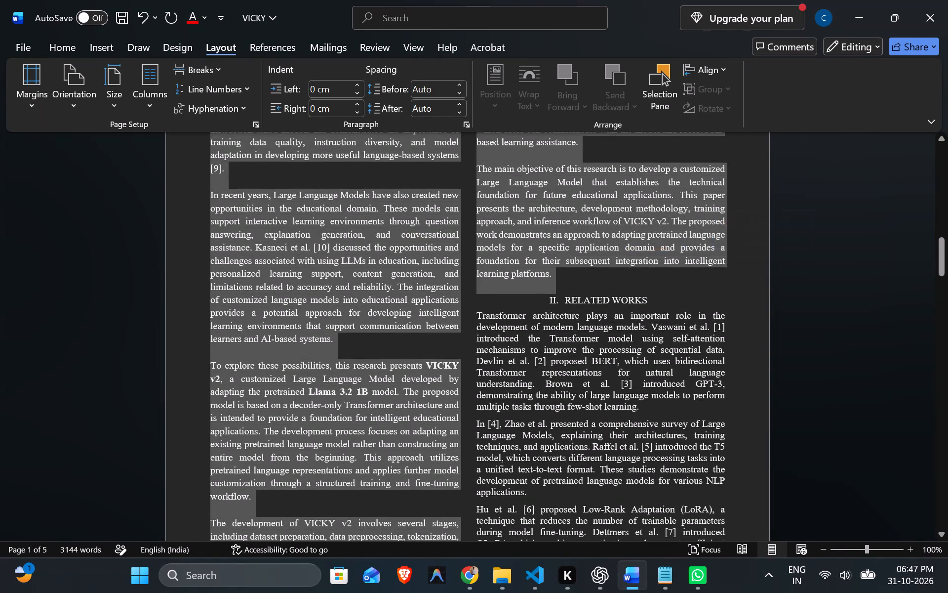
click(444, 89)
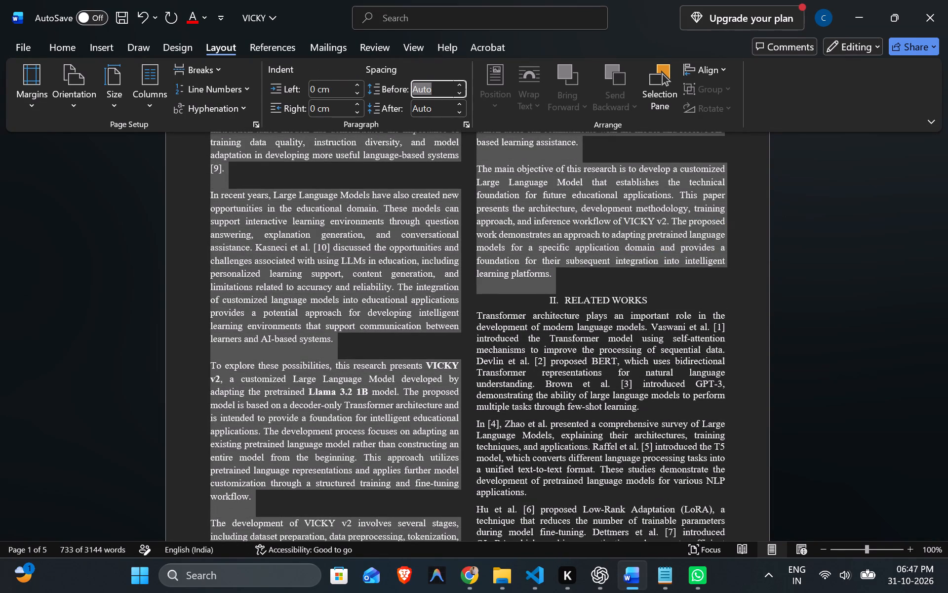
key(BackSpace)
key(0)
Set the spacing after the Introduction paragraphs to 6 pt.
click(438, 112)
key(BackSpace)
key(6)
key(Return)
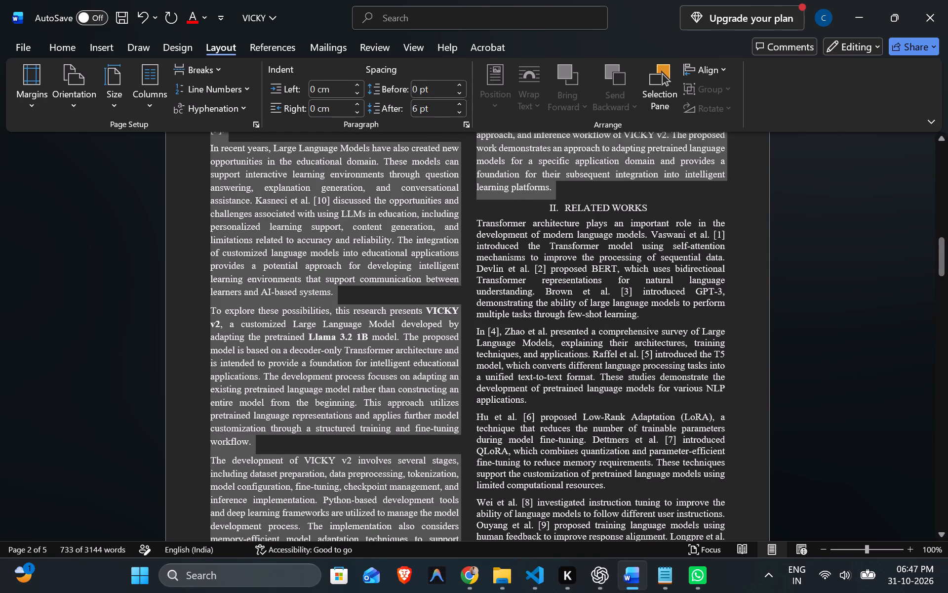
Set the line spacing of all the Related Works paragraphs to 1.15, stopping before the Prepare Your Paper Before Styling heading.
click(475, 220)
drag(475, 220, 627, 409)
scroll(626, 408, down, 6)
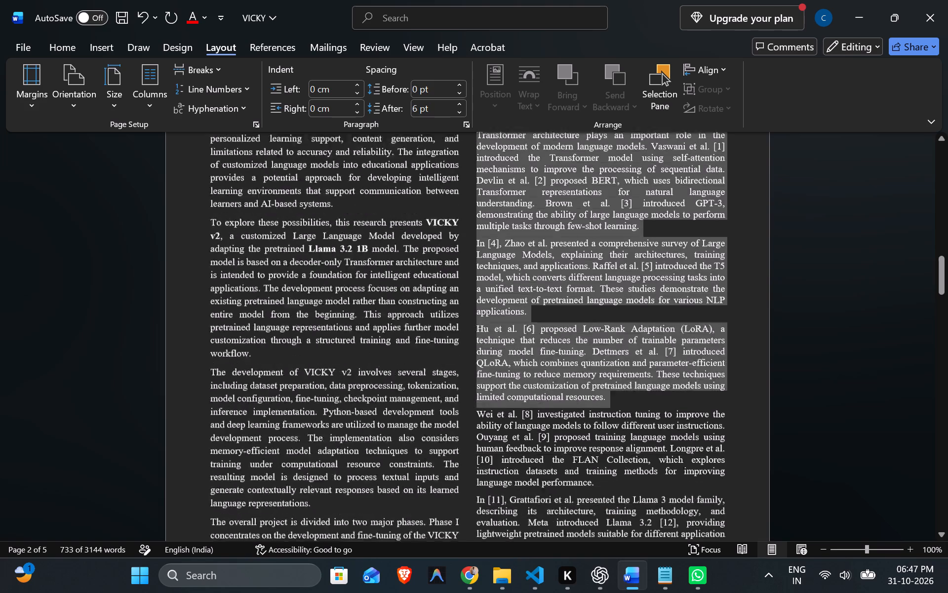
drag(627, 409, 405, 439)
scroll(629, 438, down, 5)
scroll(459, 483, down, 5)
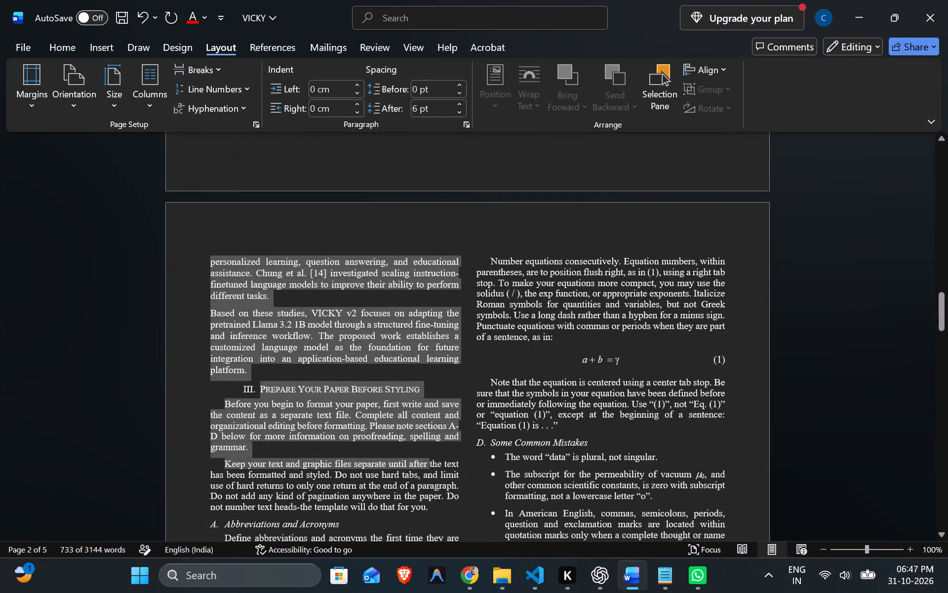
drag(405, 439, 363, 366)
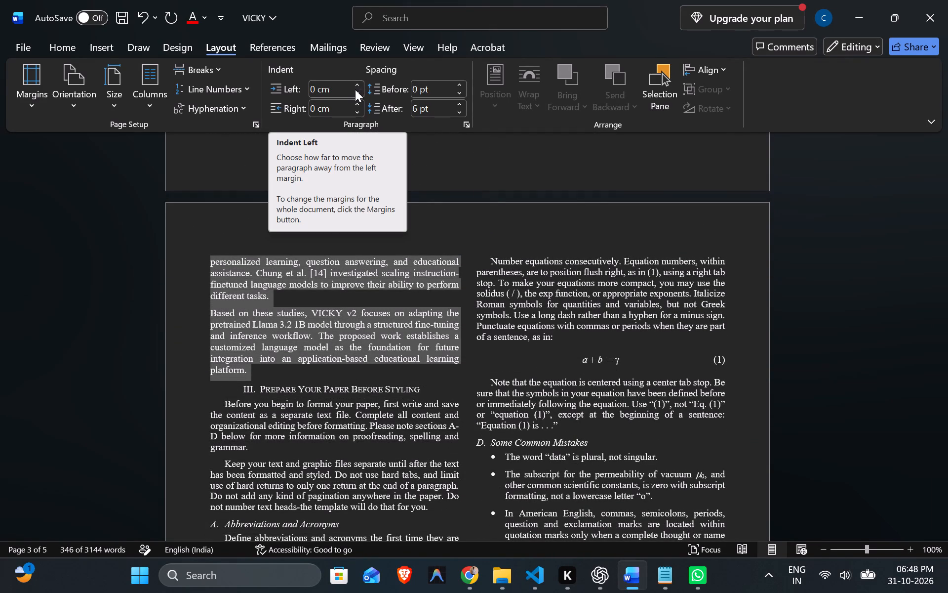
click(69, 49)
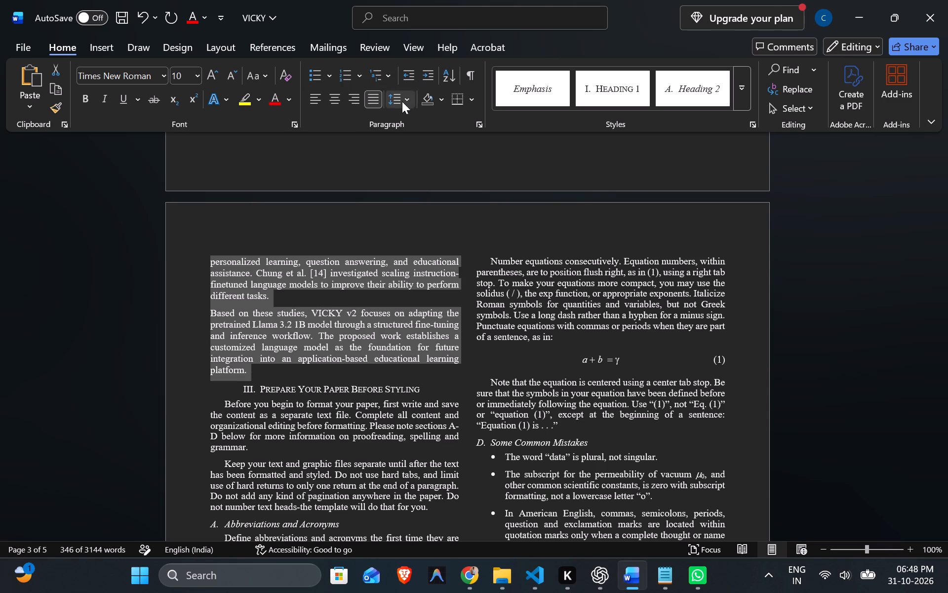
click(402, 101)
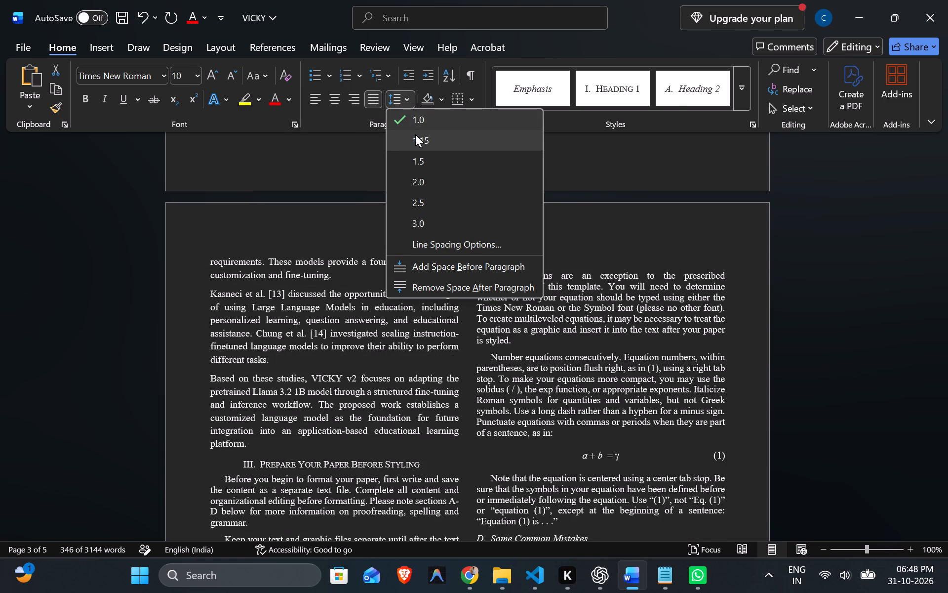
click(415, 134)
click(204, 272)
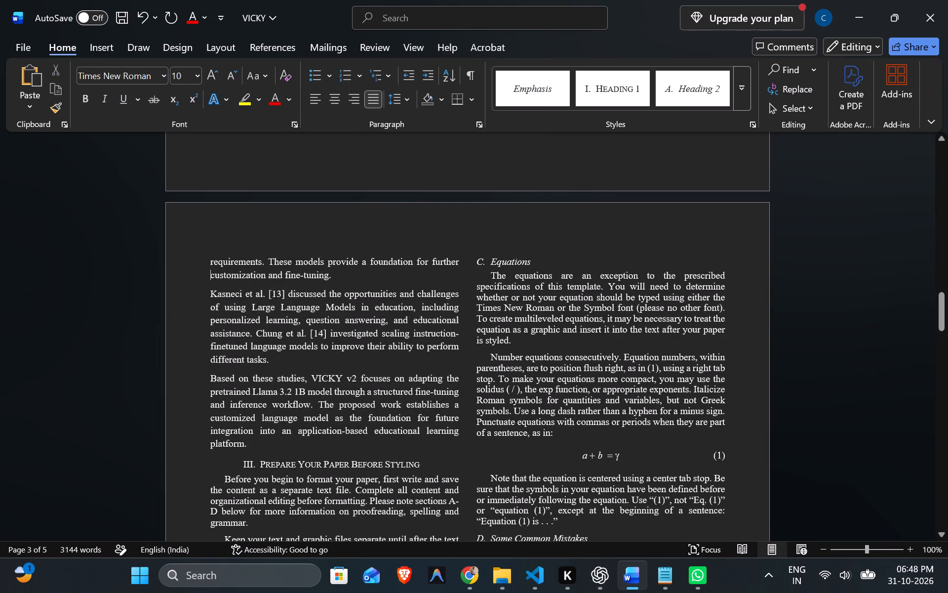
Compare the font and line spacing of the Introduction paragraphs with those of the Related Works paragraphs on page 2.
scroll(434, 295, up, 16)
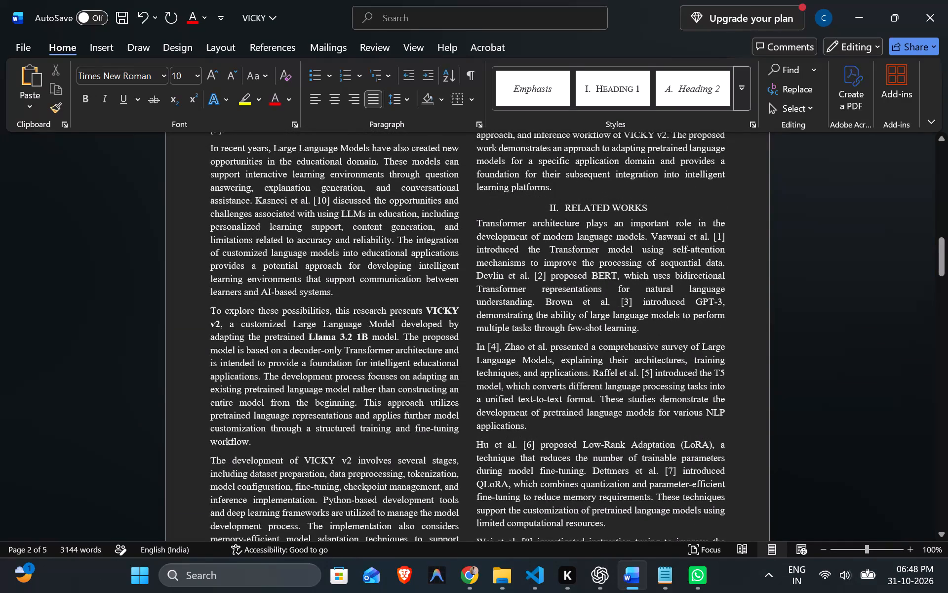
scroll(436, 293, up, 1)
click(411, 270)
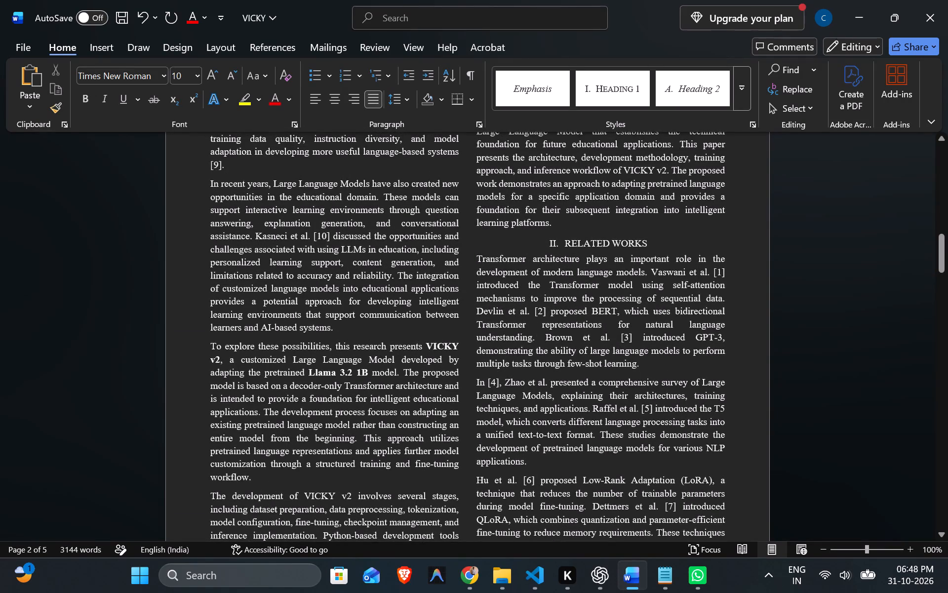
click(494, 287)
click(352, 261)
click(406, 99)
click(406, 99)
scroll(381, 331, up, 4)
scroll(381, 331, down, 14)
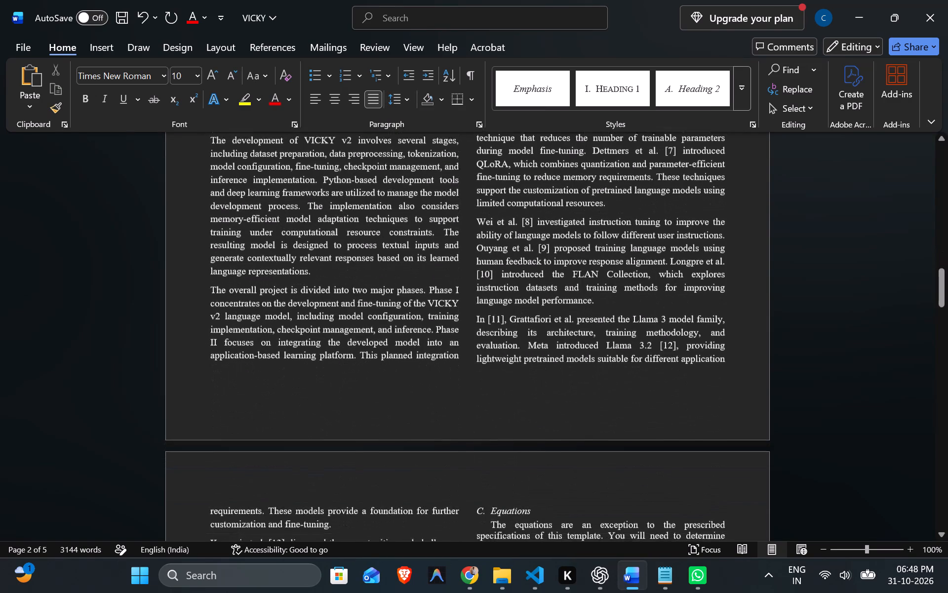
click(614, 232)
click(311, 260)
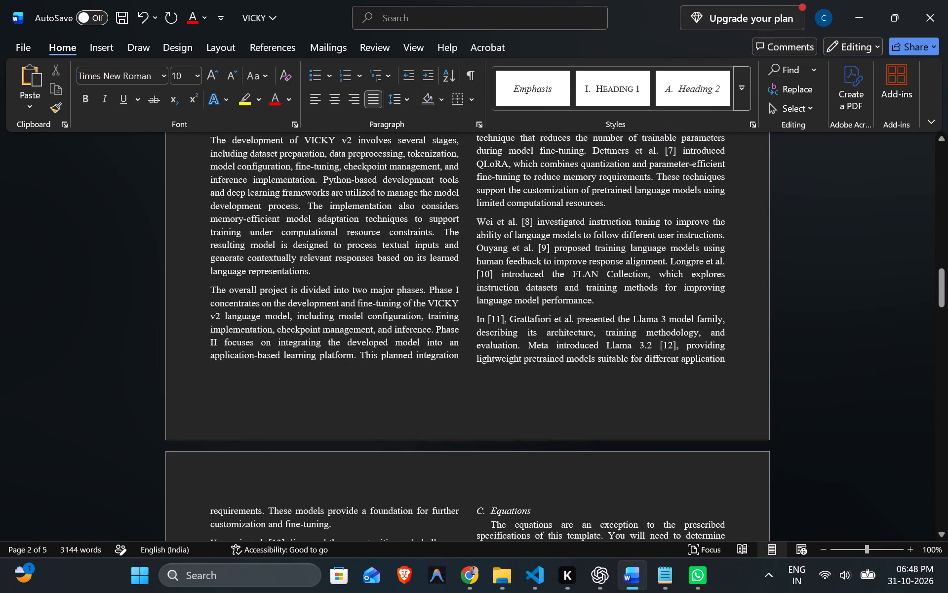
scroll(318, 227, up, 1)
click(540, 217)
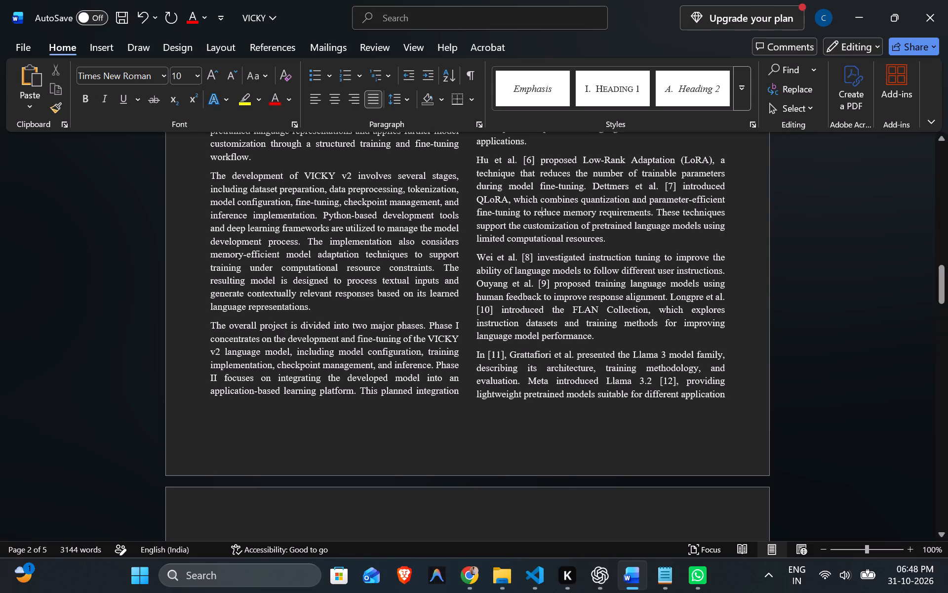
Review the reformatted text from the abstract and Introduction through the end of Related Works on page 3.
scroll(595, 376, up, 11)
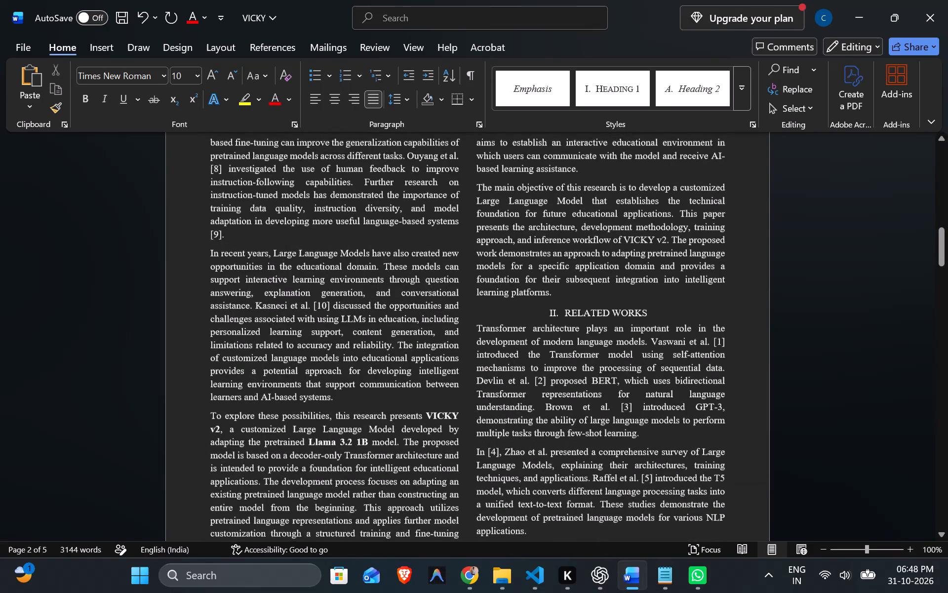
scroll(363, 365, up, 15)
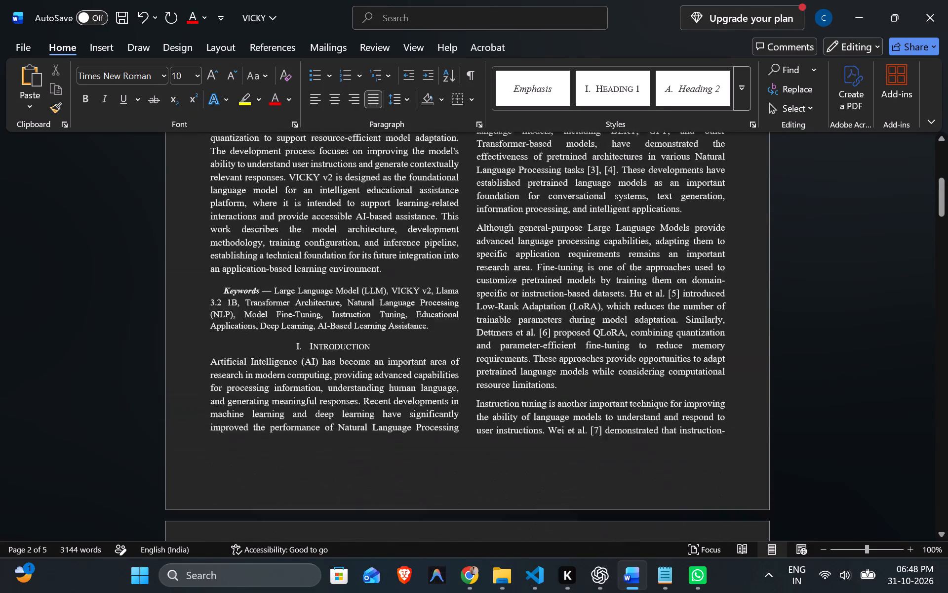
scroll(363, 365, up, 6)
scroll(363, 365, down, 10)
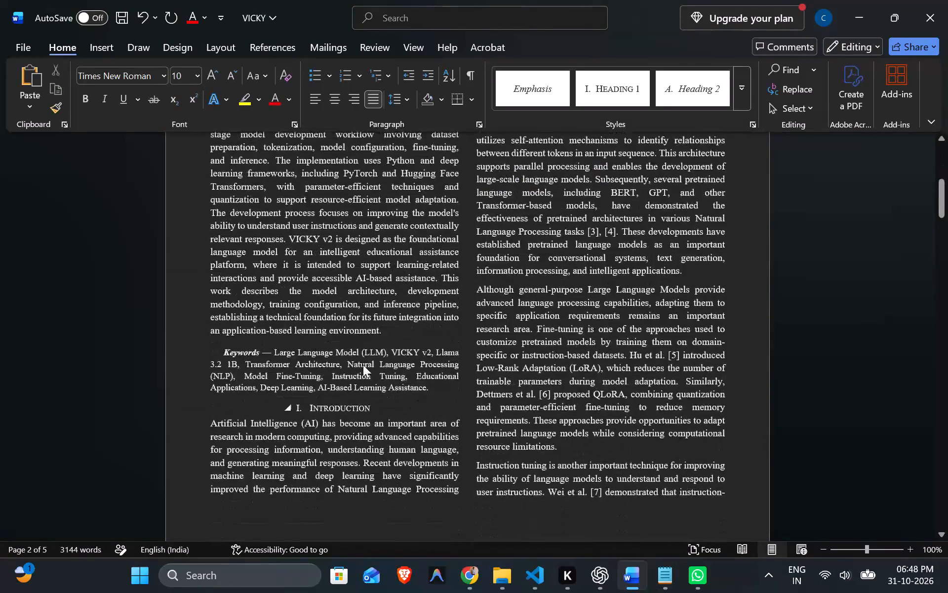
scroll(363, 365, down, 20)
scroll(363, 365, down, 6)
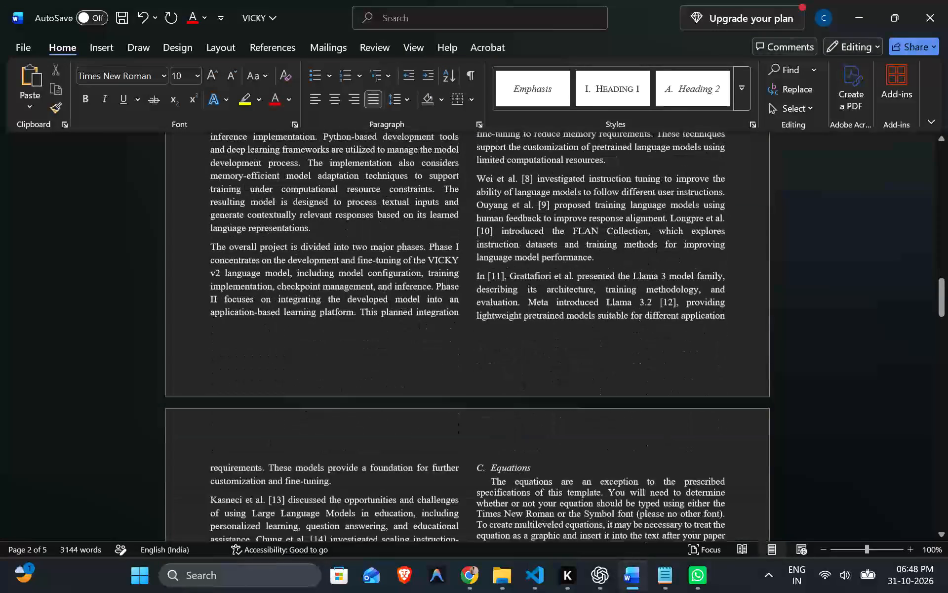
scroll(363, 365, down, 8)
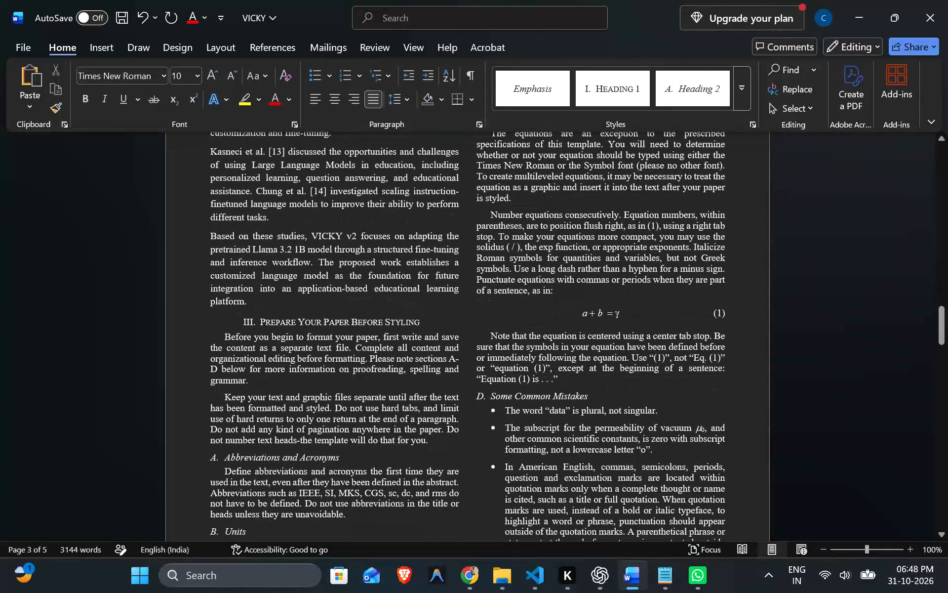
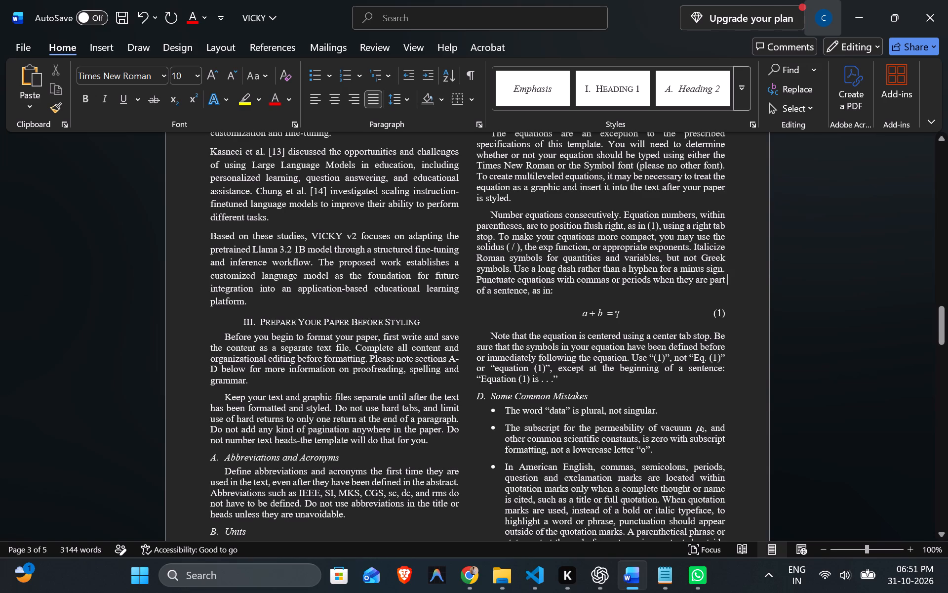
Look back over the formatted Related Works and Introduction text from page 3 up to the end of page 1.
scroll(533, 377, up, 17)
scroll(533, 377, up, 11)
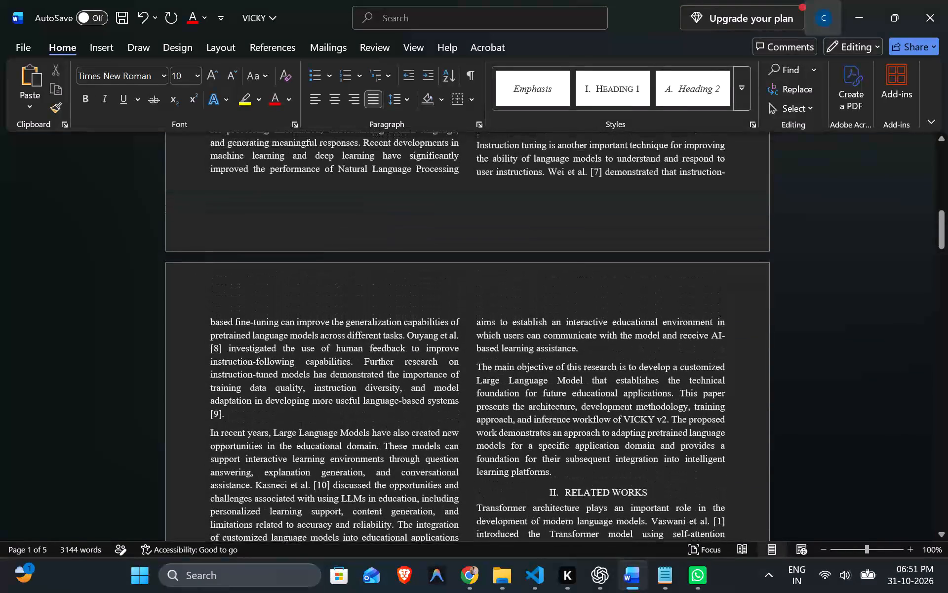
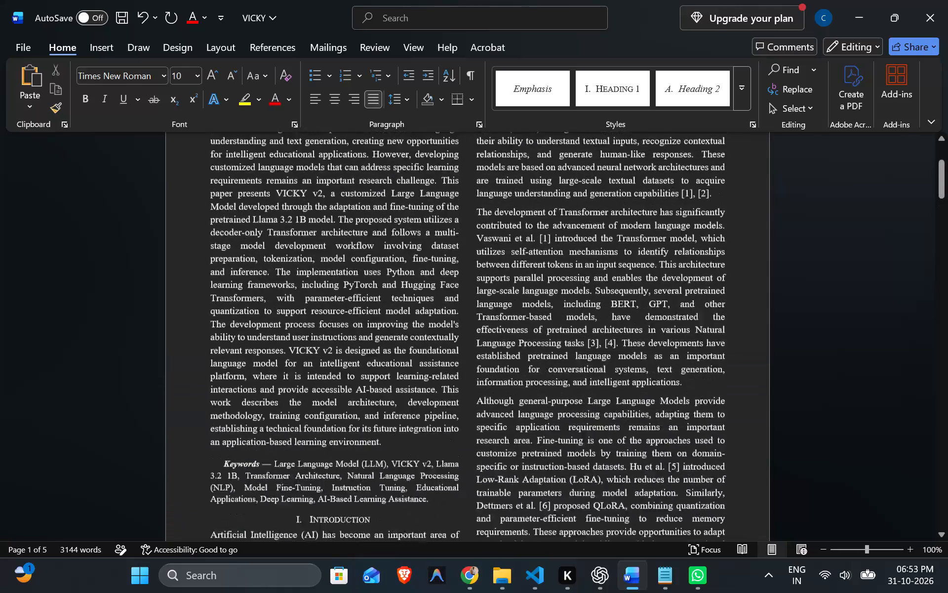
Review the paper from the abstract on page 1 through Introduction and Related Works to the template's section III on page 3.
scroll(559, 356, up, 5)
scroll(559, 356, down, 6)
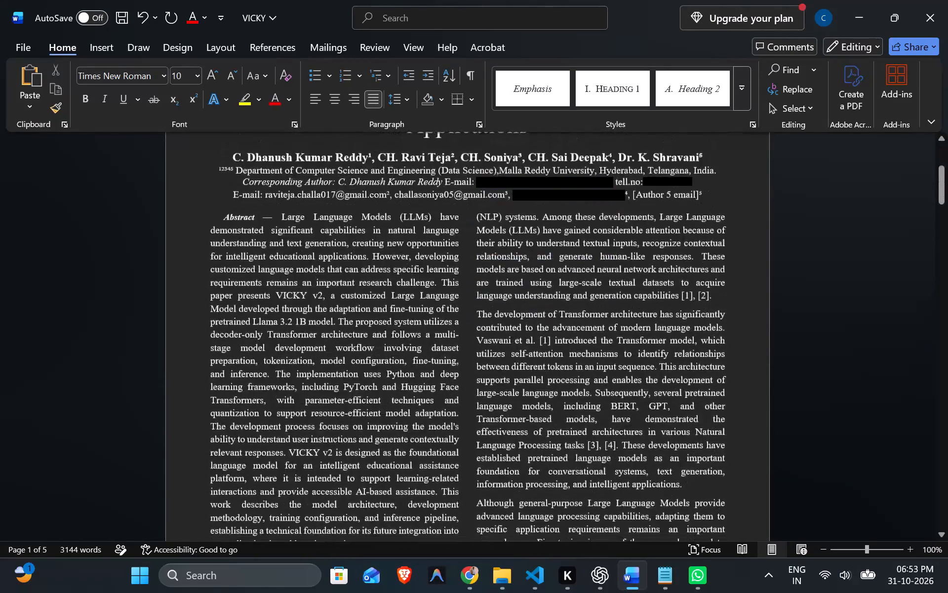
scroll(559, 356, down, 3)
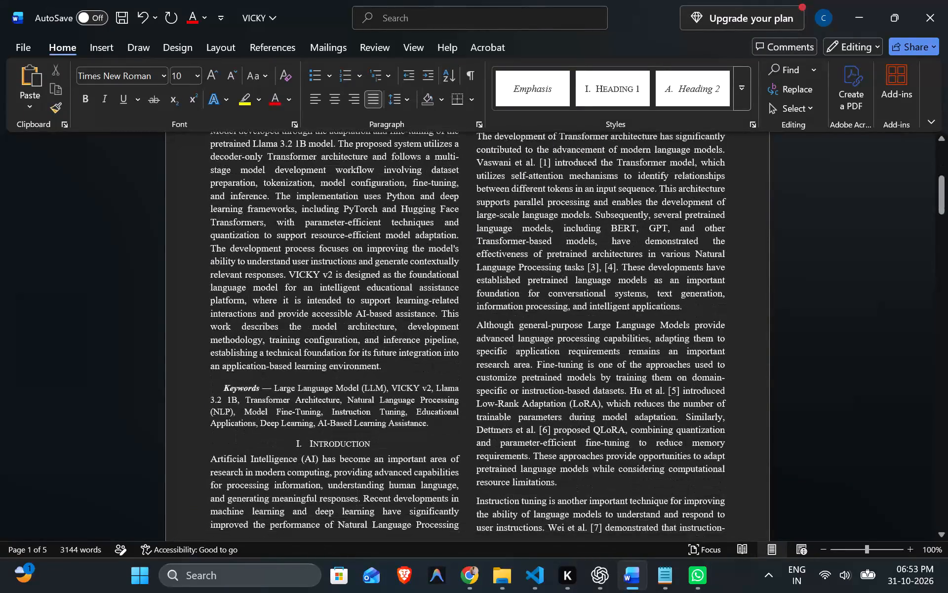
scroll(559, 356, down, 8)
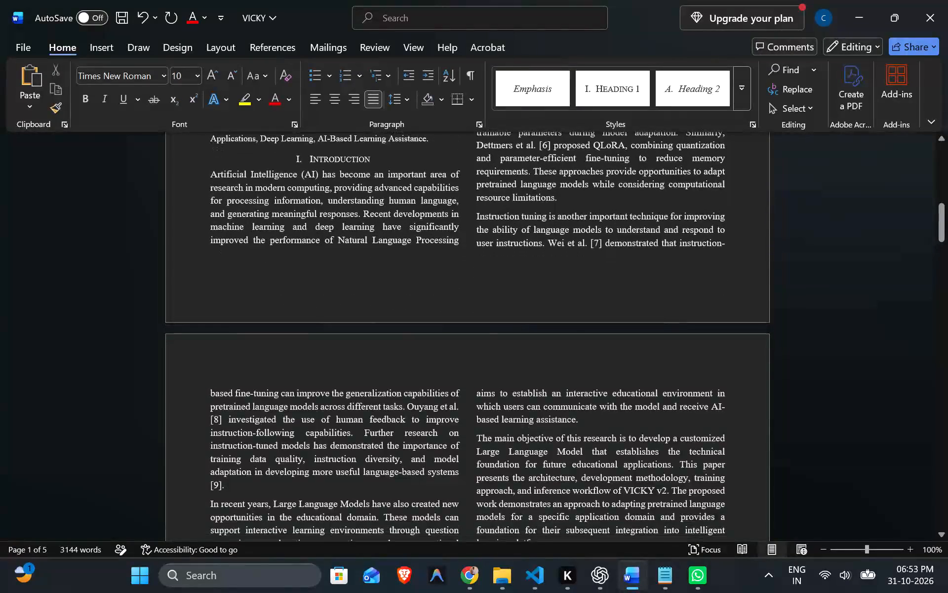
scroll(559, 356, down, 3)
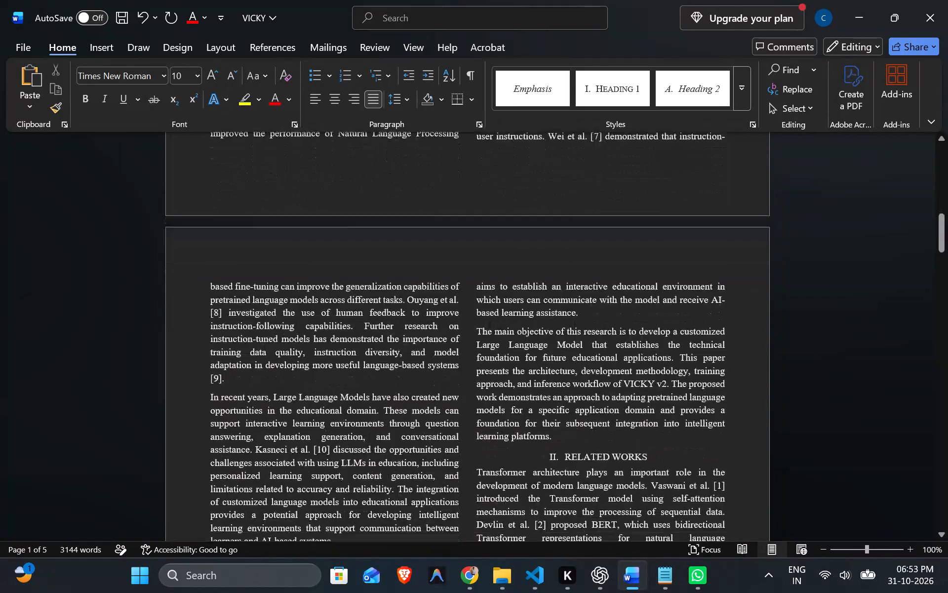
scroll(559, 356, down, 9)
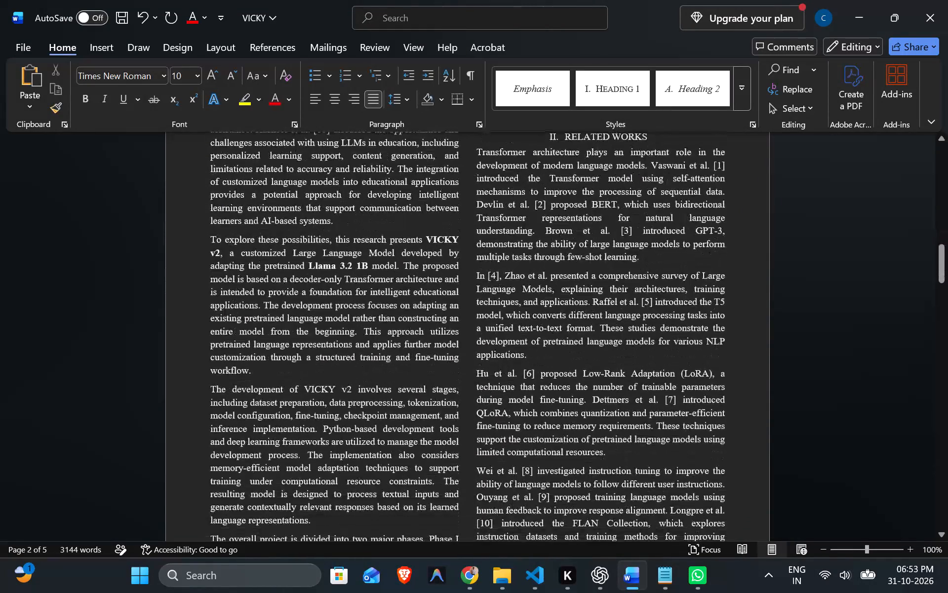
scroll(559, 356, down, 18)
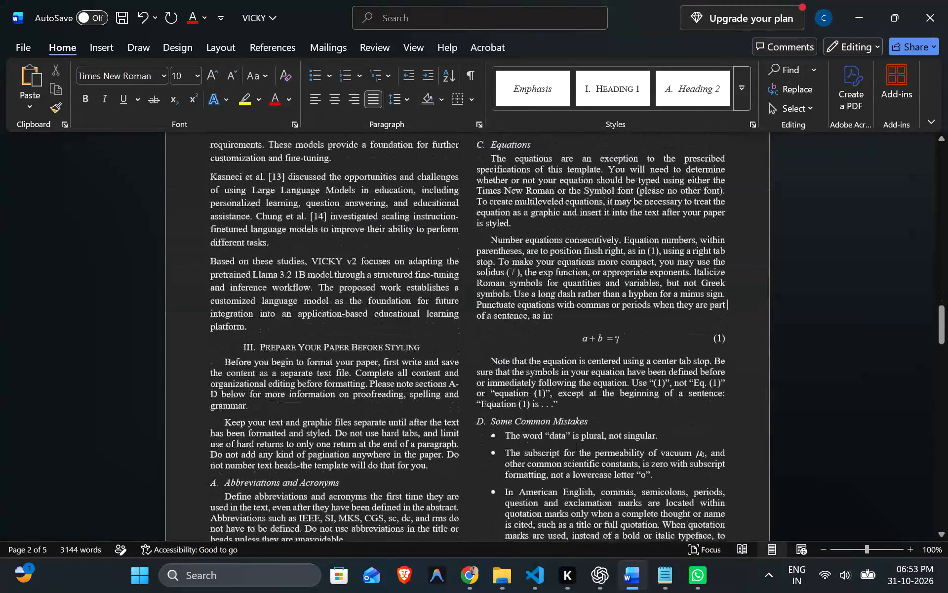
scroll(559, 356, down, 3)
scroll(559, 356, up, 11)
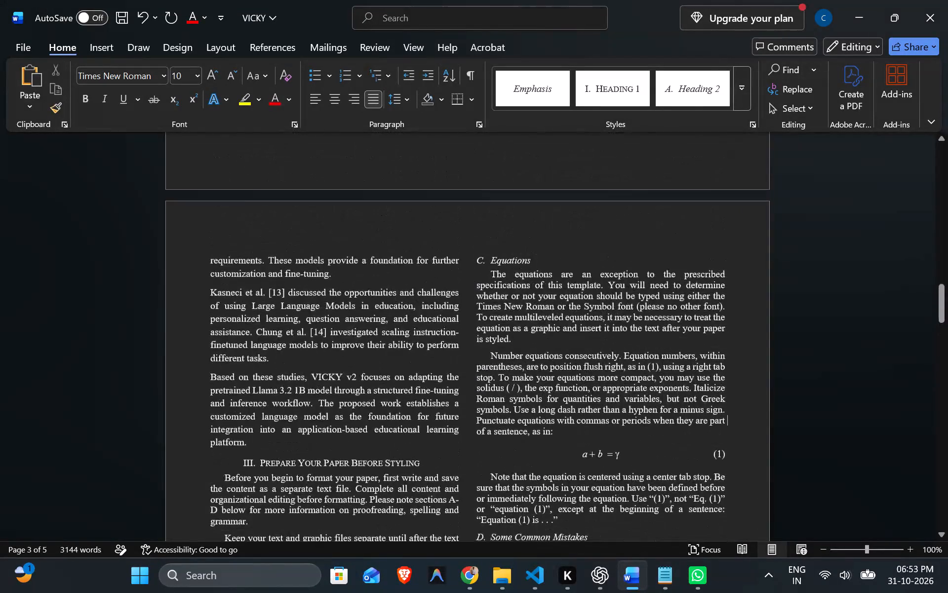
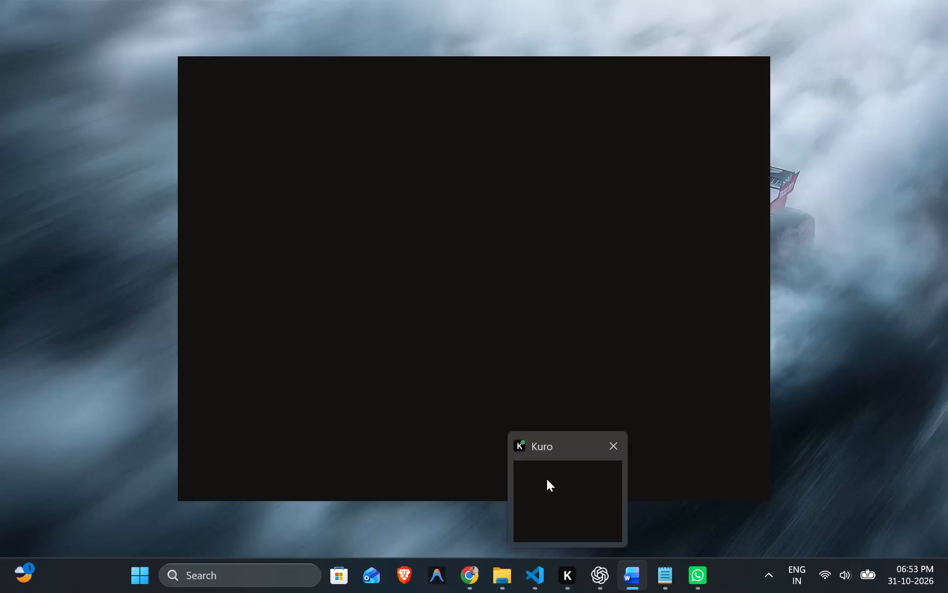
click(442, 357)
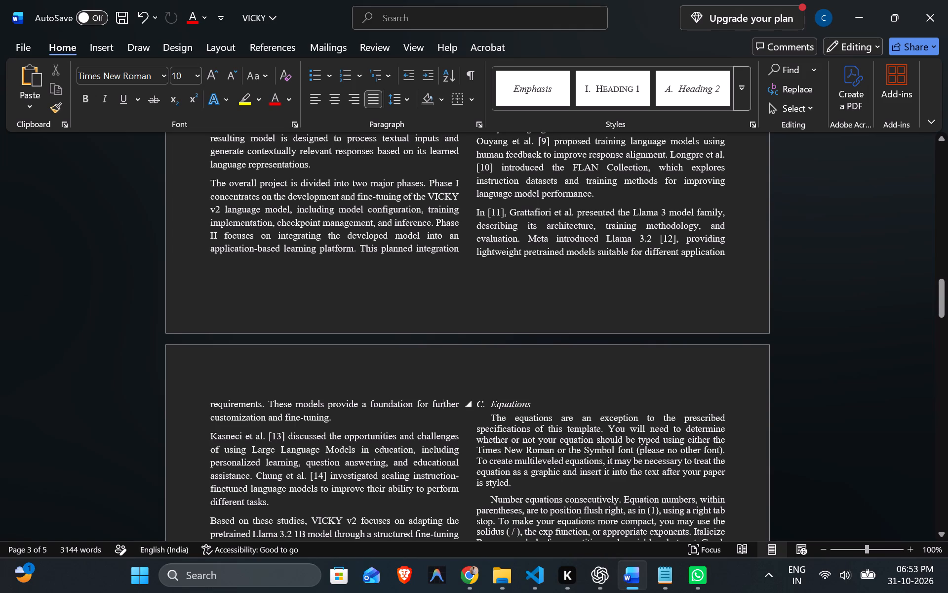
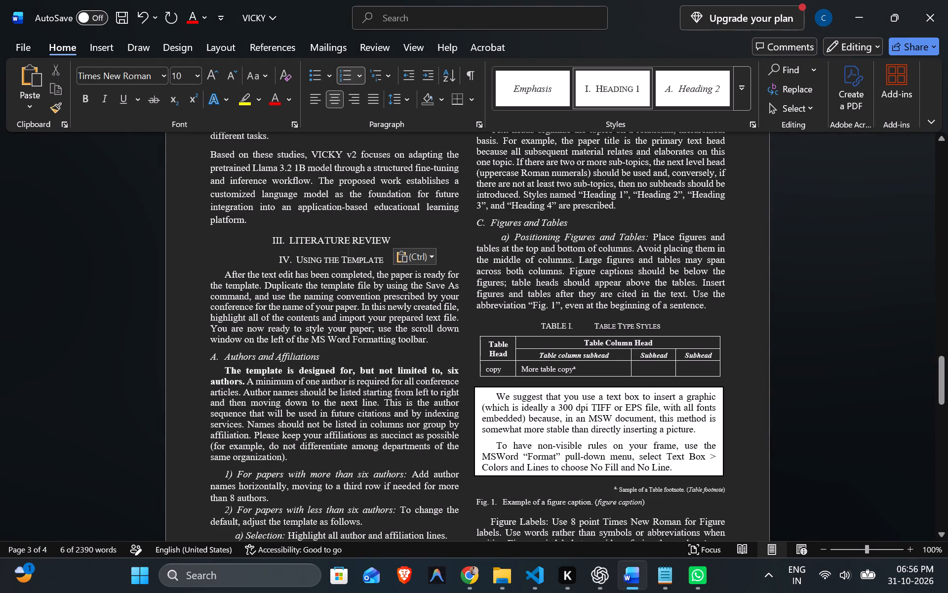
Add a new line below the LITERATURE REVIEW heading and paste the earlier copied Literature Review body from the clipboard history.
click(402, 236)
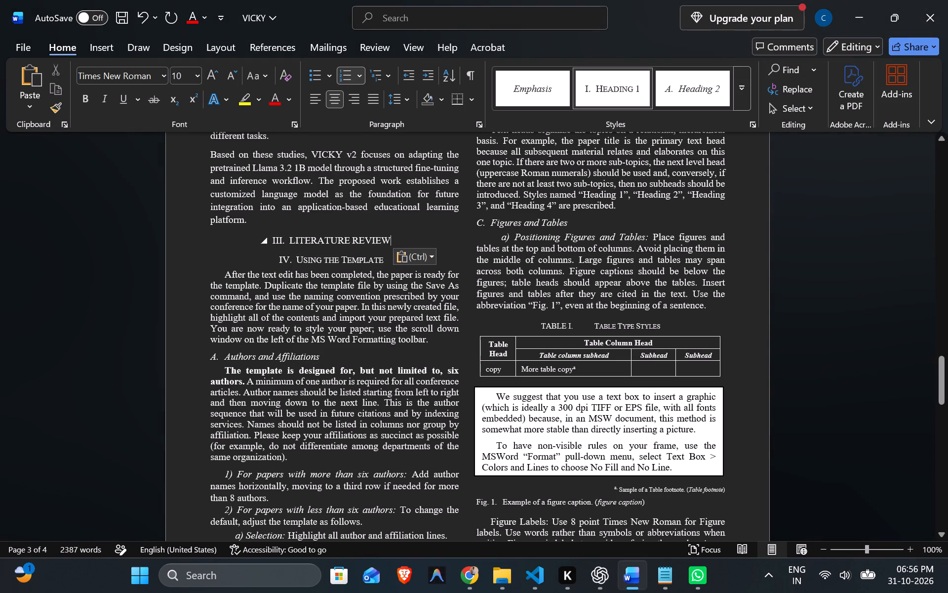
key(Return)
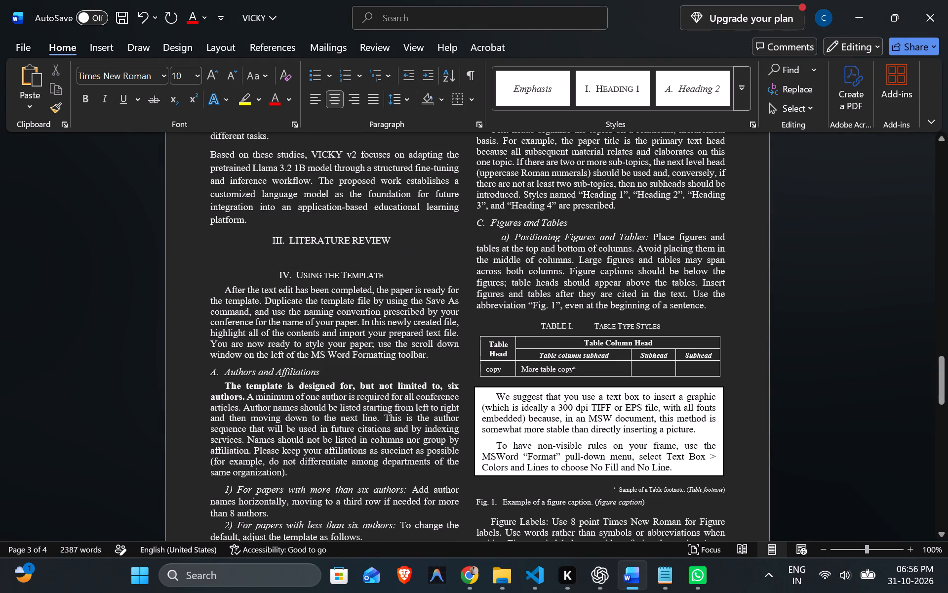
key(super+v)
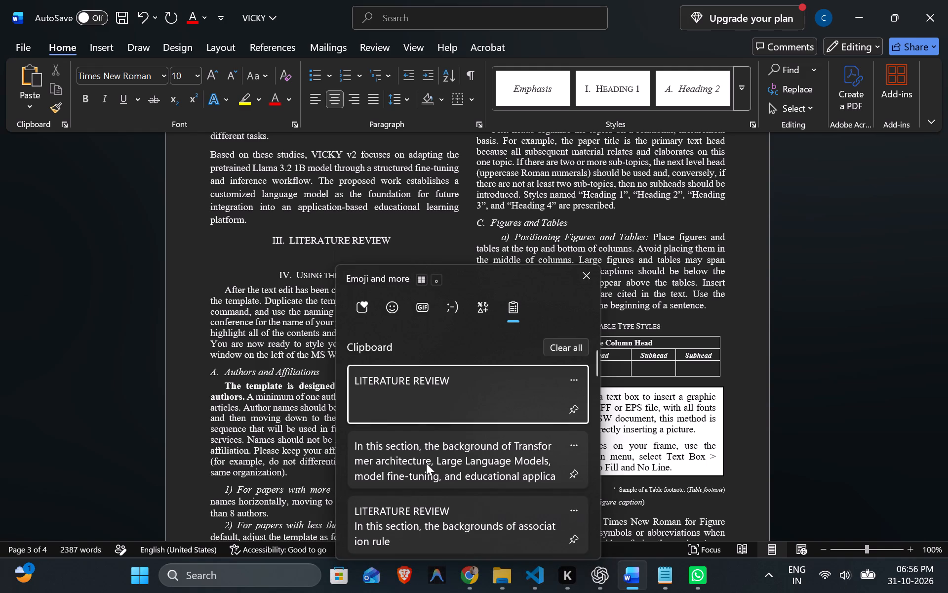
click(421, 463)
key(ctrl+v)
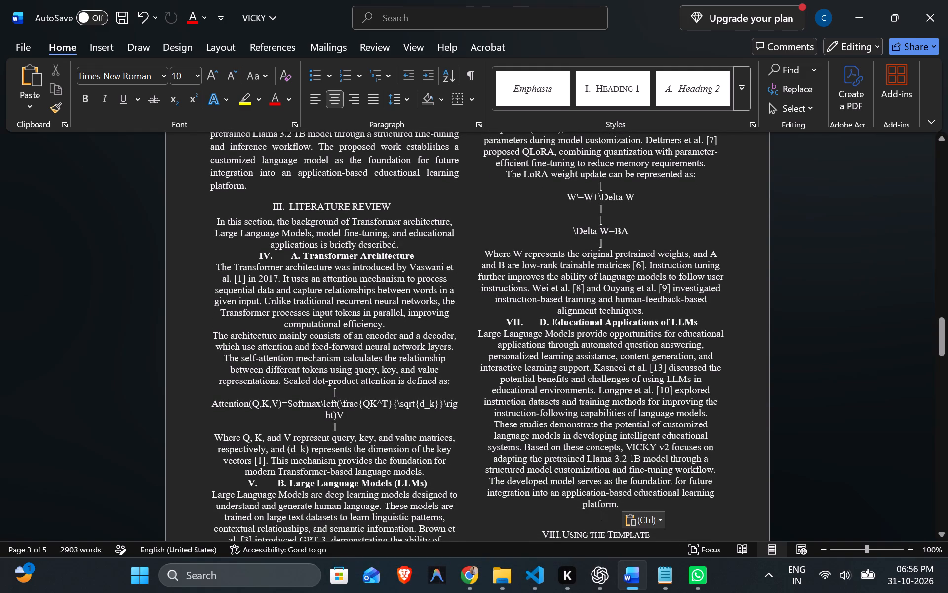
Justify the pasted Literature Review body, from "In this section" through the last paragraph of "D. Educational Applications of LLMs".
scroll(488, 364, down, 5)
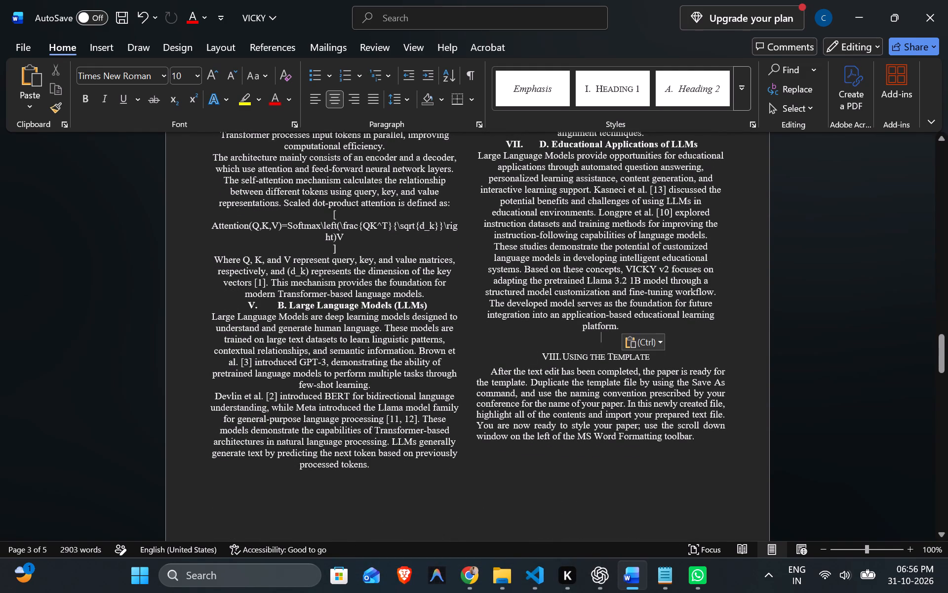
drag(603, 337, 516, 276)
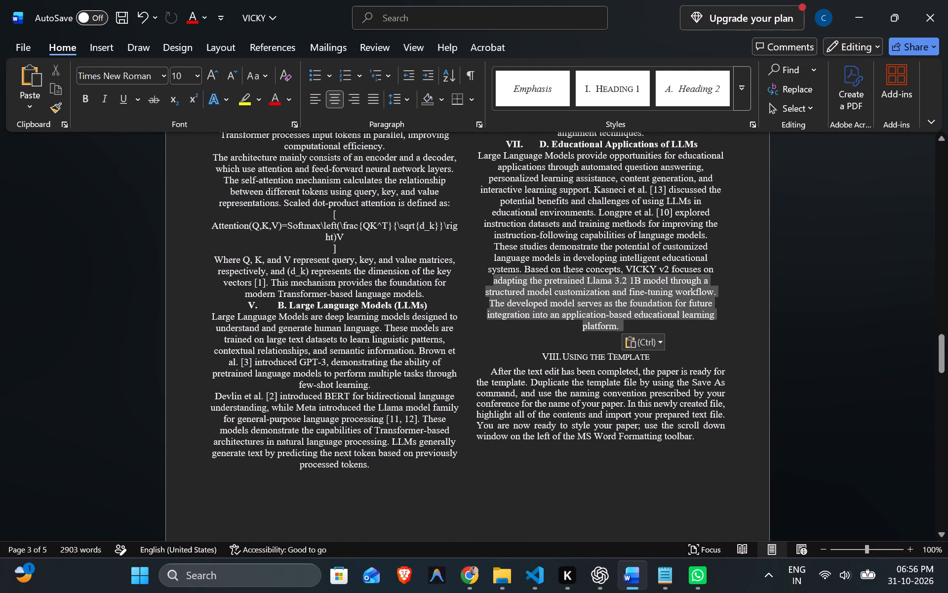
drag(516, 276, 450, 402)
scroll(516, 276, up, 11)
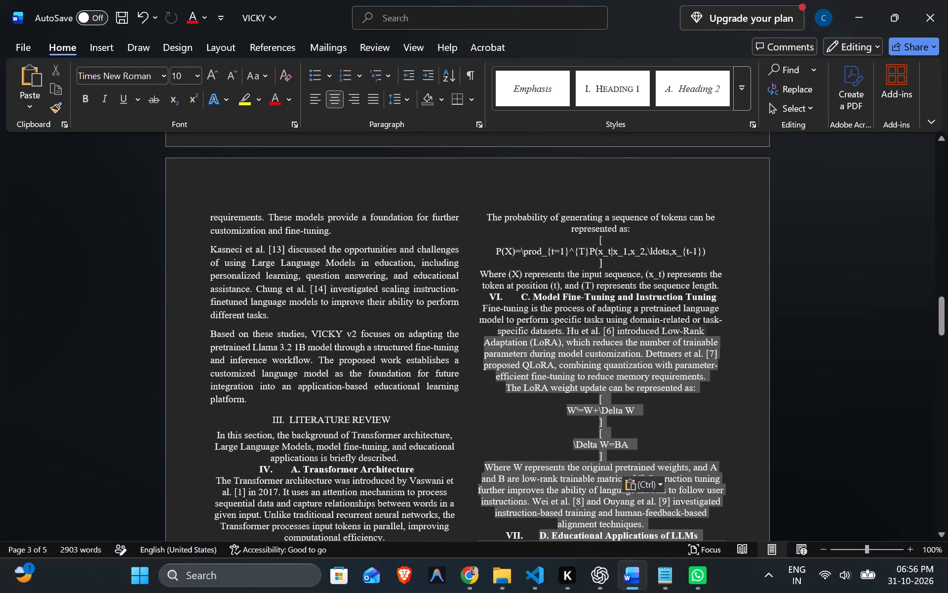
drag(450, 402, 211, 437)
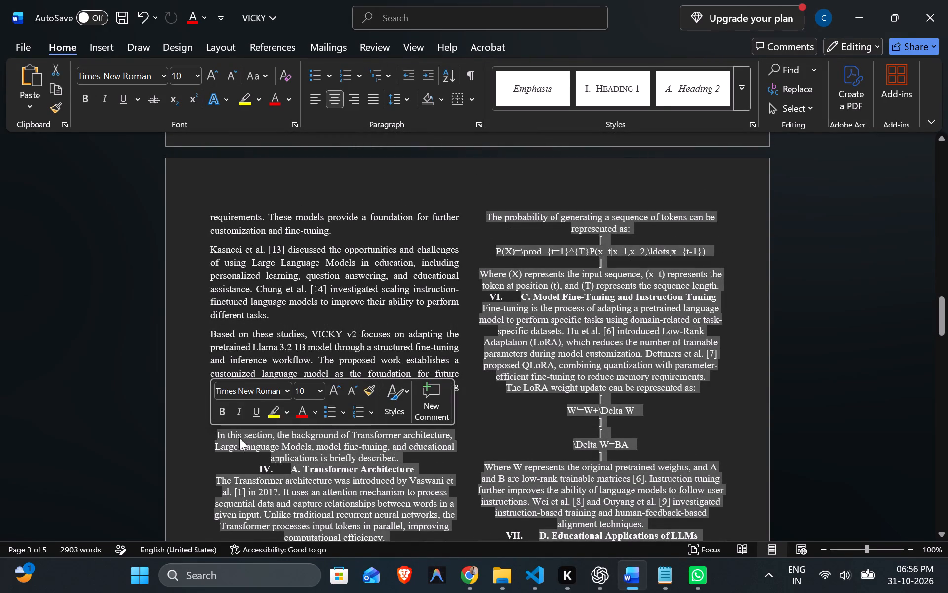
click(376, 99)
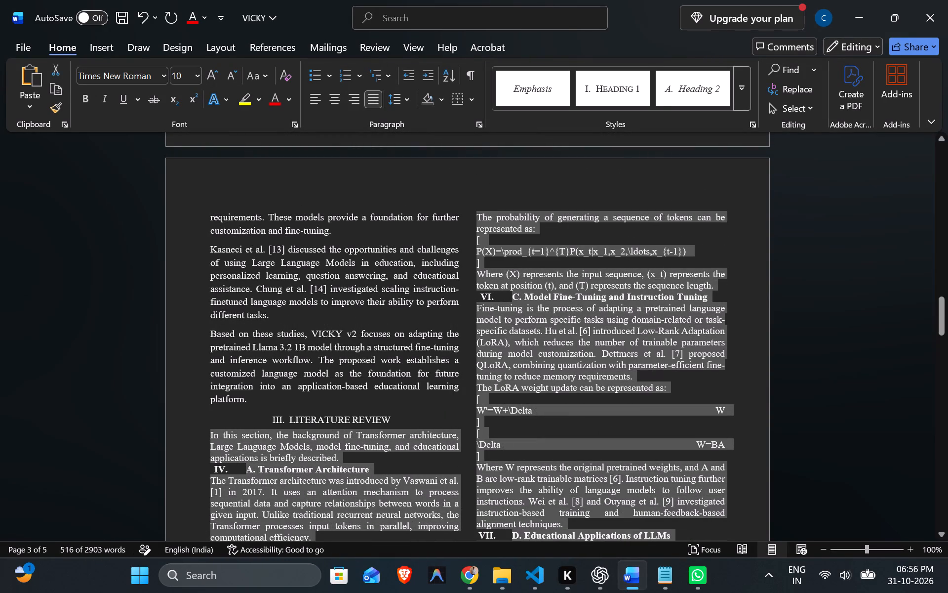
Examine the Literature Review's layout, subsection headings and equations, comparing it with the preceding Introduction and Related Works sections.
scroll(382, 260, down, 4)
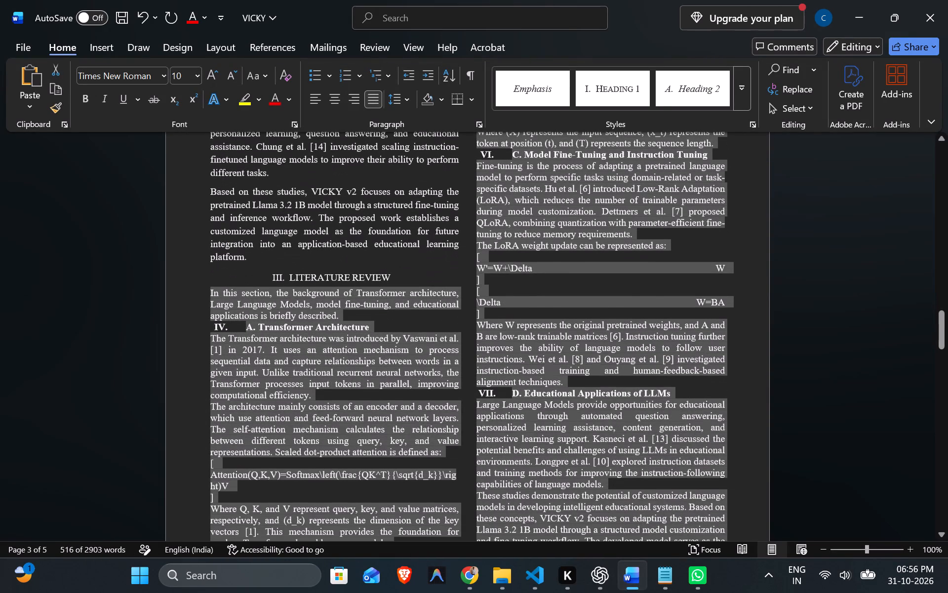
scroll(384, 284, down, 9)
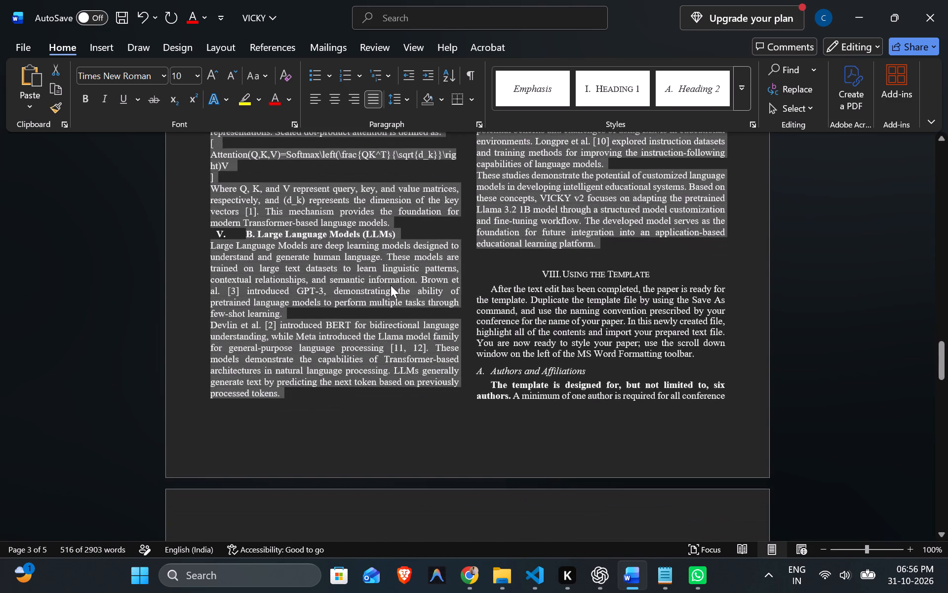
scroll(359, 287, up, 15)
scroll(359, 287, up, 8)
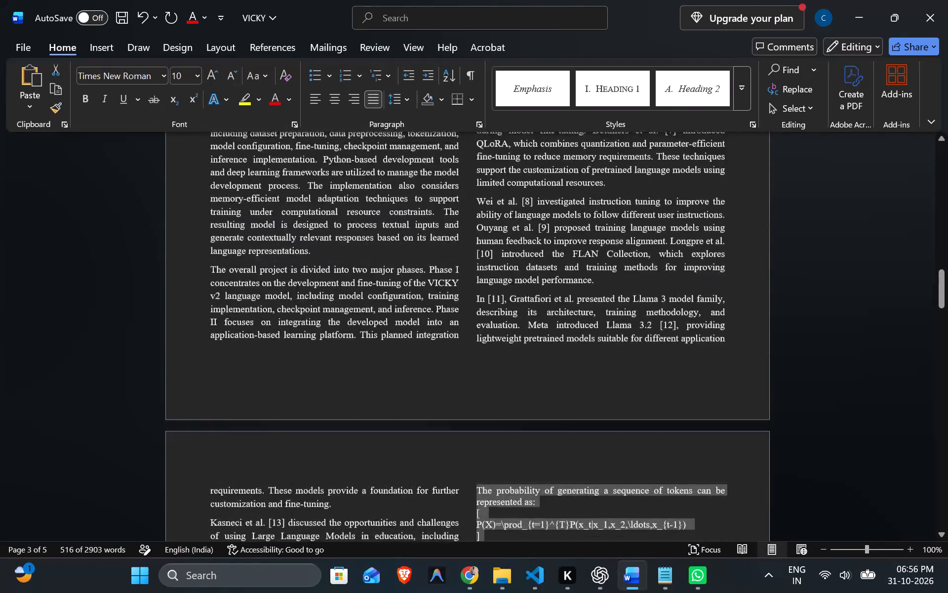
scroll(359, 287, up, 16)
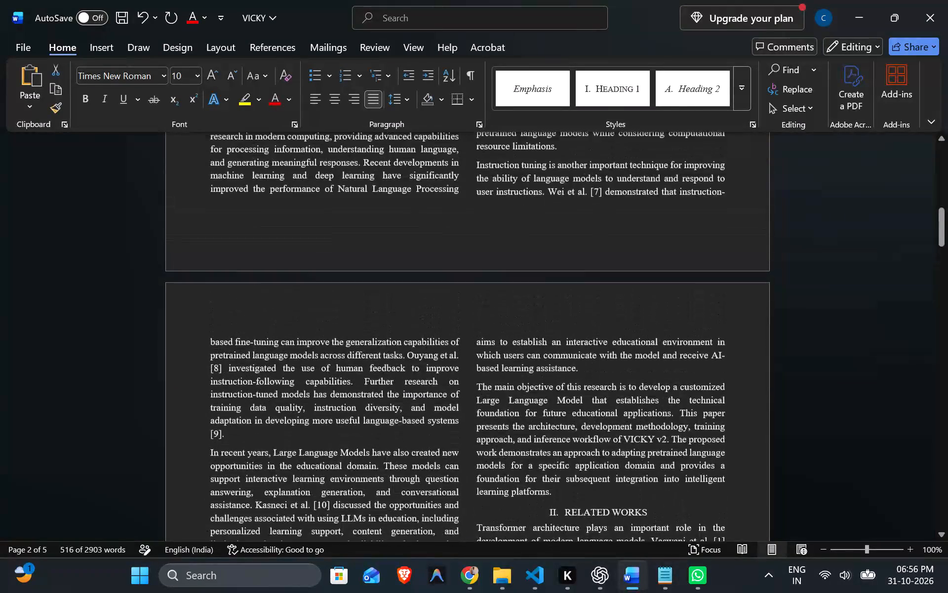
scroll(359, 287, down, 18)
scroll(359, 287, down, 6)
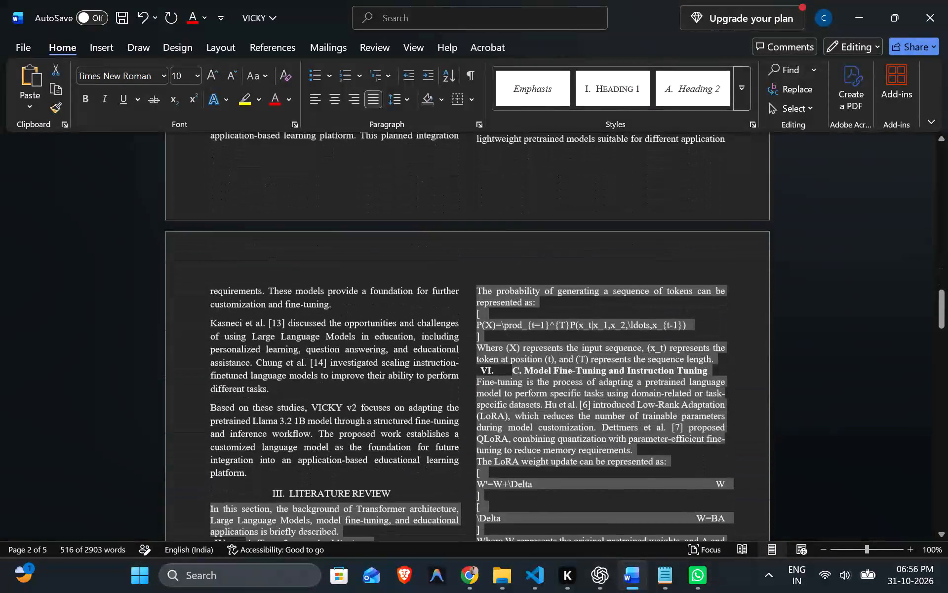
scroll(361, 302, down, 4)
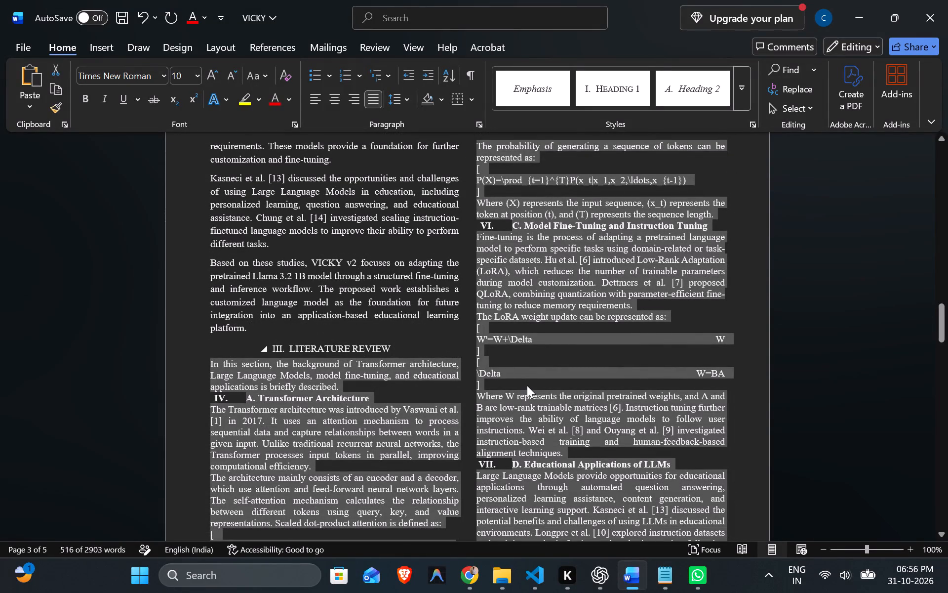
scroll(563, 399, down, 3)
scroll(430, 404, down, 2)
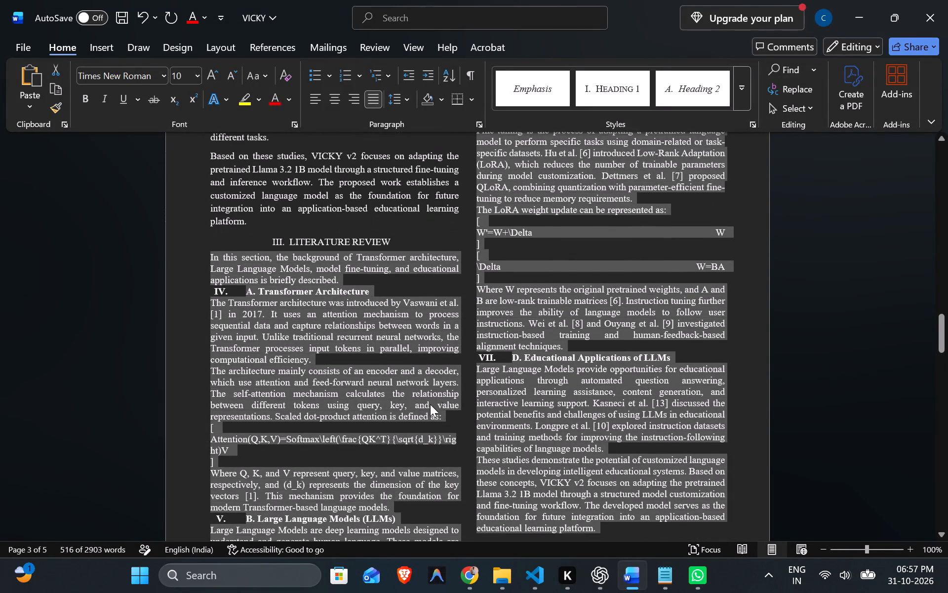
scroll(430, 404, down, 2)
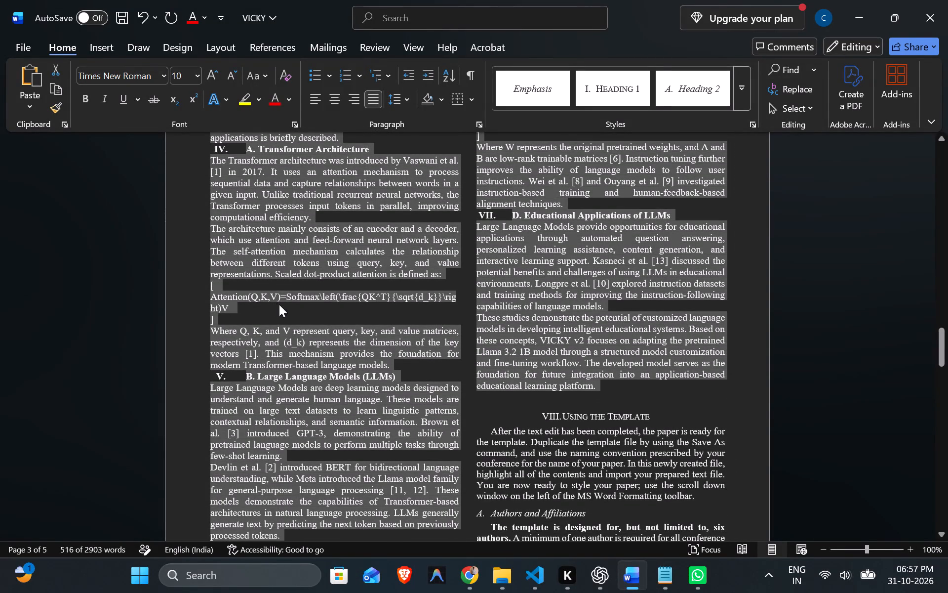
click(272, 315)
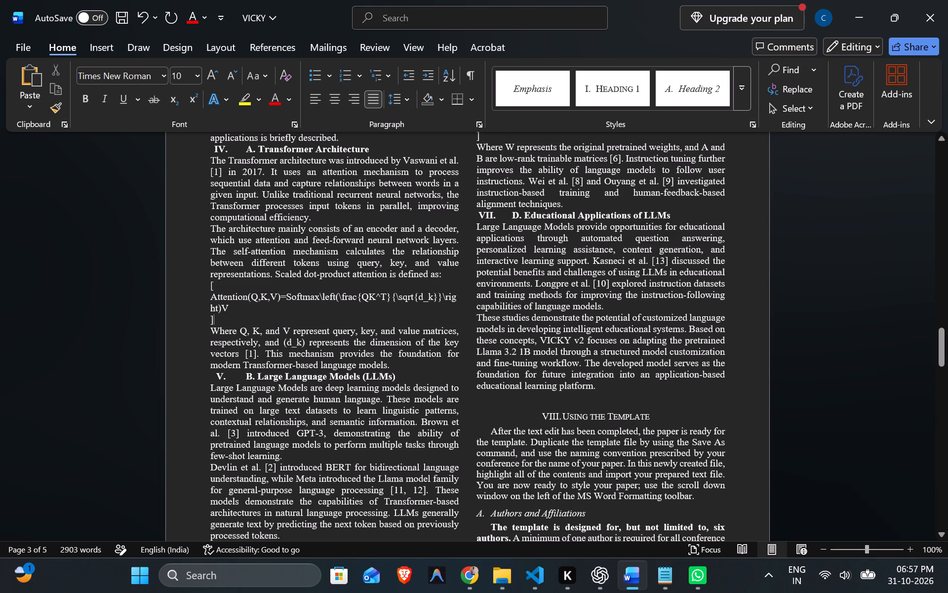
scroll(219, 272, up, 2)
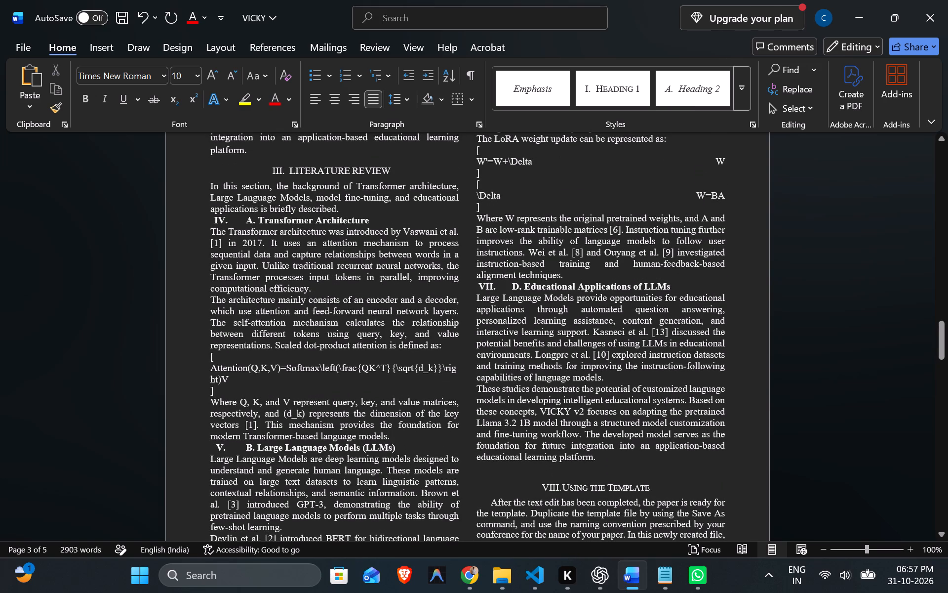
Remove the automatic Roman numbering and indent from the "A. Transformer Architecture" and "B. Large Language Models (LLMs)" headings.
click(246, 219)
key(BackSpace)
key(BackSpace)
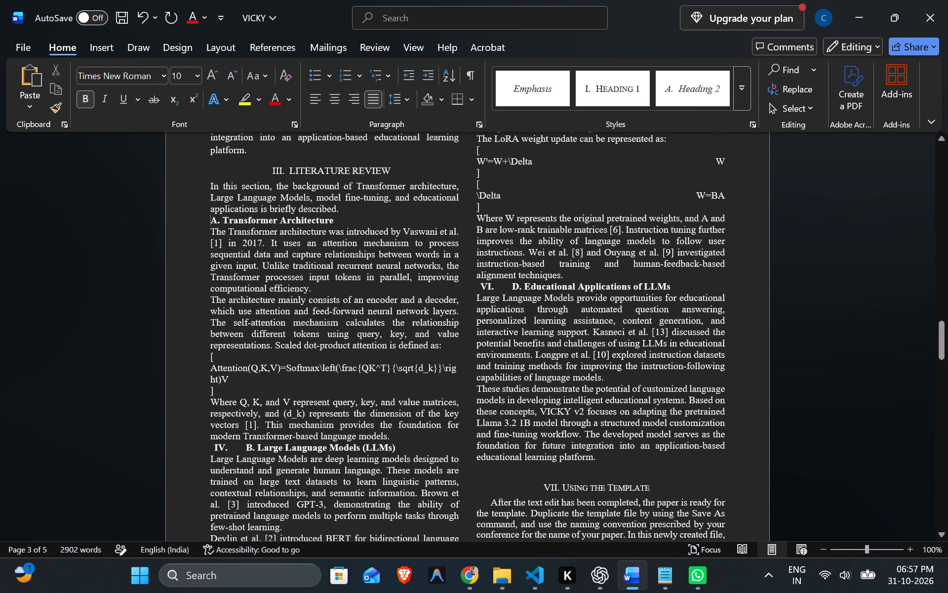
scroll(216, 346, down, 1)
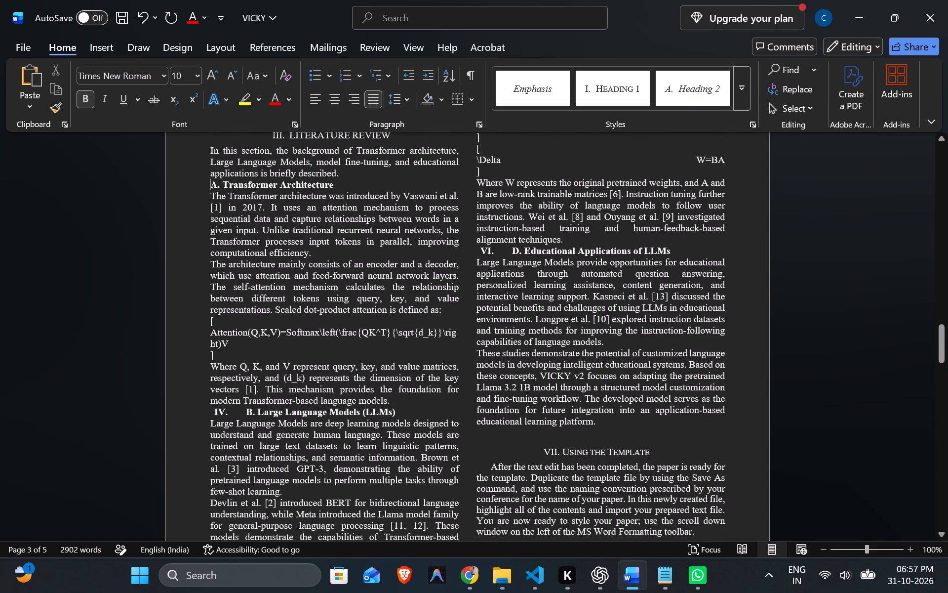
scroll(239, 327, down, 2)
click(244, 342)
key(BackSpace)
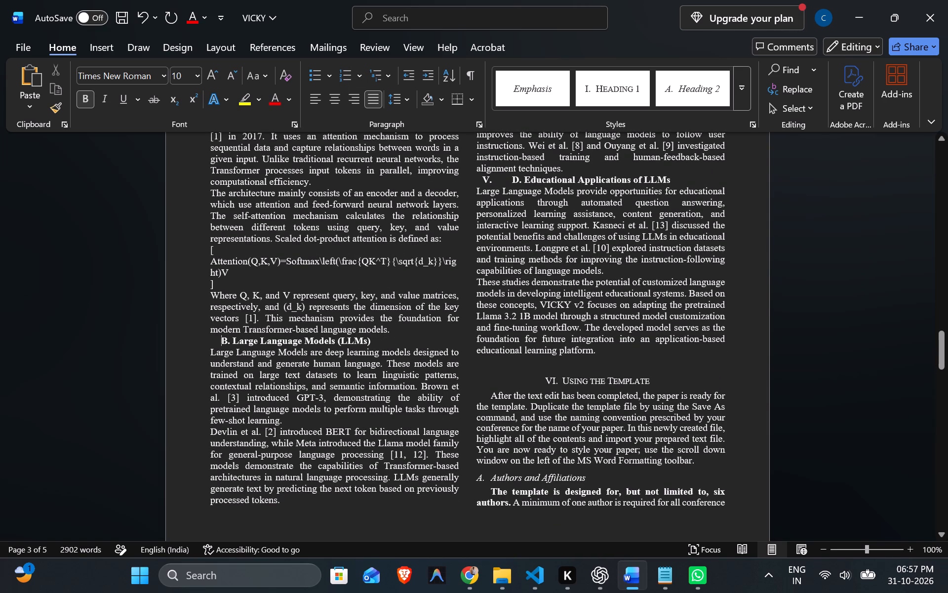
key(BackSpace)
Remove the automatic Roman numbering and indent from the "C. Model Fine-Tuning and Instruction Tuning" and "D. Educational Applications of LLMs" headings.
scroll(570, 324, up, 8)
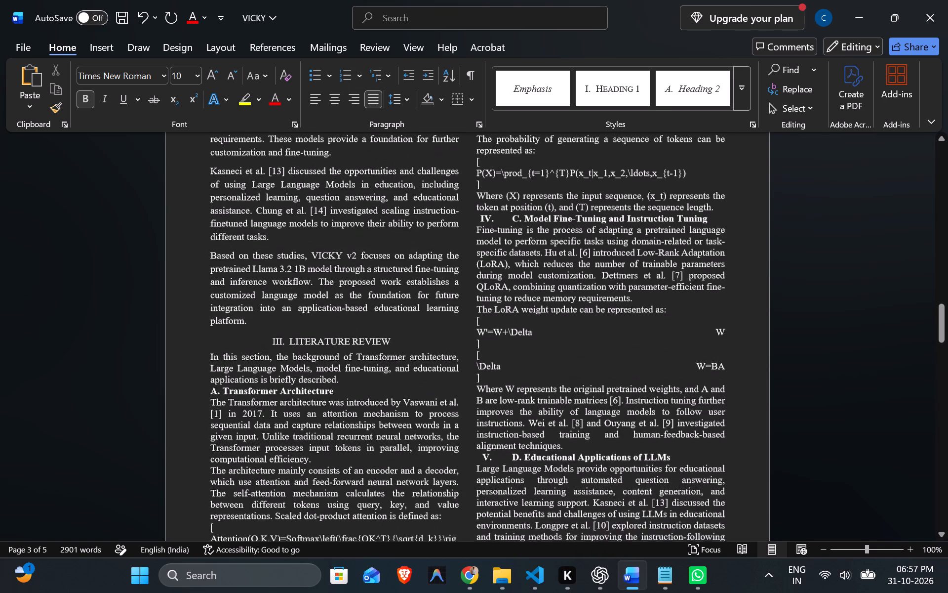
scroll(528, 234, up, 4)
scroll(523, 344, up, 5)
scroll(523, 344, down, 4)
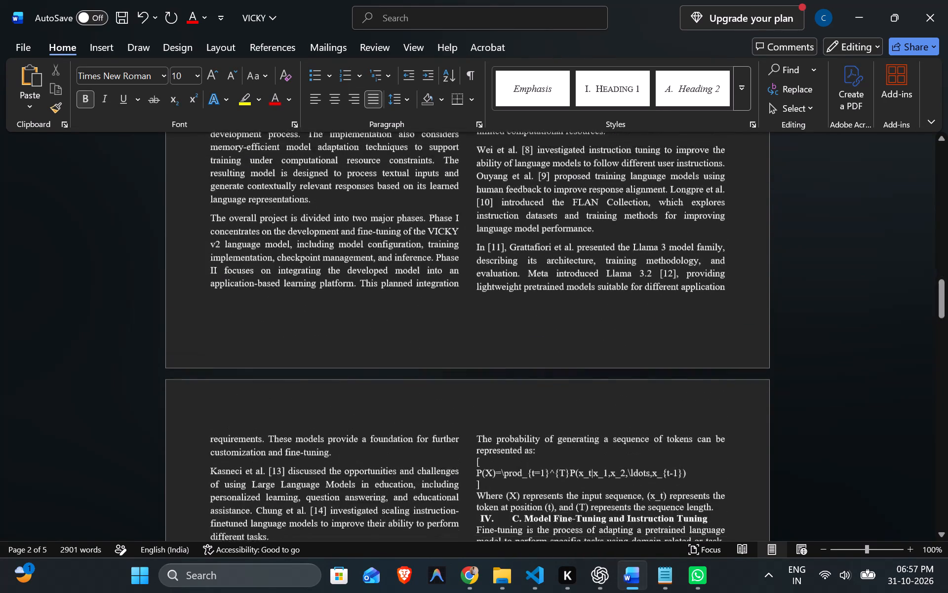
scroll(523, 344, down, 3)
click(512, 299)
key(BackSpace)
key(BackSpace)
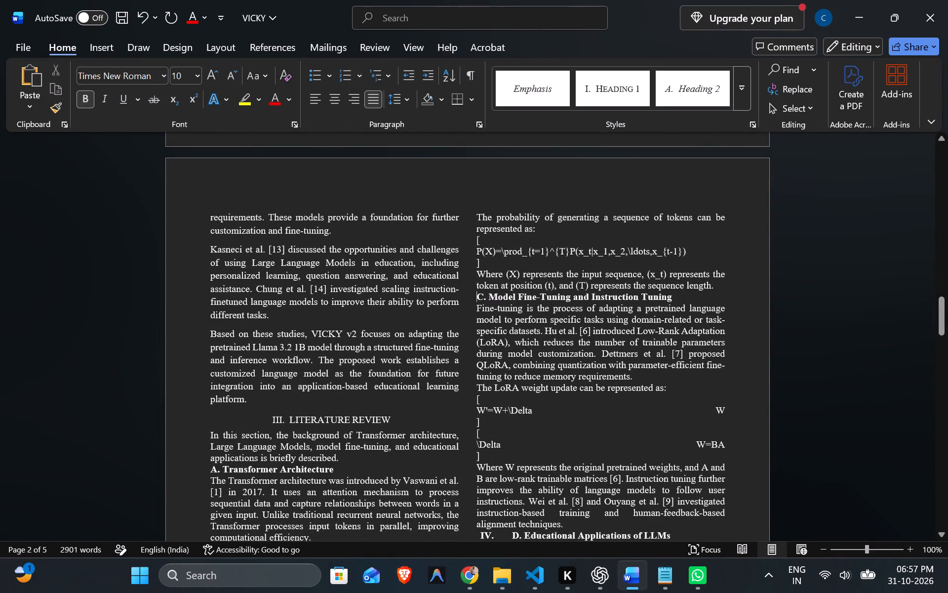
scroll(512, 299, down, 5)
click(511, 360)
key(BackSpace)
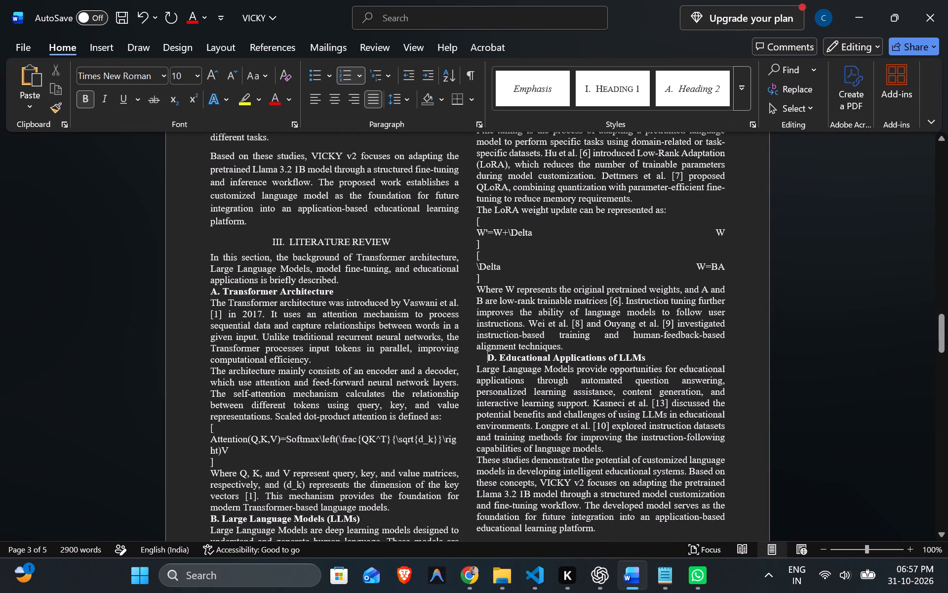
key(BackSpace)
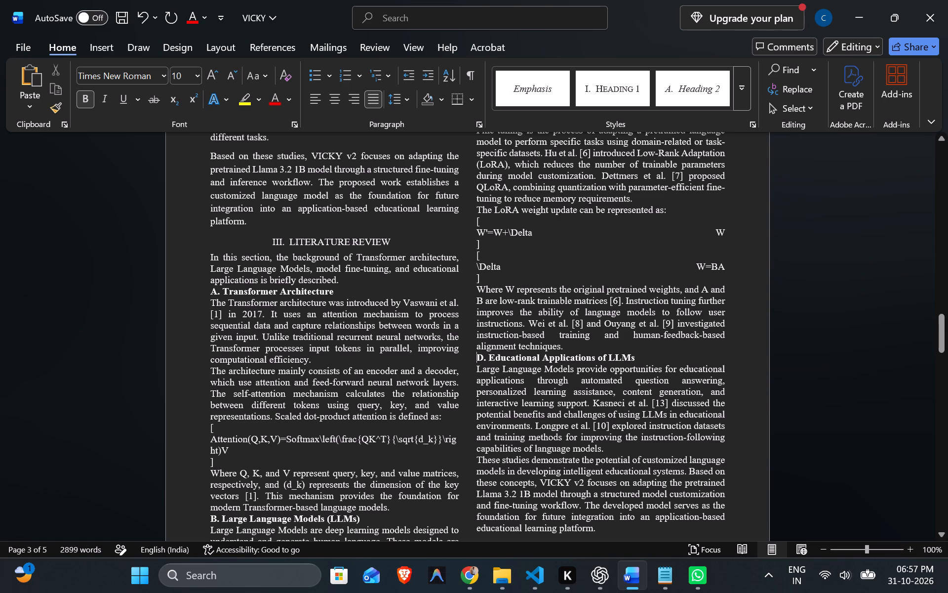
Set the line spacing of the whole Literature Review body, from "In this section" to "educational learning platform", to 1.15.
scroll(295, 334, down, 1)
scroll(234, 304, down, 3)
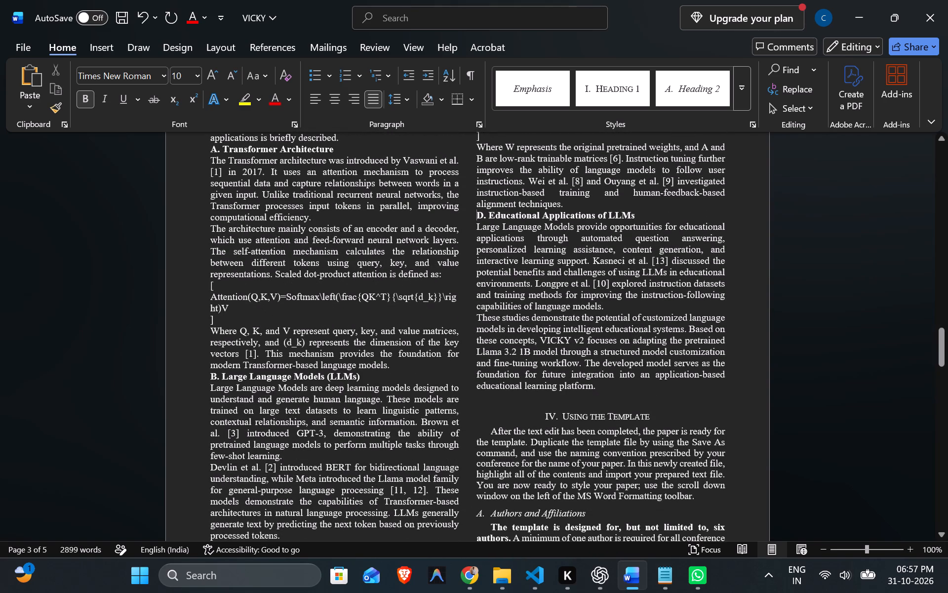
scroll(205, 232, up, 3)
drag(208, 221, 607, 488)
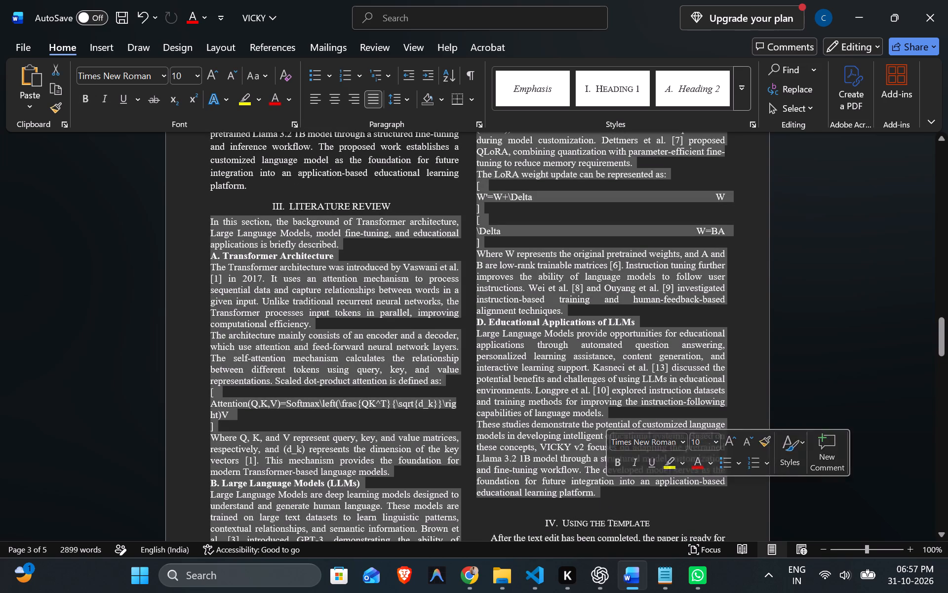
scroll(595, 508, down, 4)
scroll(529, 447, up, 2)
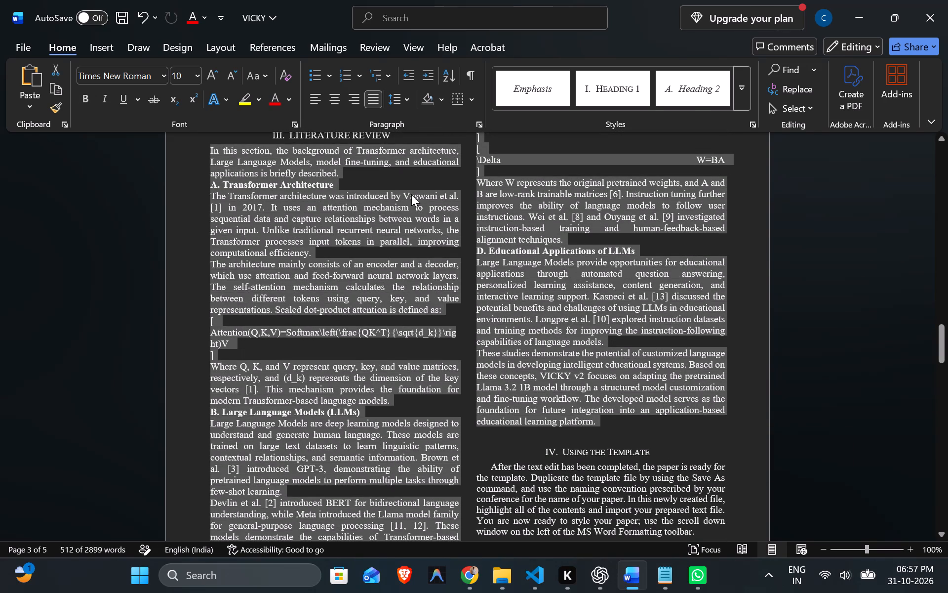
click(391, 95)
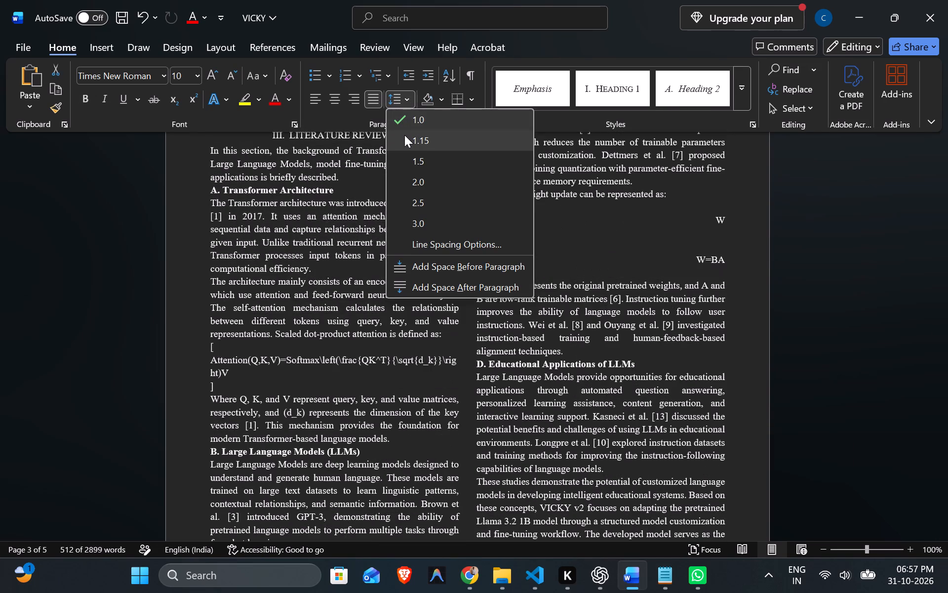
click(404, 135)
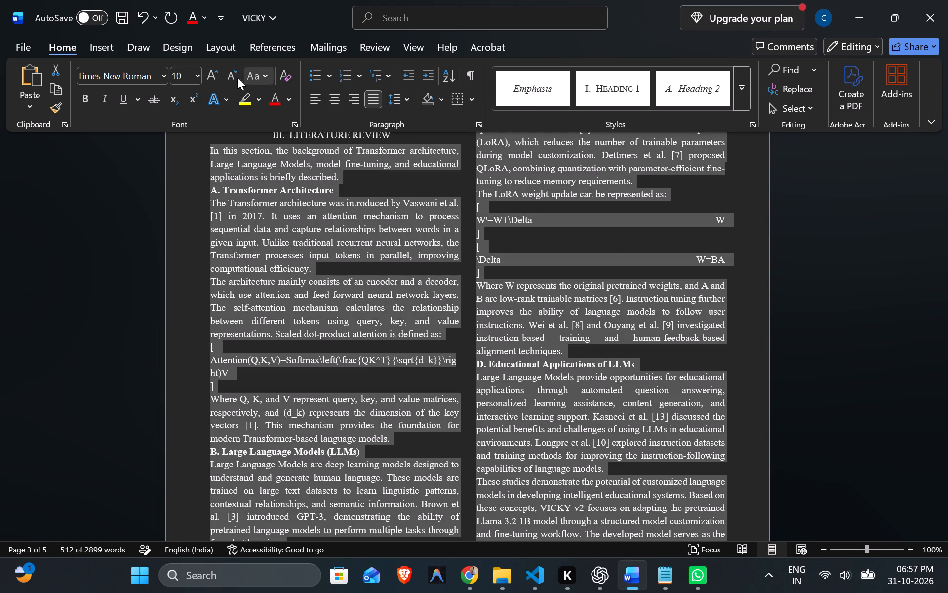
Set the spacing after paragraphs to 6 pt for the selected Literature Review body.
click(210, 43)
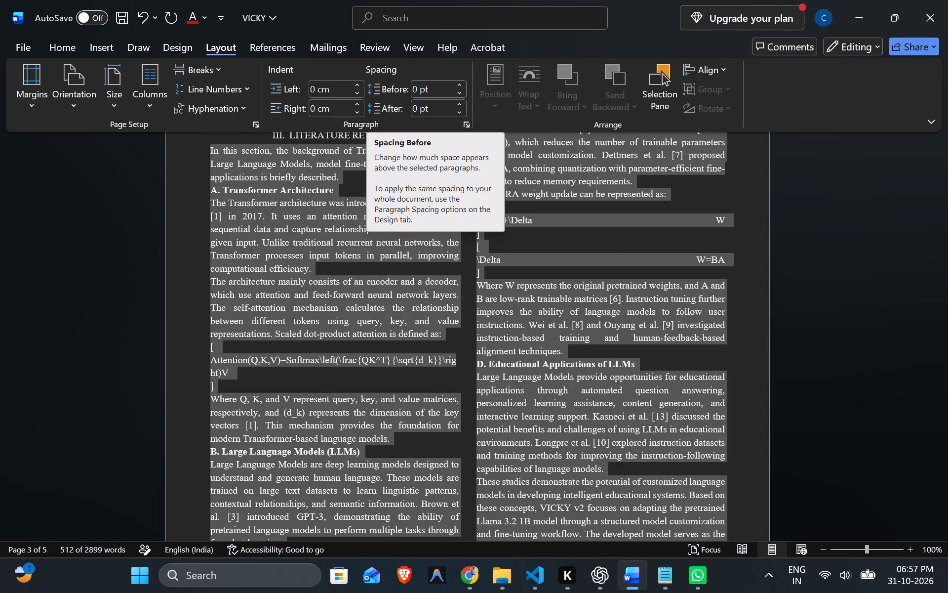
click(418, 106)
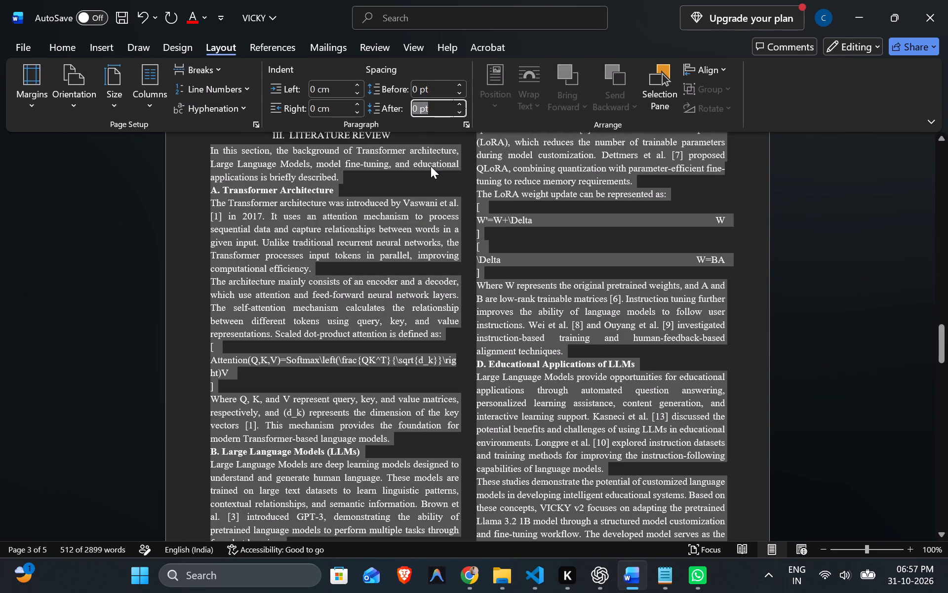
key(6)
key(Return)
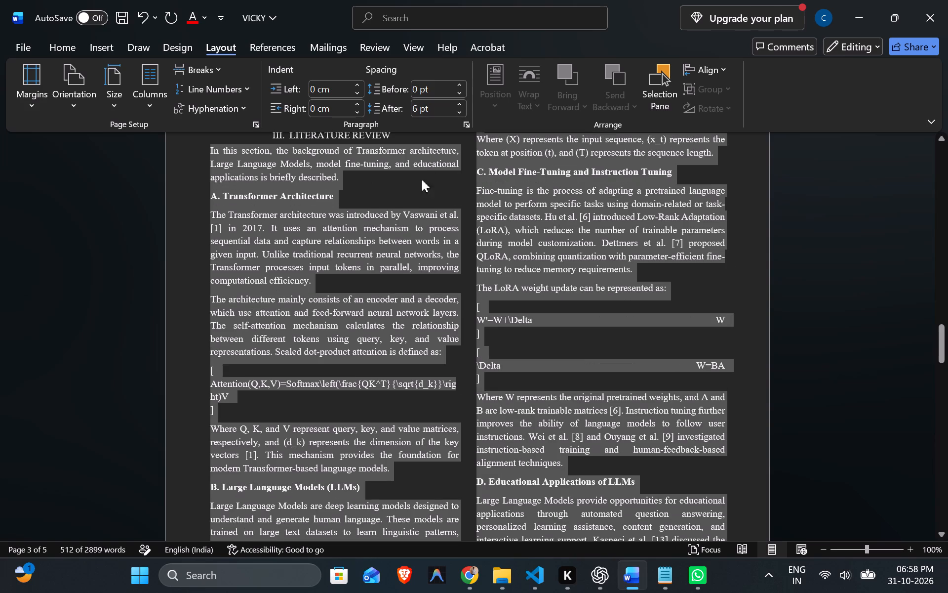
click(457, 265)
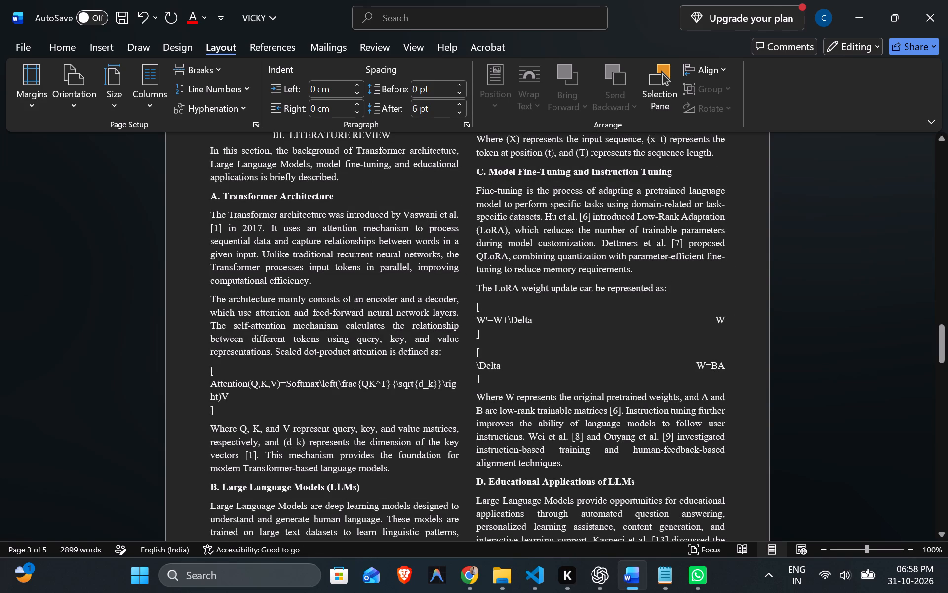
Delete the square brackets and their lines around the Attention(Q,K,V) equation under Transformer Architecture.
click(231, 412)
key(BackSpace)
key(BackSpace)
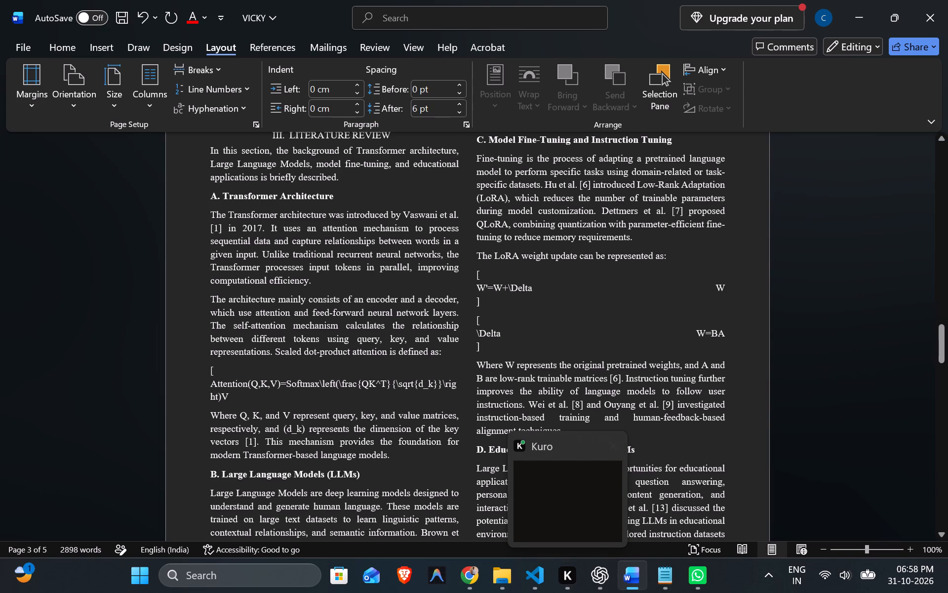
click(226, 377)
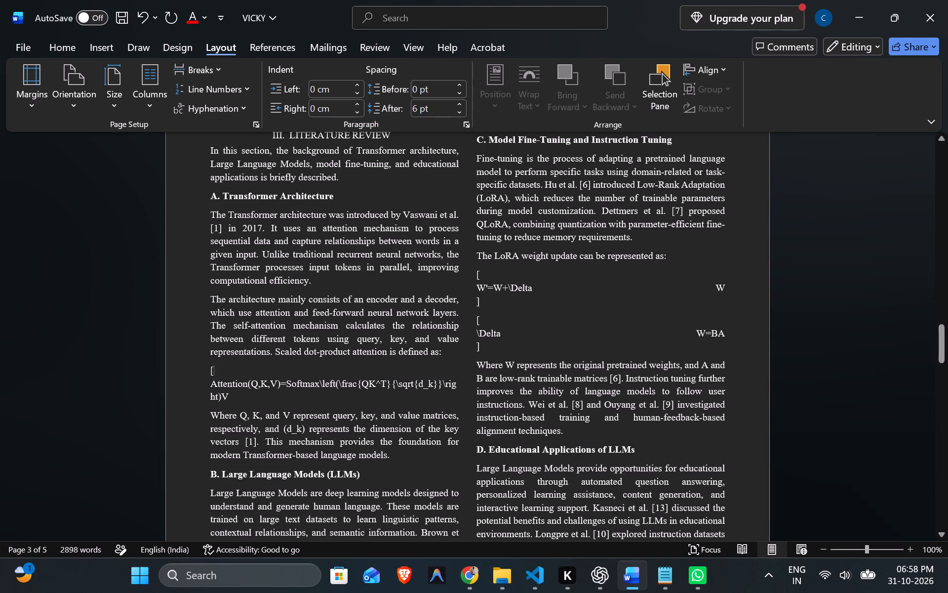
key(BackSpace)
key(BackSpace)
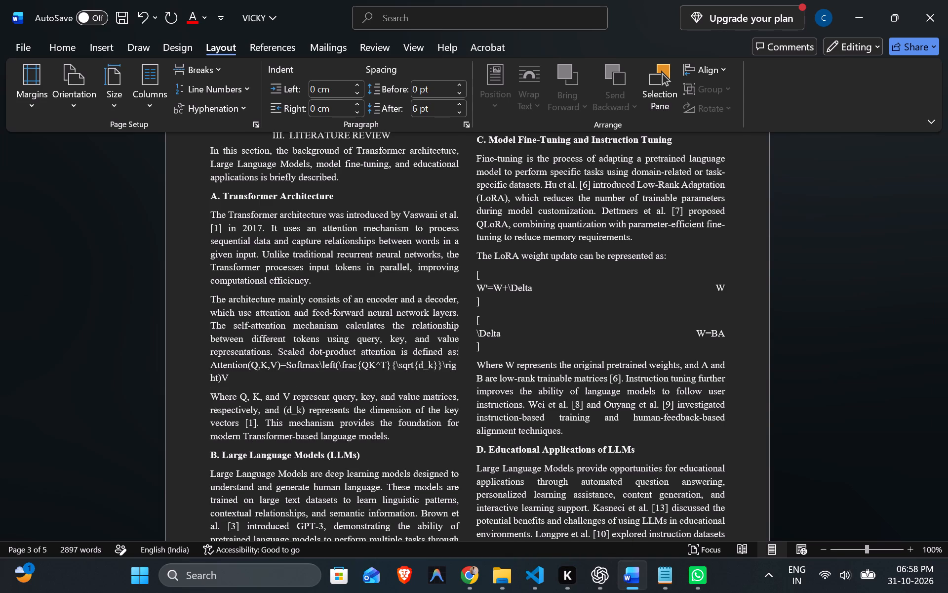
Delete the square brackets and their lines around the two LoRA weight update equations in subsection C.
click(501, 348)
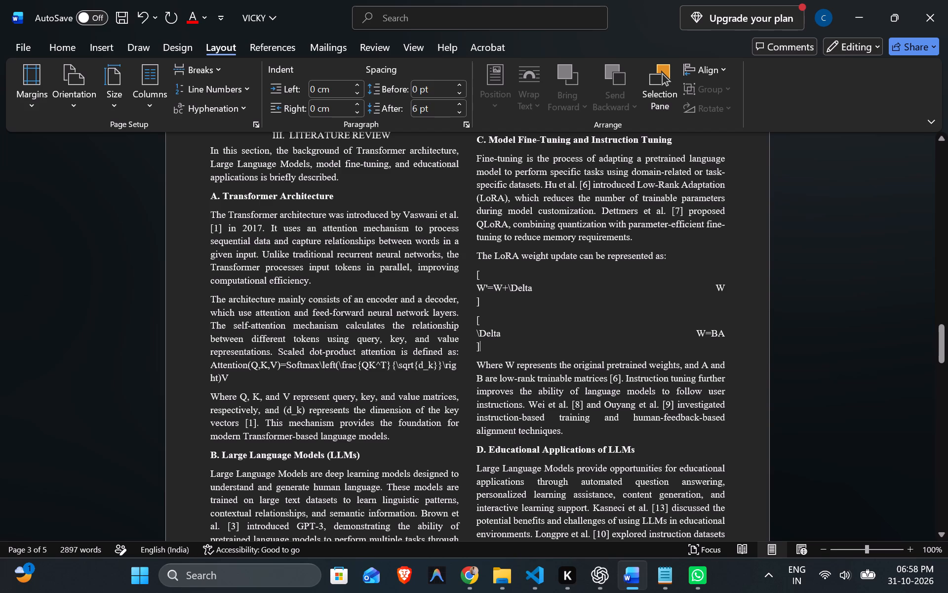
key(BackSpace)
key(BackSpace)
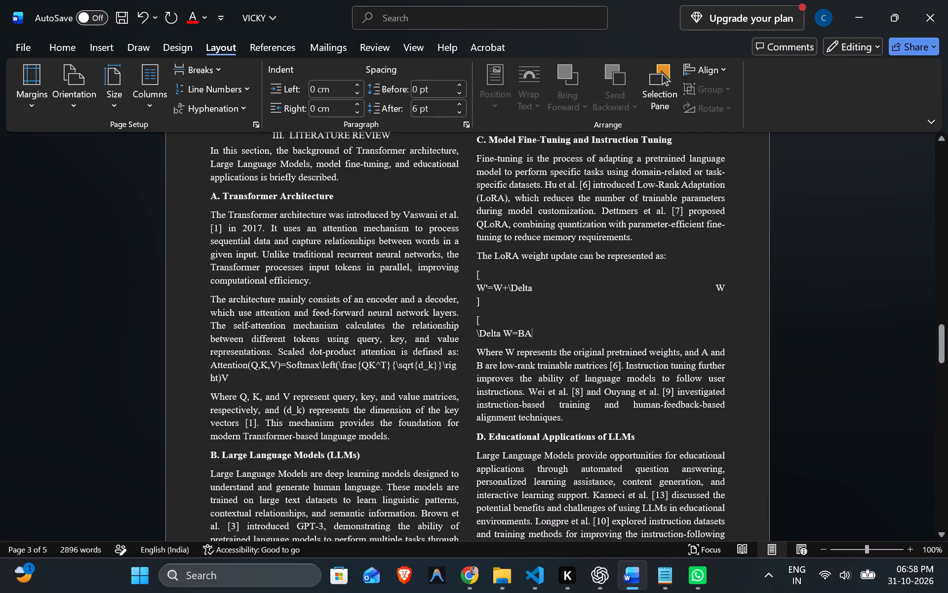
click(495, 321)
key(BackSpace)
key(BackSpace)
key(BackSpace)
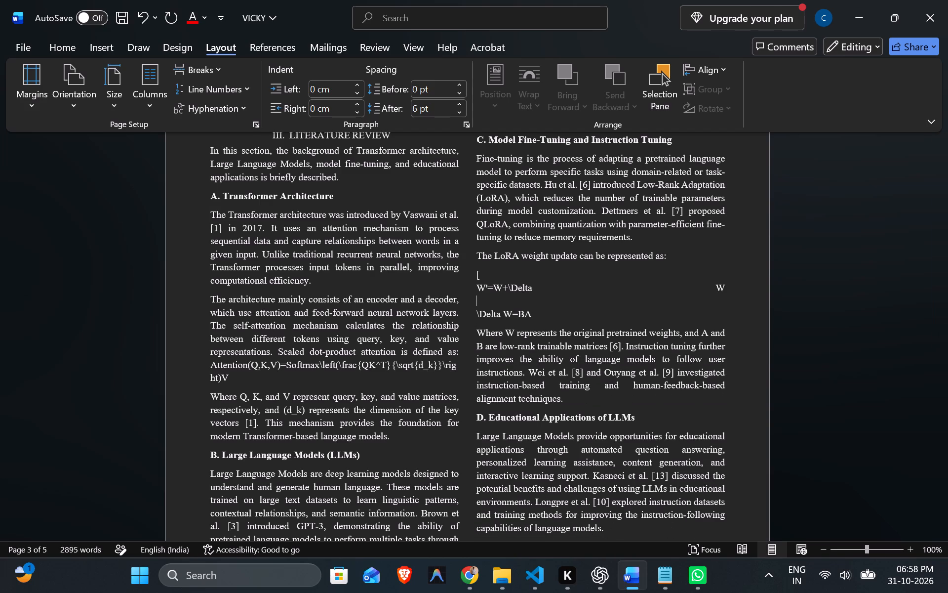
key(BackSpace)
click(496, 273)
key(BackSpace)
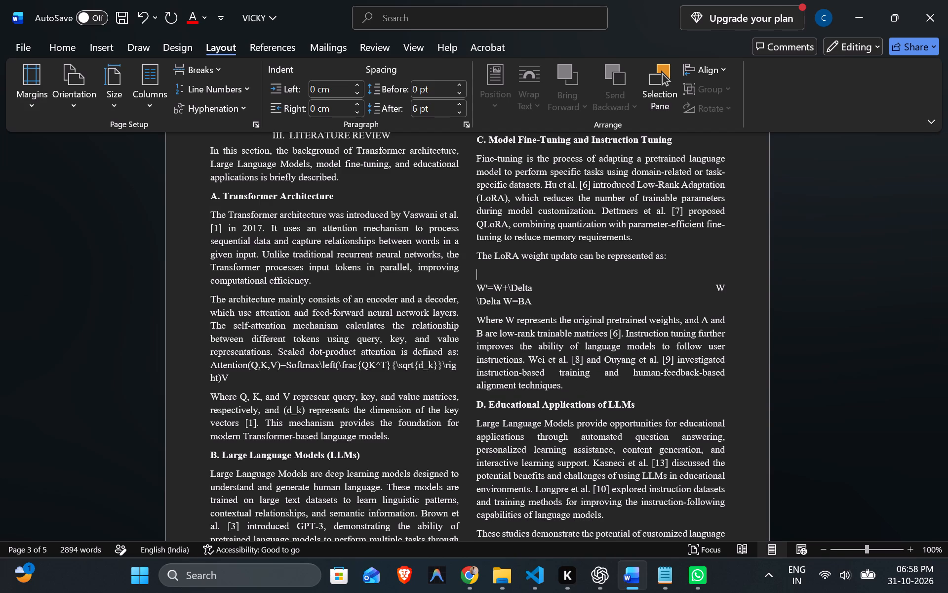
key(BackSpace)
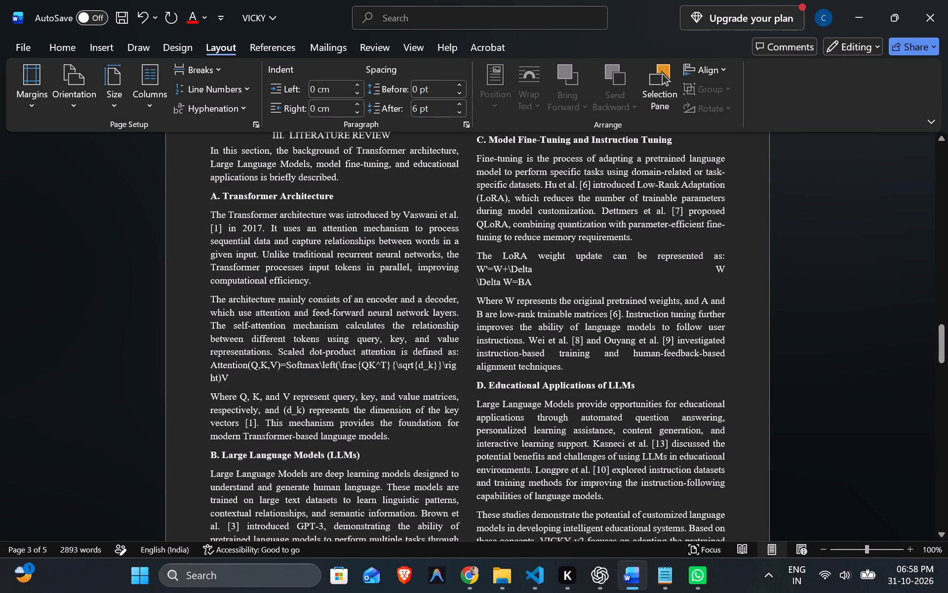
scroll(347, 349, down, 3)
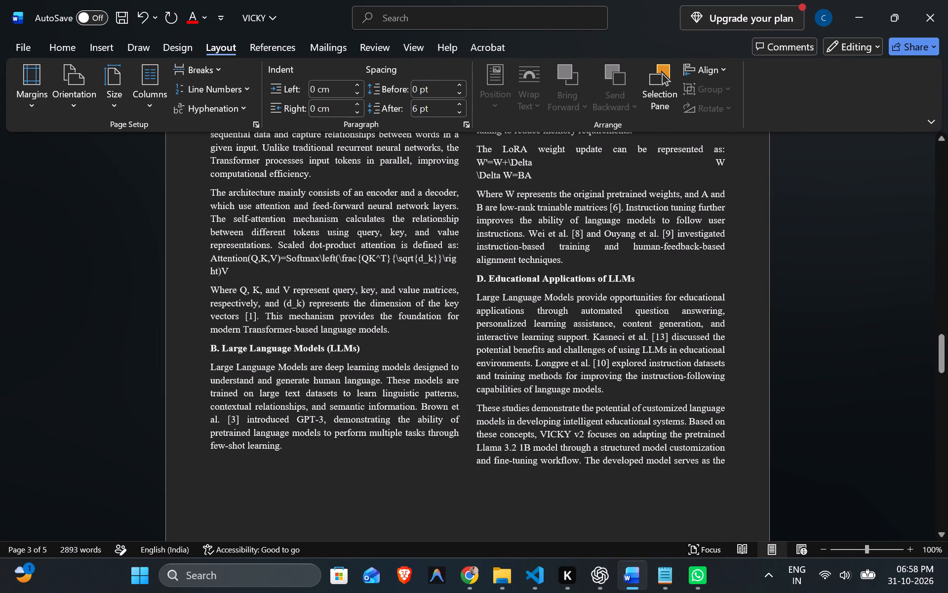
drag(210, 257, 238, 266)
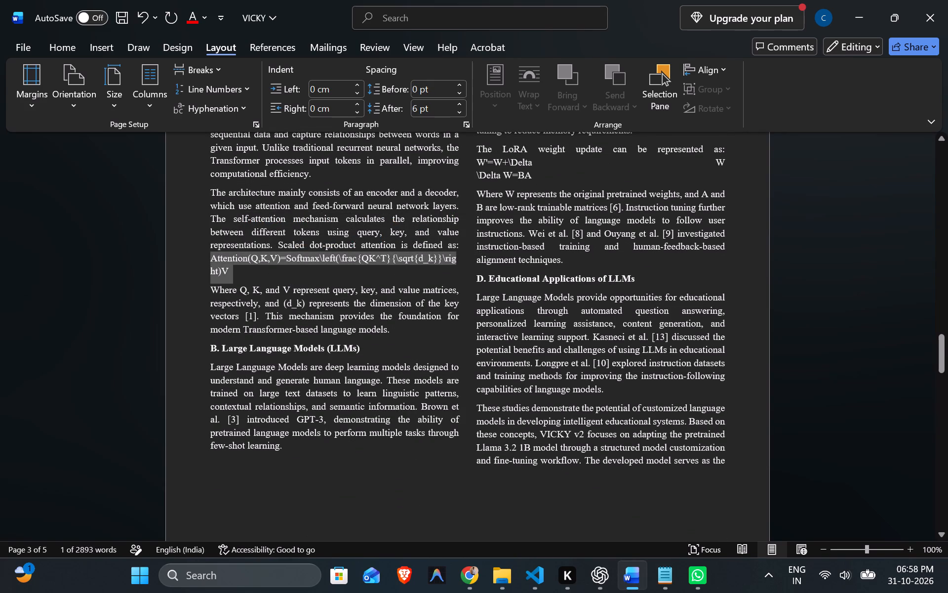
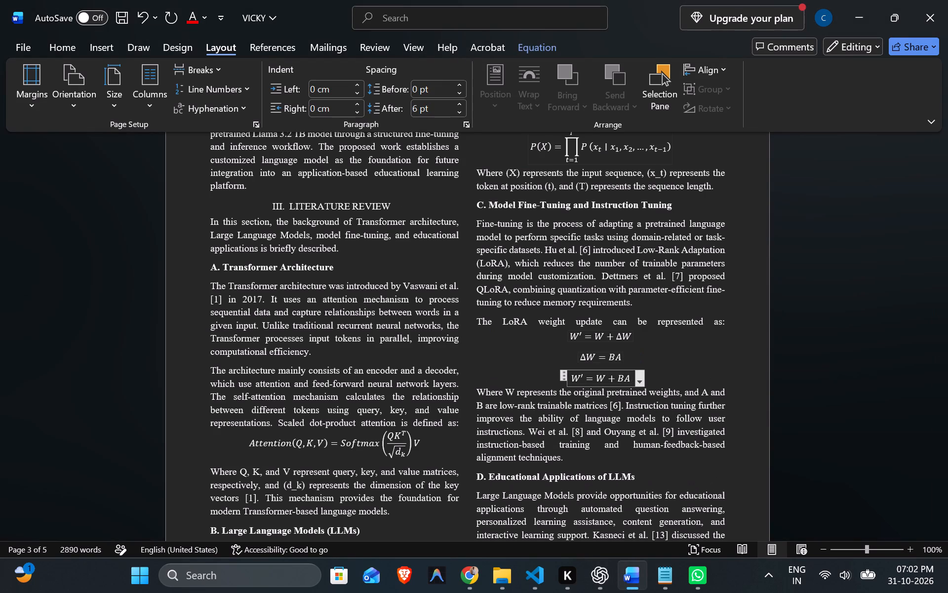
Save the VICKY paper.
key(ctrl+s)
click(769, 334)
scroll(751, 348, down, 5)
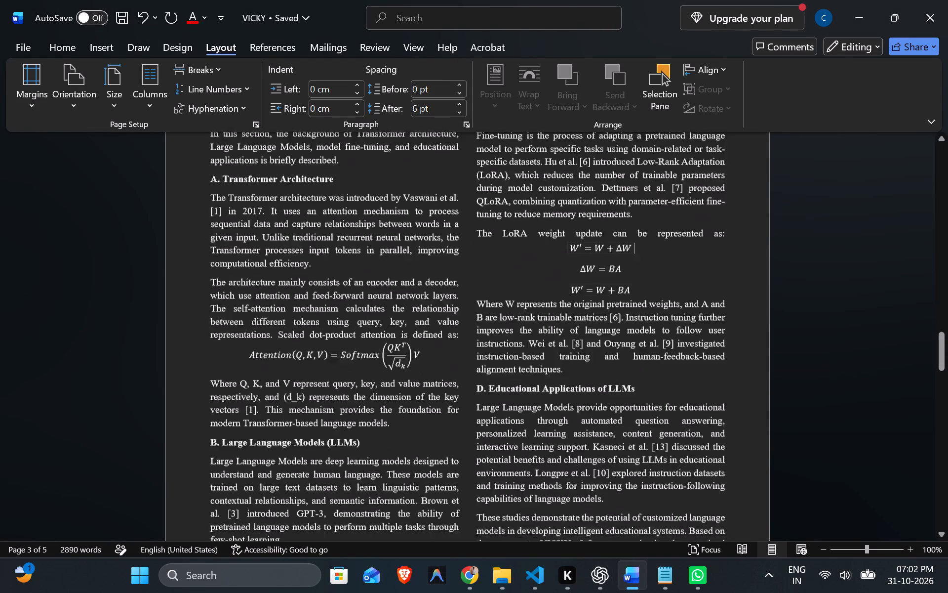
Switch to Notepad, check the author and department details in info.txt, and close it.
scroll(485, 284, down, 11)
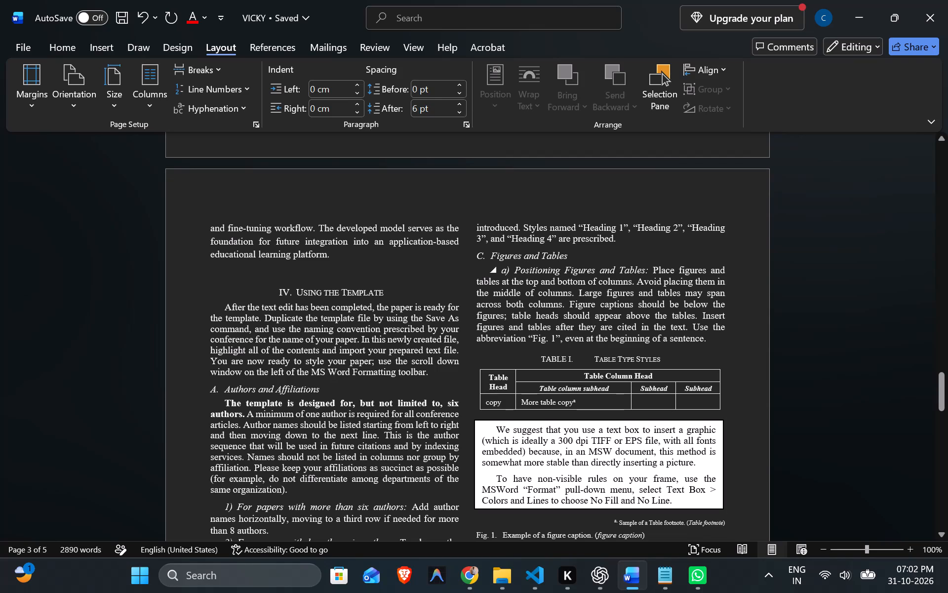
click(671, 577)
click(184, 281)
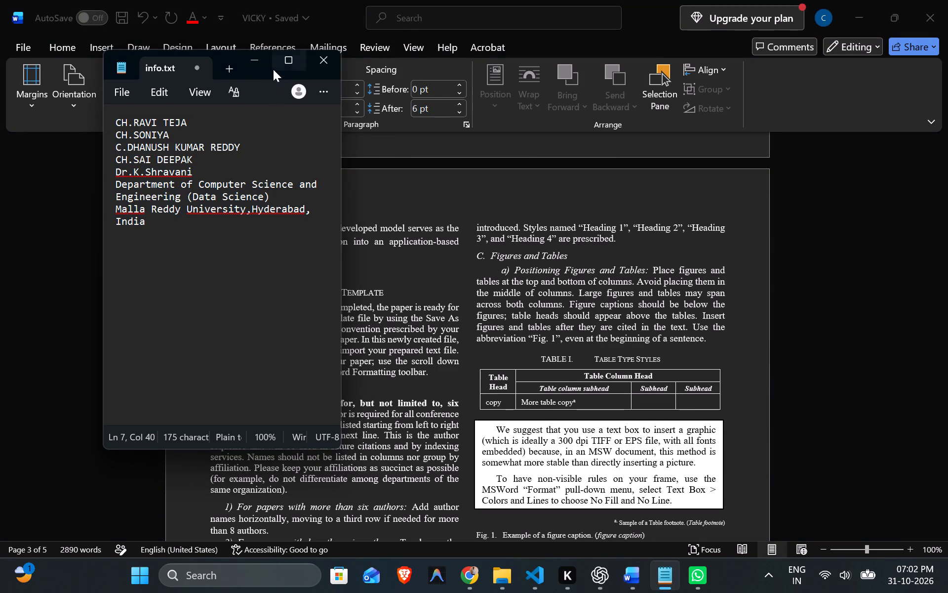
click(337, 61)
Check the remaining template sections and references in the VICKY paper, and switch to IJITCS-V11-N2-6.pdf in Chrome.
scroll(567, 344, down, 5)
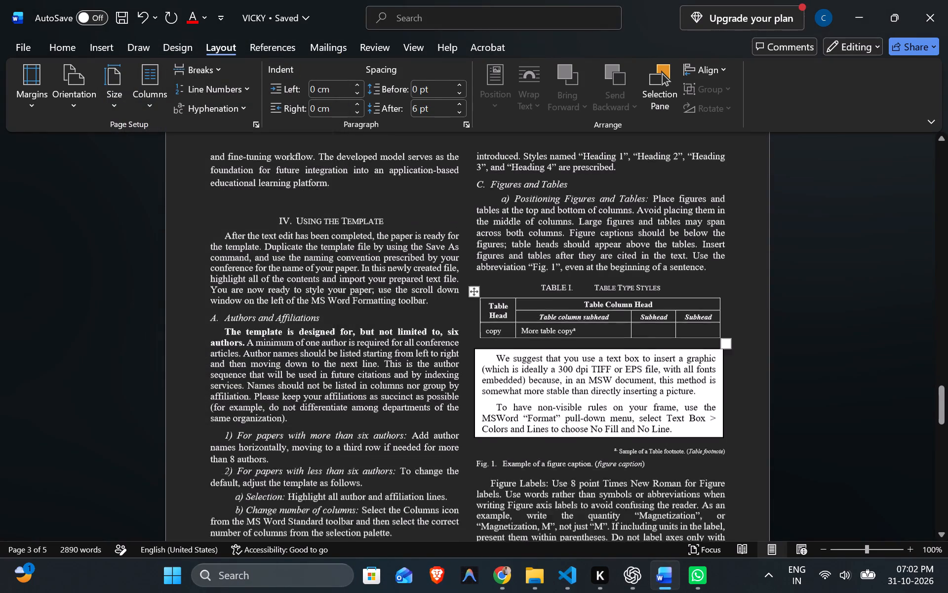
scroll(574, 341, down, 9)
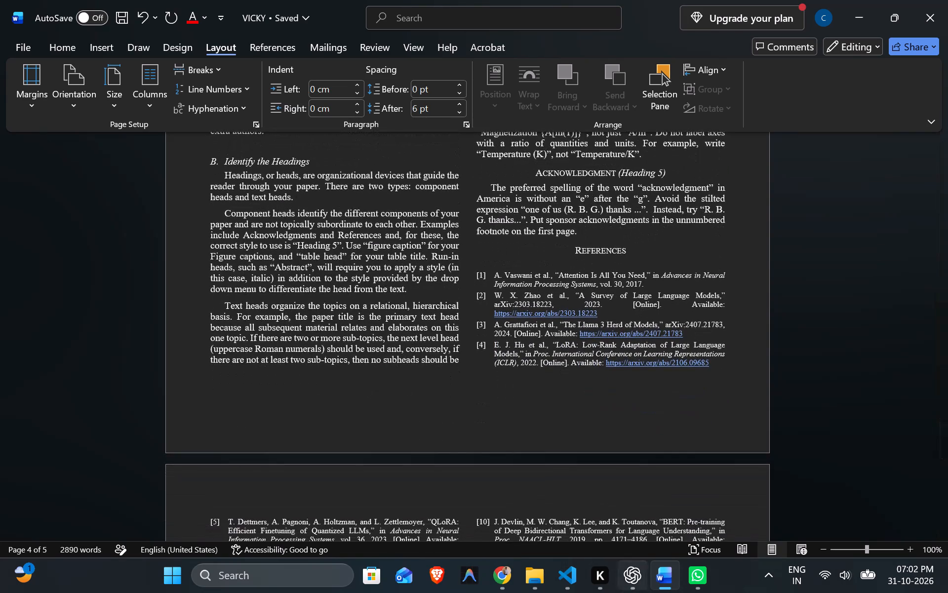
click(624, 592)
click(599, 417)
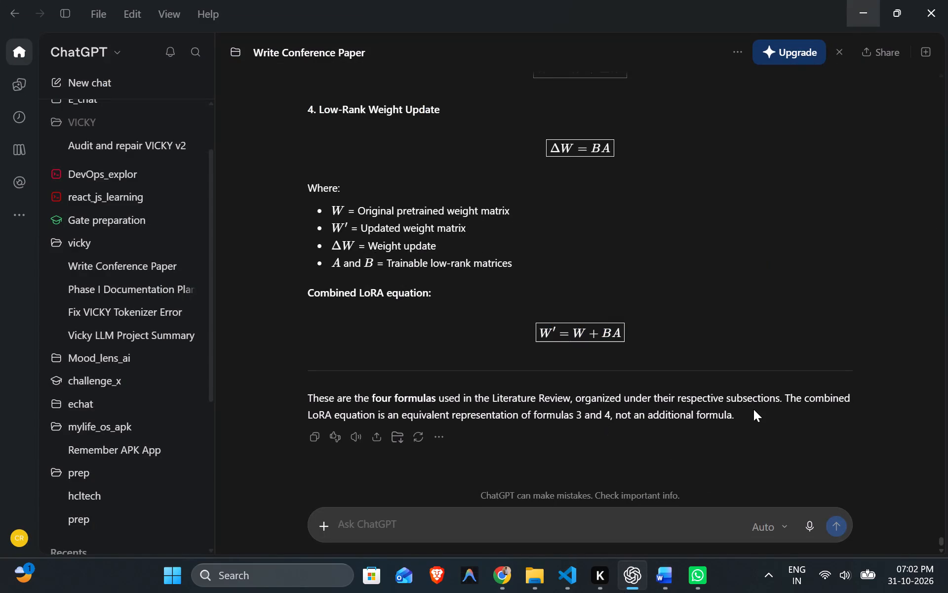
click(859, 0)
click(858, 18)
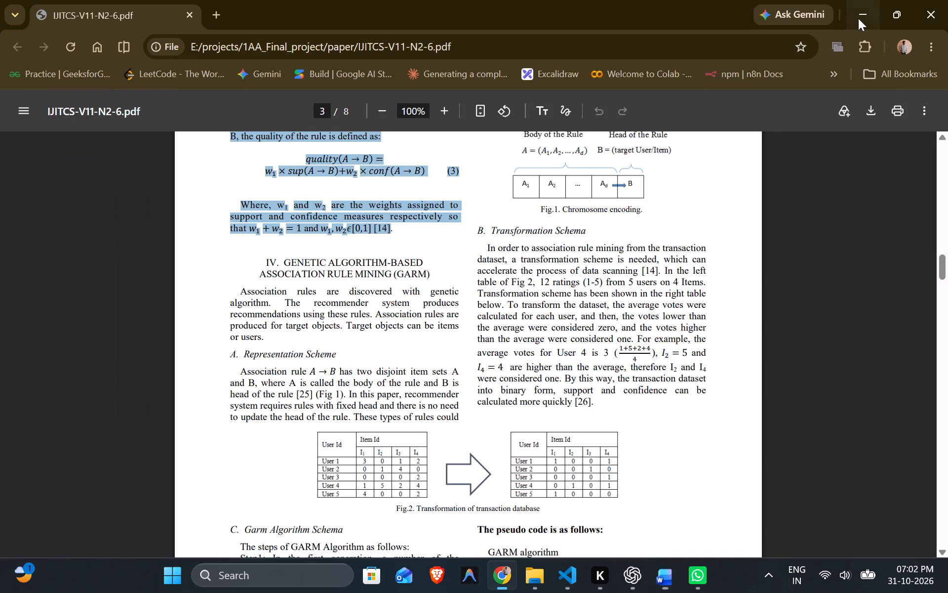
Examine the structure of the reference PDF from section IV on GARM through section VI, Experimental Evaluation.
click(407, 256)
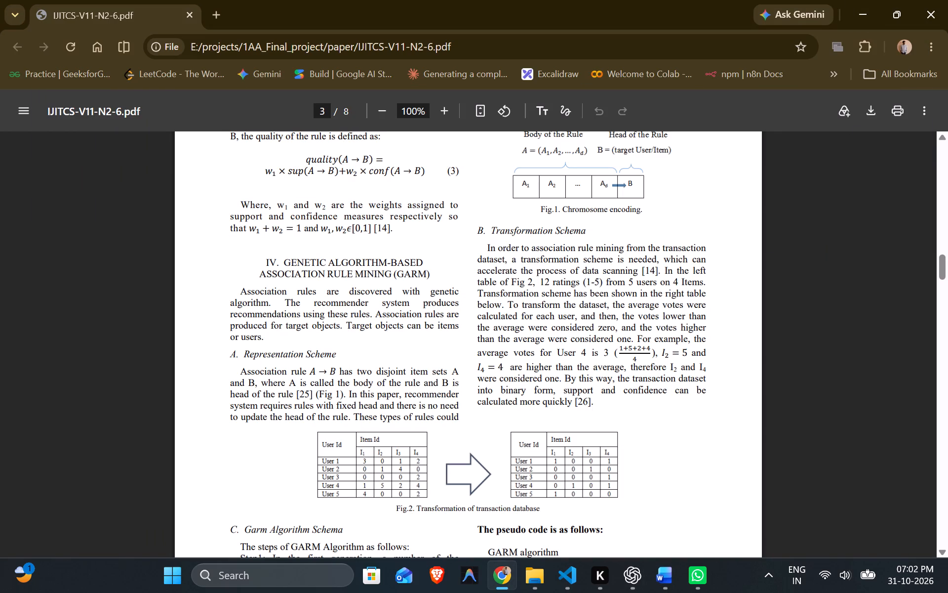
drag(283, 261, 334, 270)
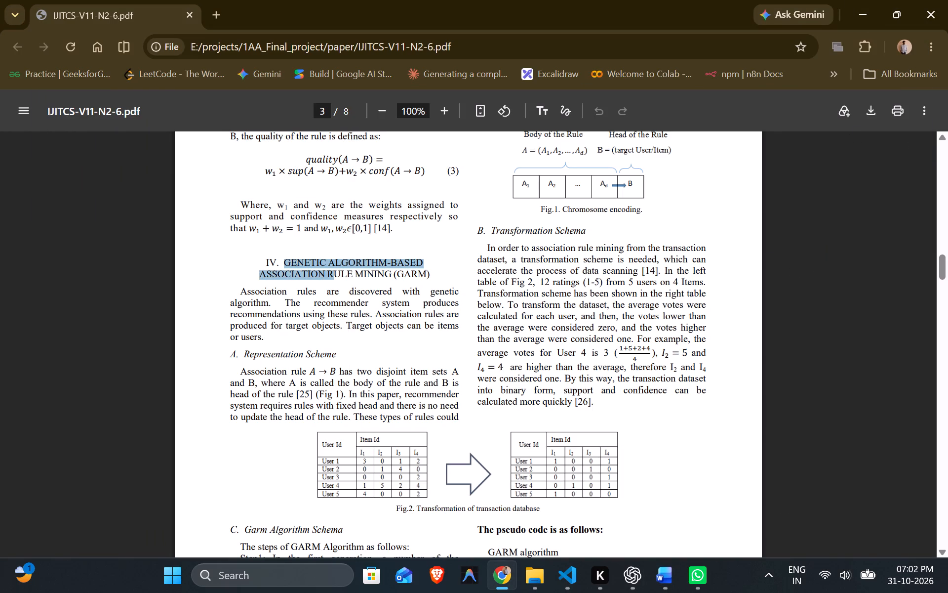
drag(334, 270, 434, 268)
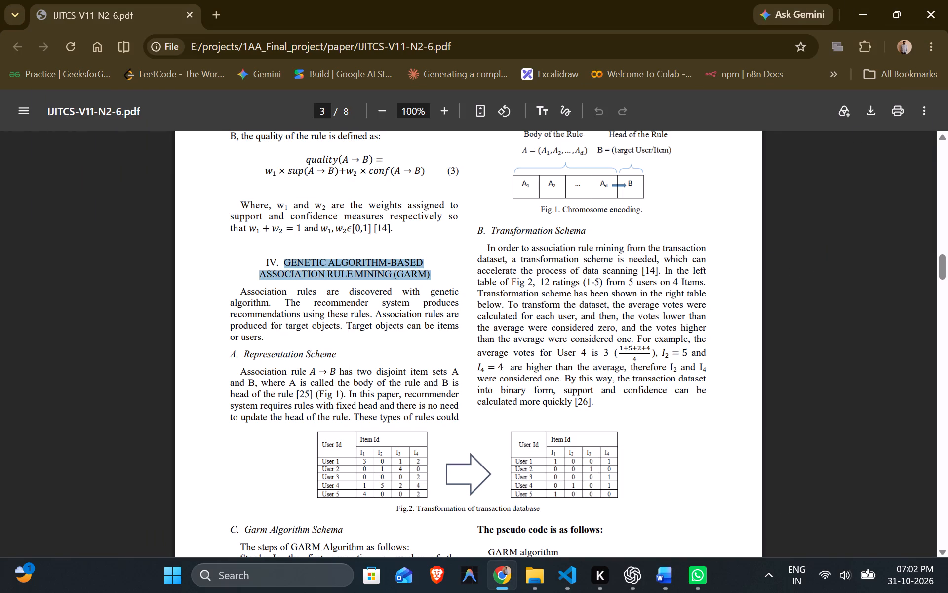
click(375, 452)
double_click(357, 443)
drag(369, 449, 380, 453)
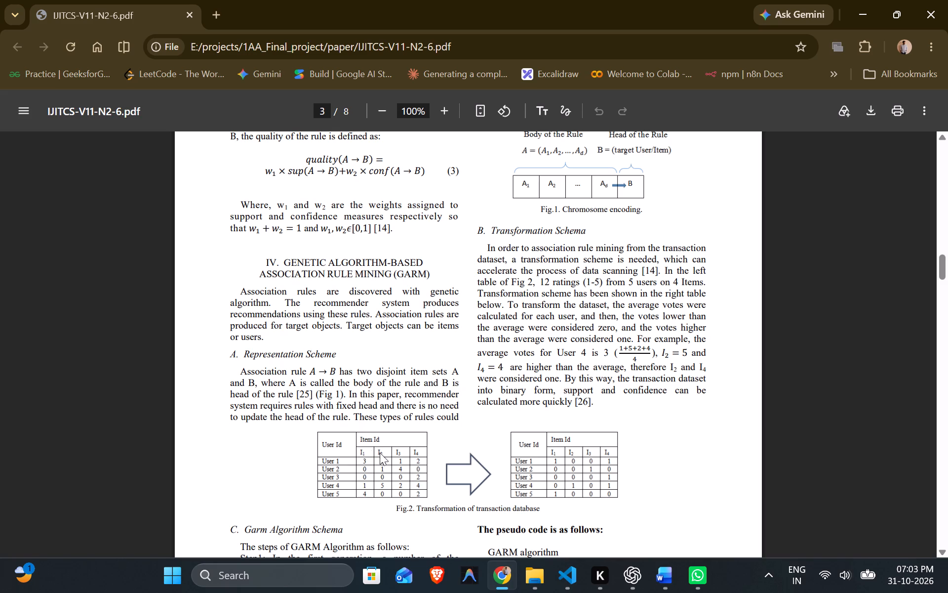
drag(380, 453, 554, 450)
scroll(648, 457, up, 6)
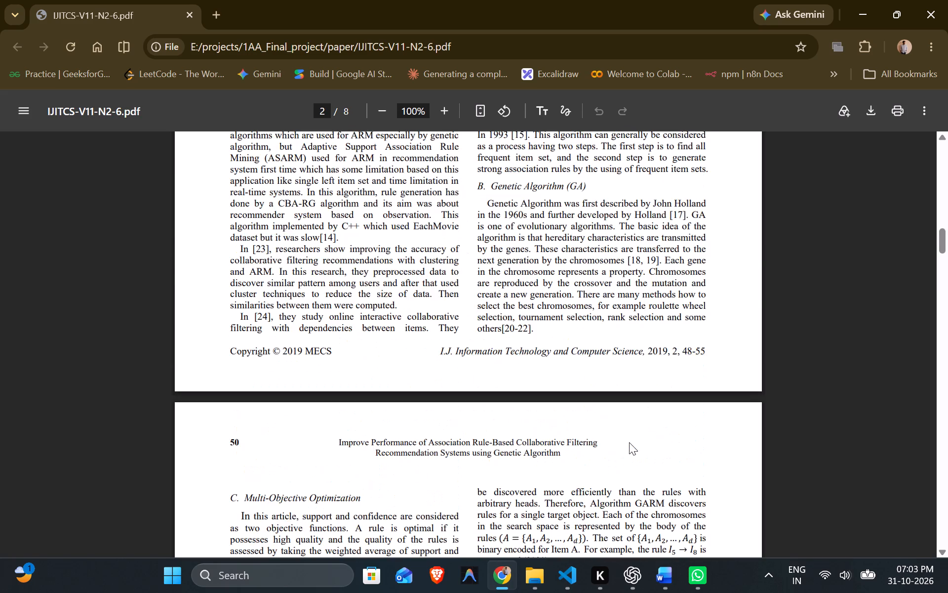
scroll(629, 442, down, 5)
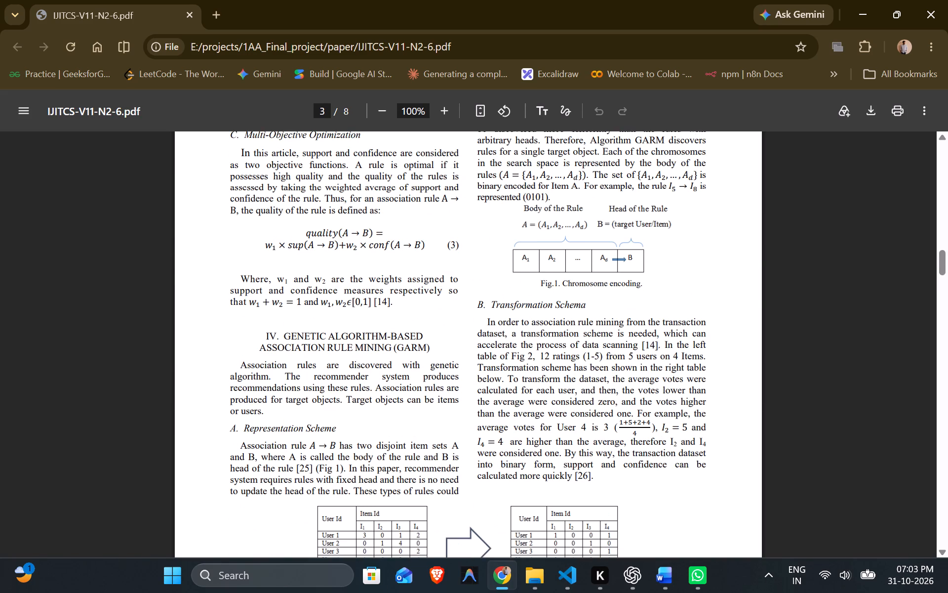
scroll(431, 342, down, 6)
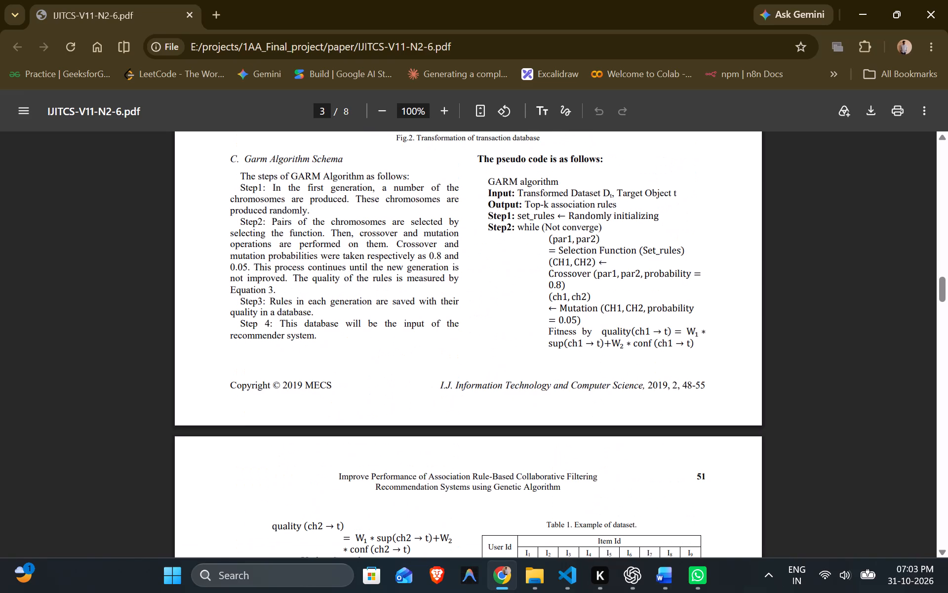
scroll(392, 311, down, 2)
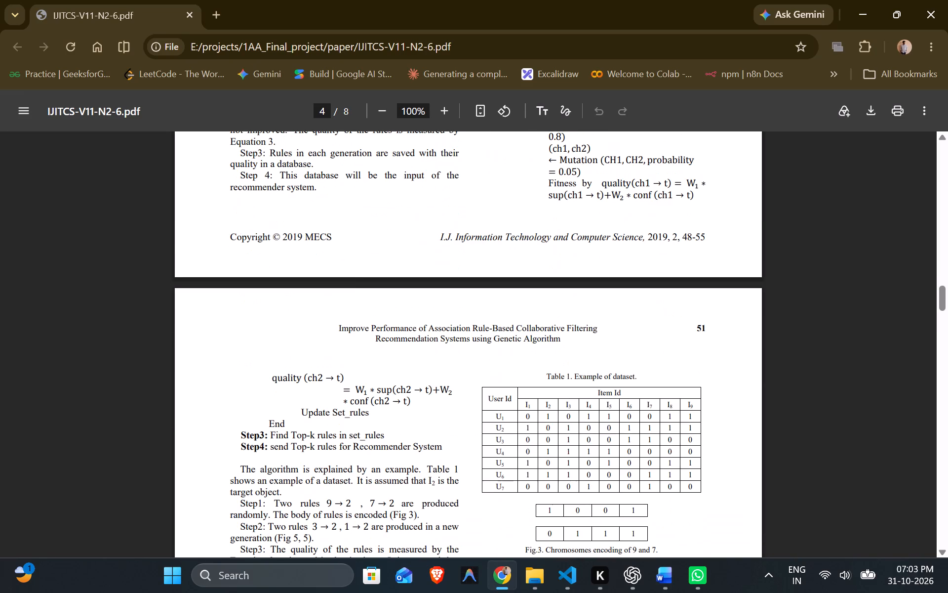
scroll(392, 311, down, 2)
scroll(342, 334, down, 2)
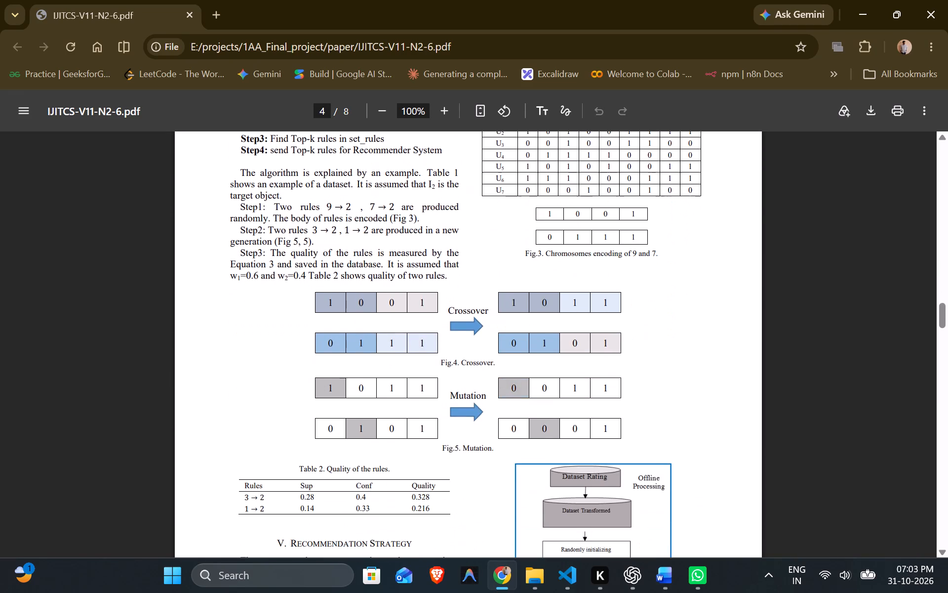
scroll(342, 334, down, 5)
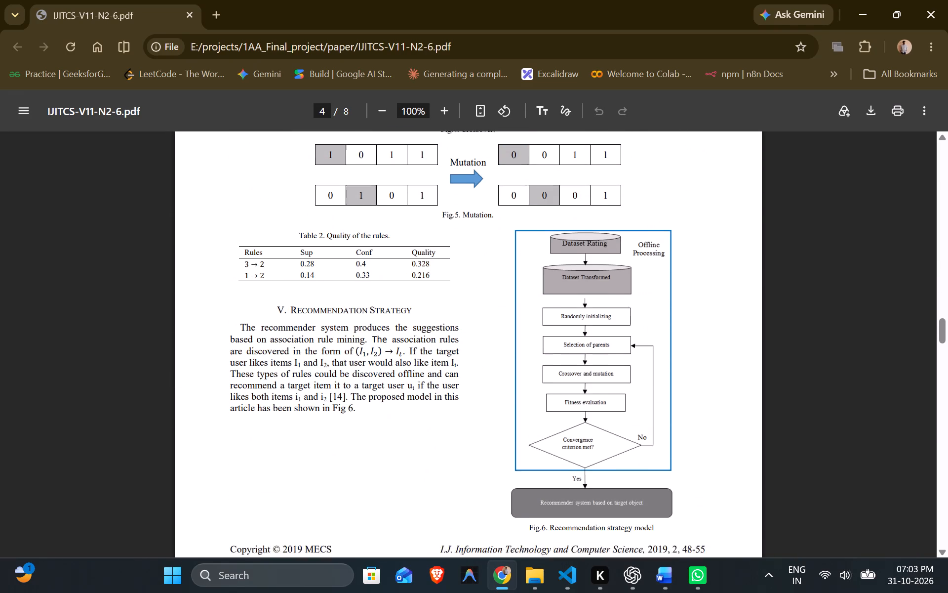
scroll(342, 334, down, 4)
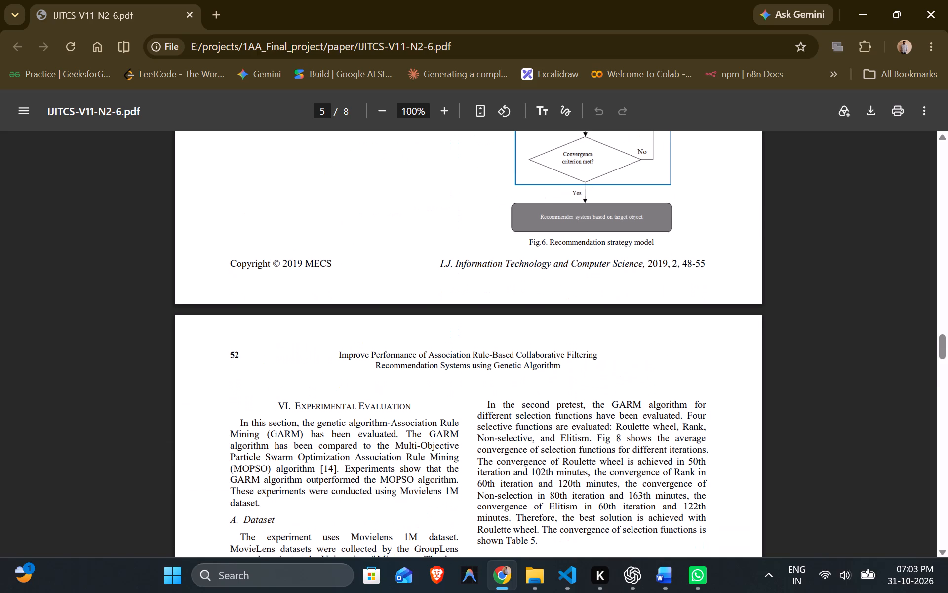
scroll(342, 334, down, 3)
Look back through the reference PDF to find where section IV, Genetic Algorithm-Based Association Rule Mining, begins.
scroll(342, 334, up, 3)
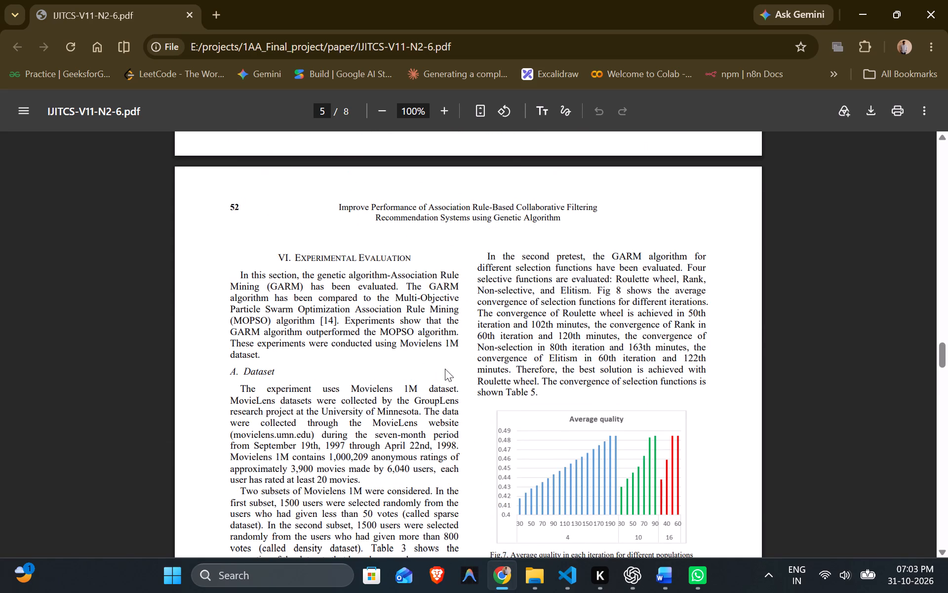
scroll(445, 369, up, 16)
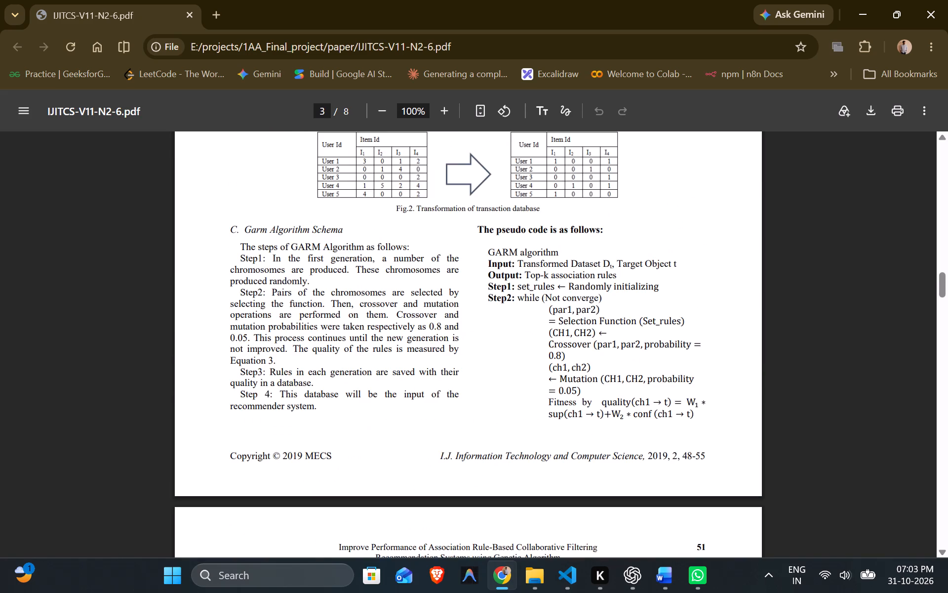
scroll(405, 356, up, 5)
scroll(357, 359, up, 3)
scroll(241, 348, up, 3)
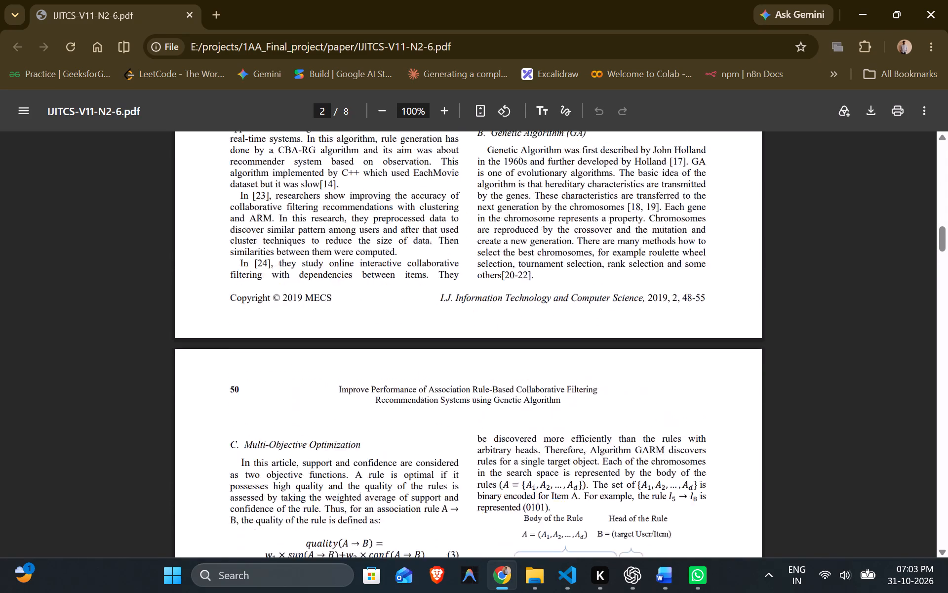
scroll(272, 303, up, 3)
scroll(275, 302, down, 5)
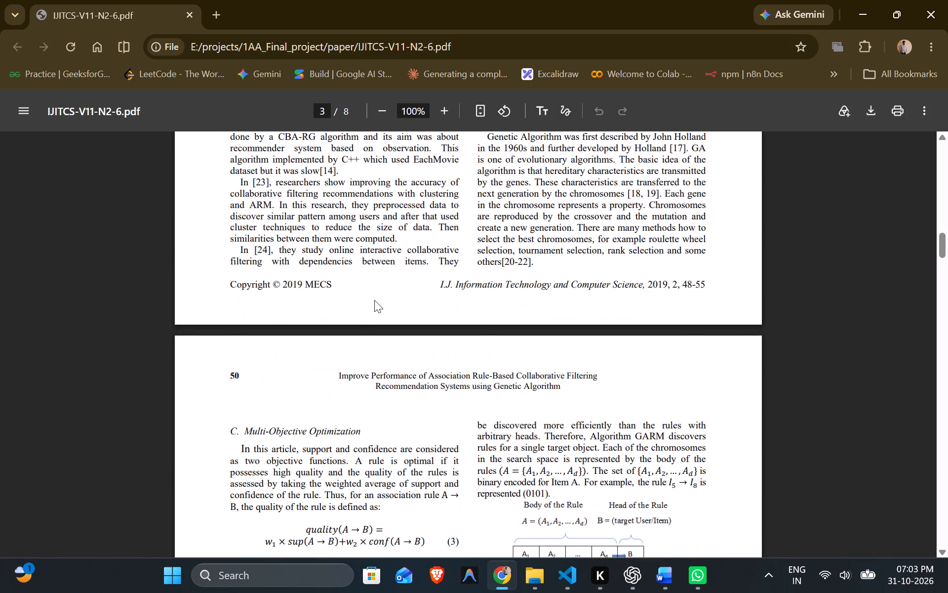
scroll(397, 300, up, 4)
scroll(487, 315, up, 3)
scroll(487, 315, down, 7)
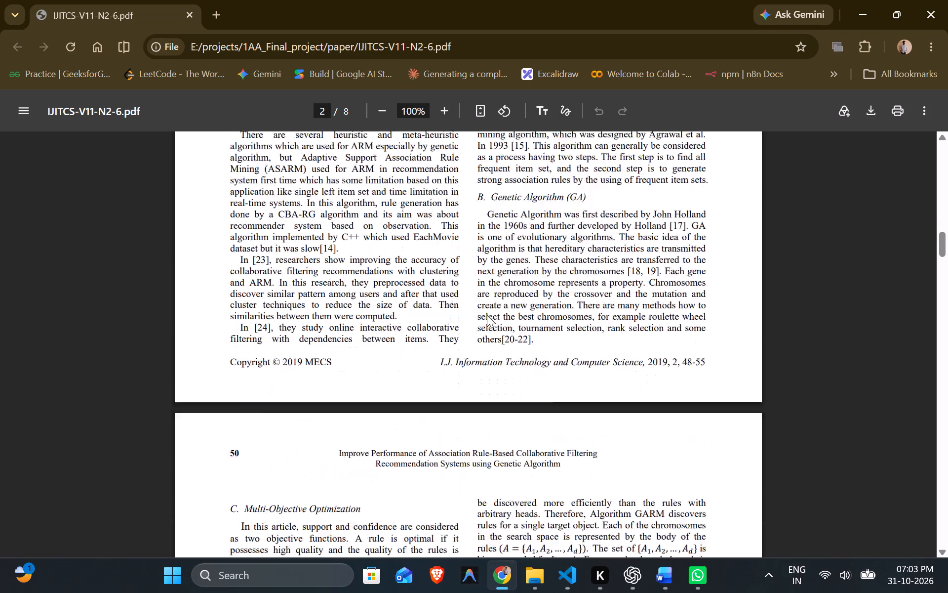
scroll(381, 397, down, 3)
scroll(256, 372, down, 1)
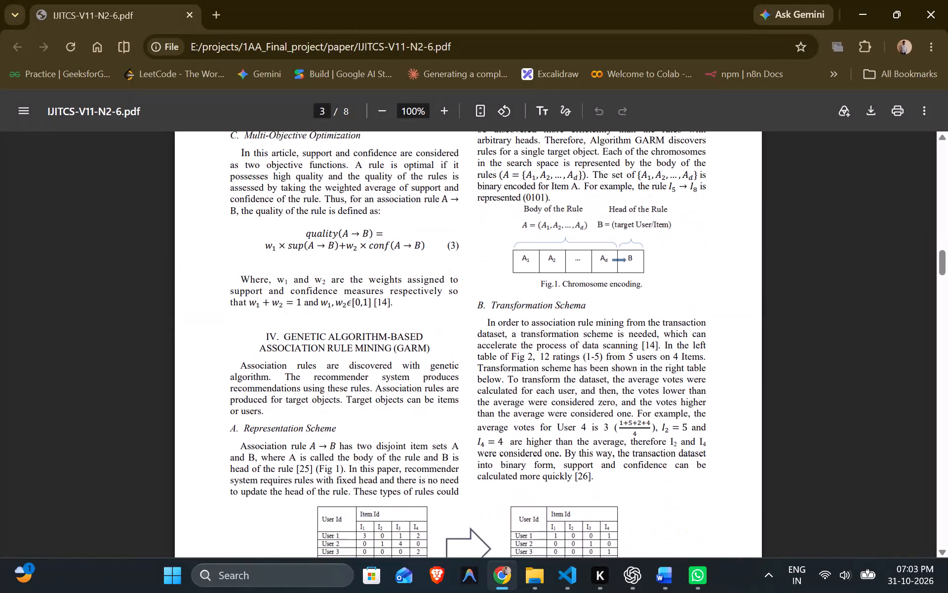
Copy the PDF text from the section IV title "Genetic Algorithm-Based Association Rule Mining (GARM)" through the 3 → 2 row of Table 2.
drag(282, 335, 396, 343)
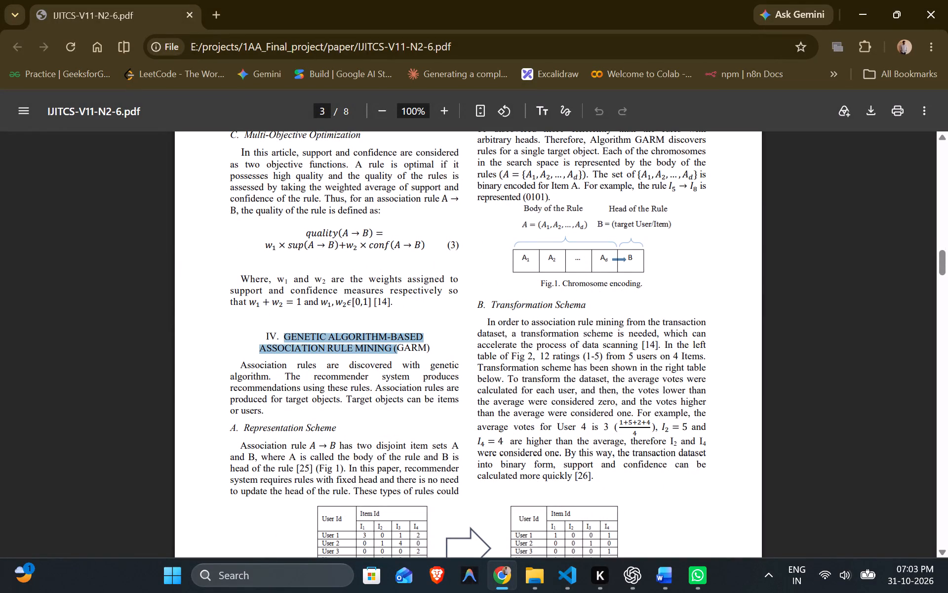
drag(396, 343, 655, 445)
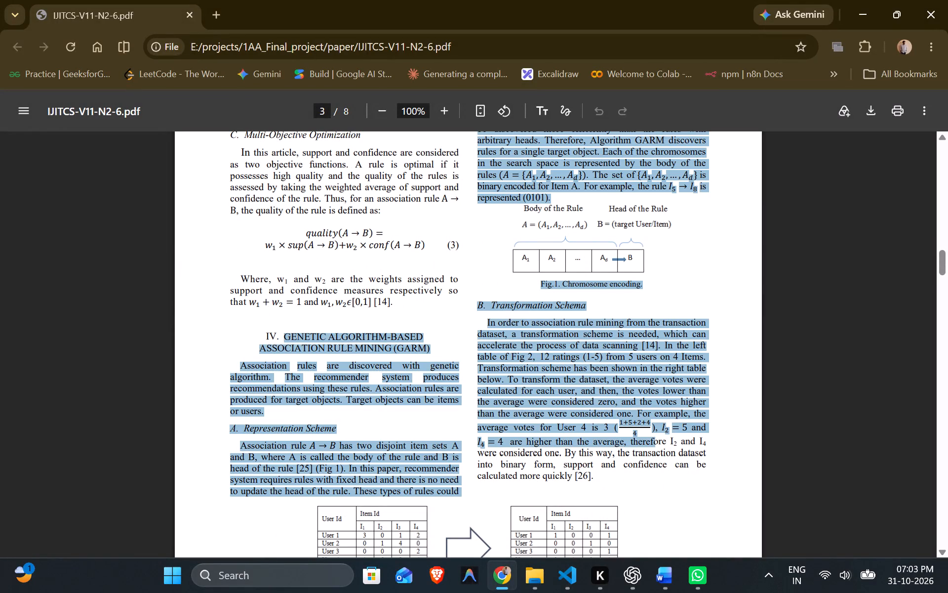
drag(655, 445, 655, 286)
scroll(655, 445, down, 3)
scroll(621, 406, down, 4)
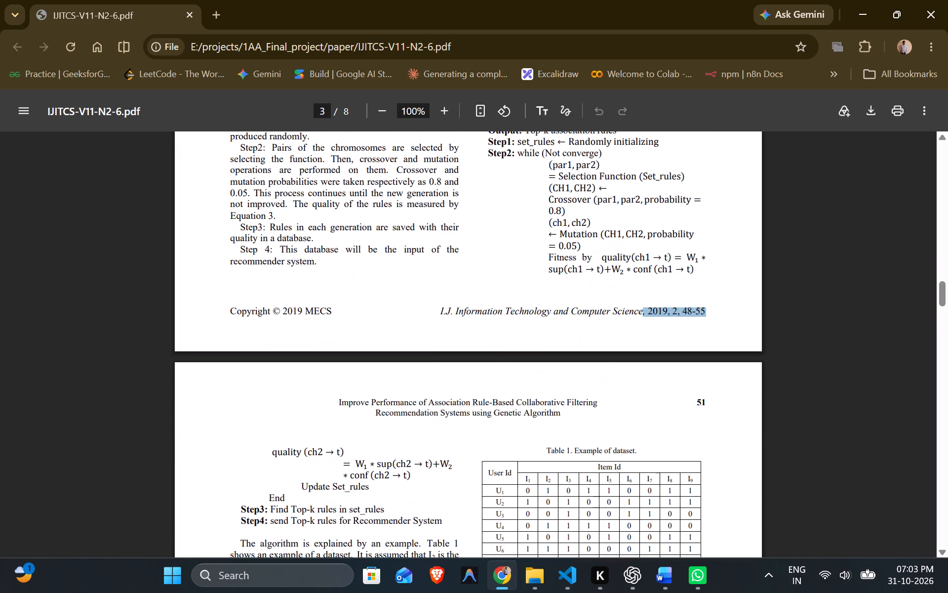
drag(655, 286, 406, 367)
scroll(498, 347, down, 2)
scroll(406, 367, down, 1)
drag(406, 367, 461, 425)
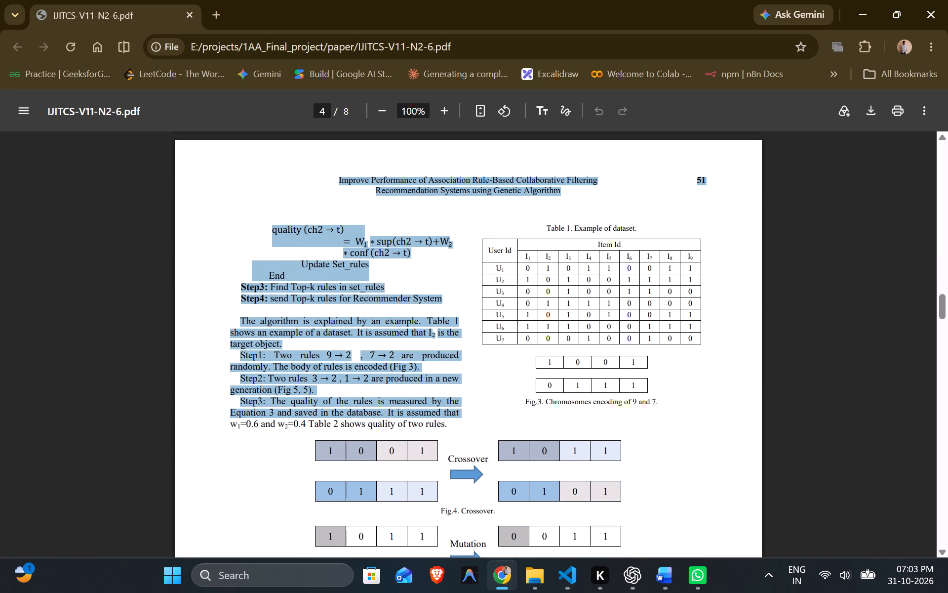
drag(461, 425, 486, 377)
scroll(453, 435, down, 3)
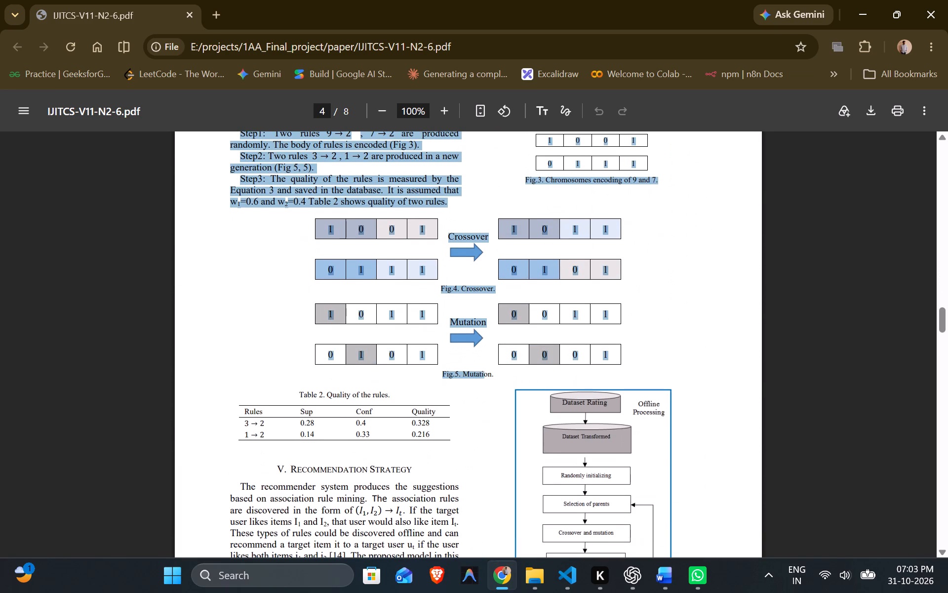
drag(486, 377, 498, 410)
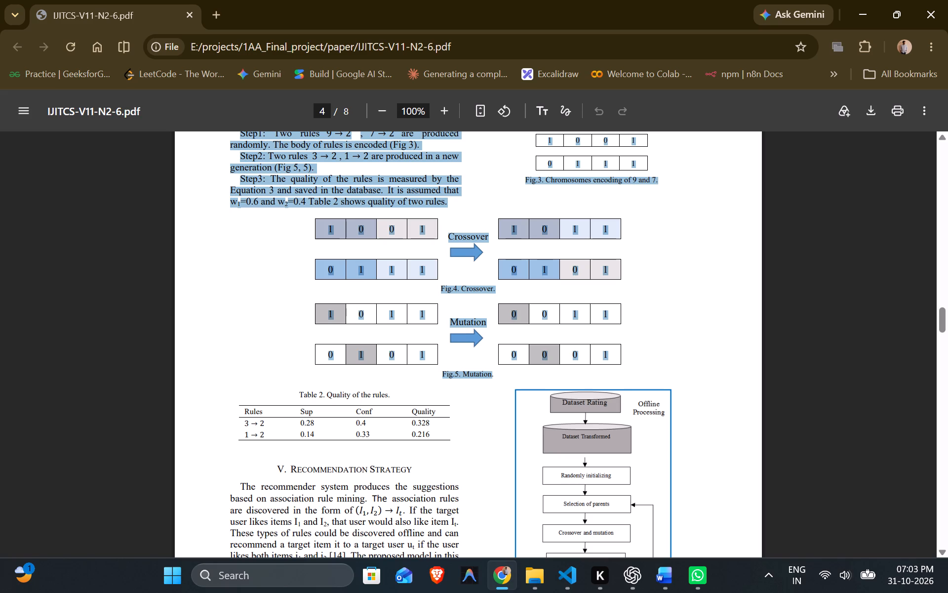
drag(498, 410, 440, 446)
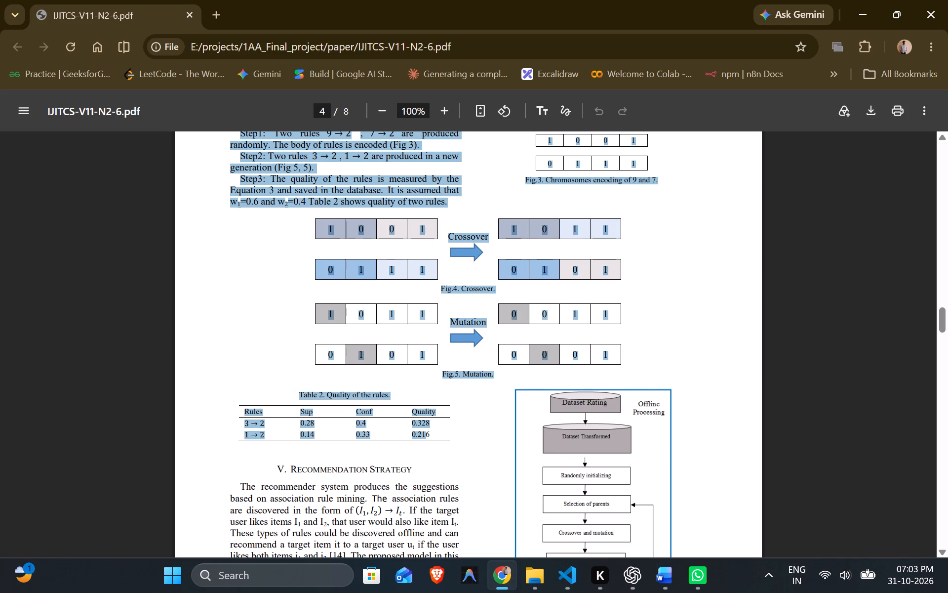
drag(440, 446, 450, 338)
scroll(441, 445, down, 1)
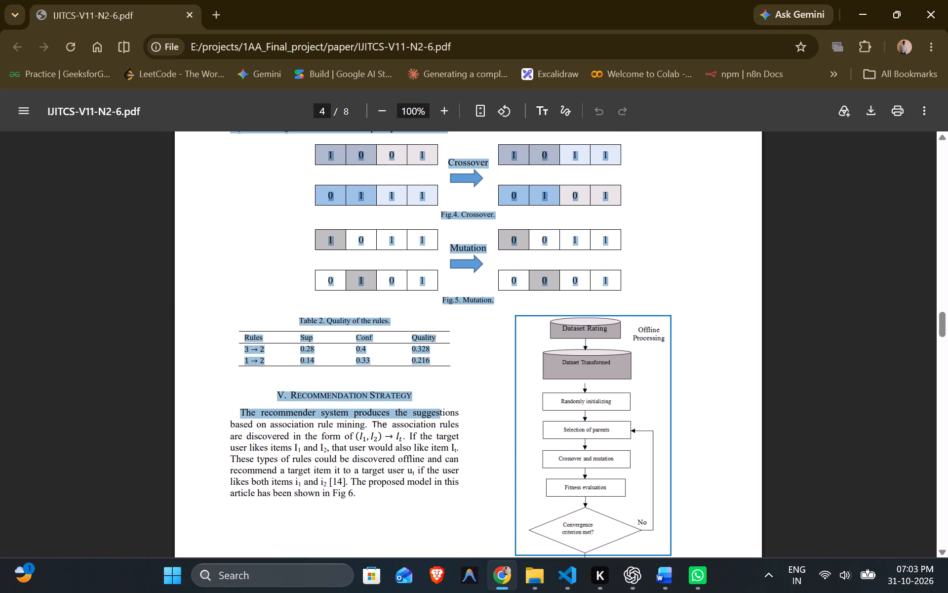
drag(450, 338, 441, 360)
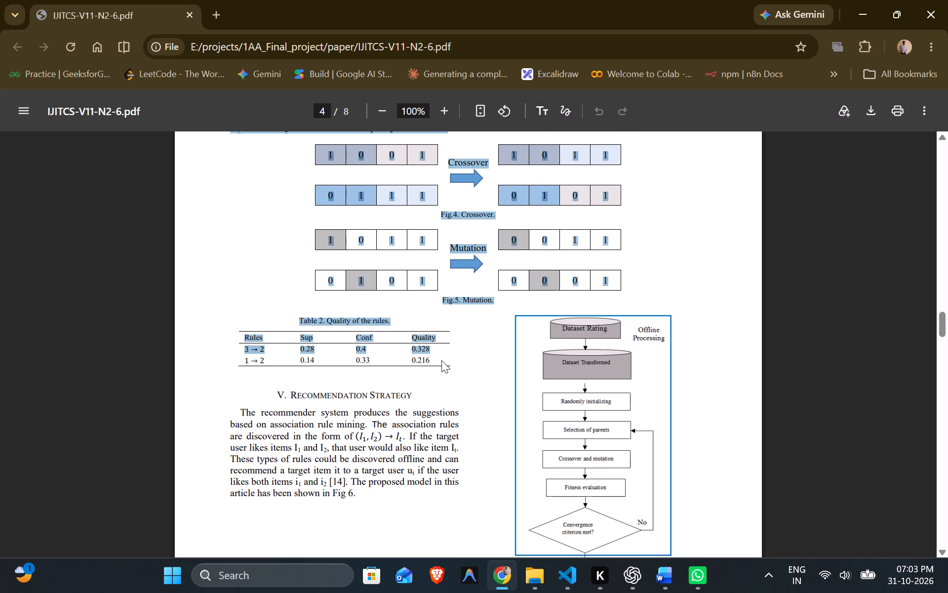
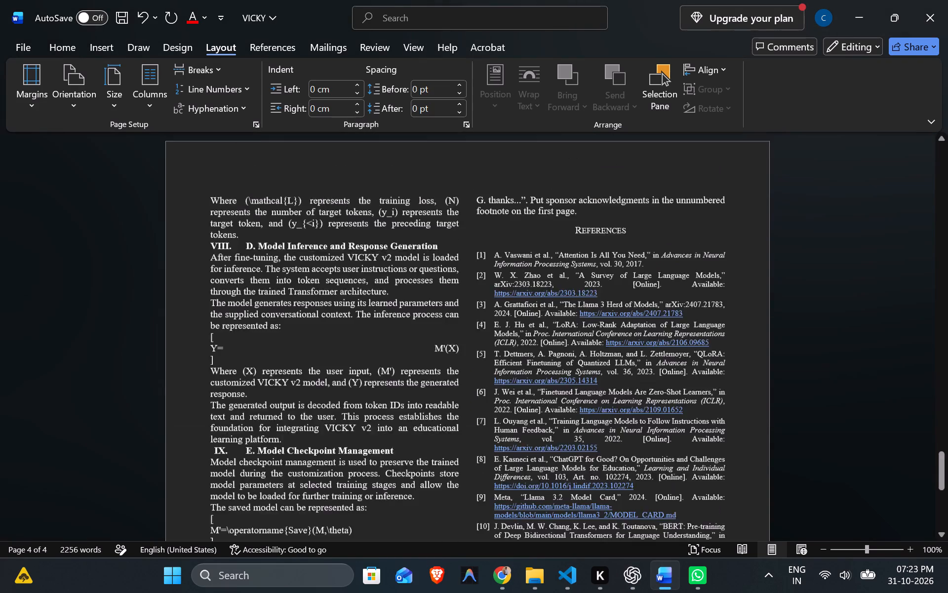
Set the font of all pasted section IV text, excluding the section heading, to Times New Roman.
scroll(320, 334, up, 3)
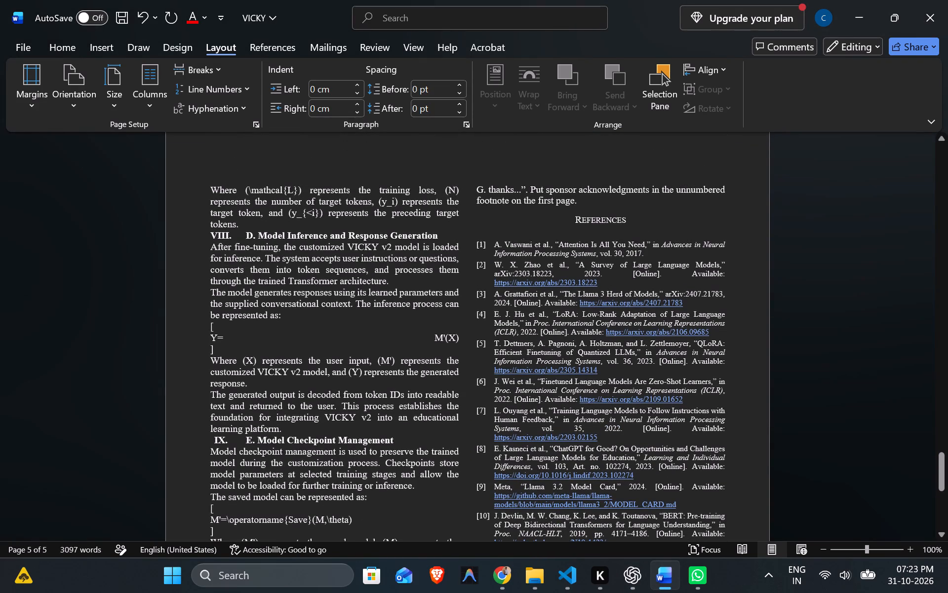
scroll(320, 334, down, 6)
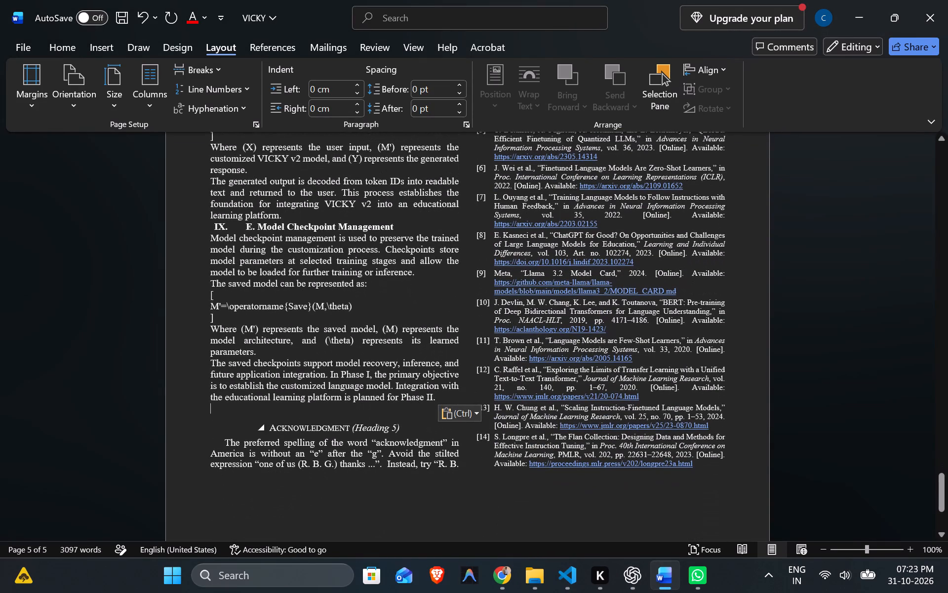
drag(216, 406, 213, 405)
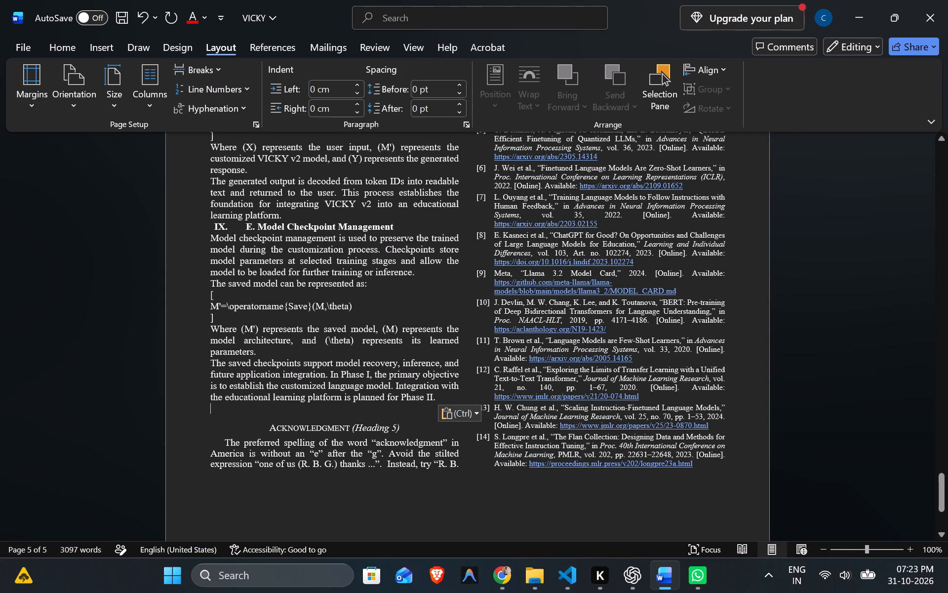
drag(213, 405, 209, 247)
scroll(209, 247, up, 19)
scroll(209, 247, up, 10)
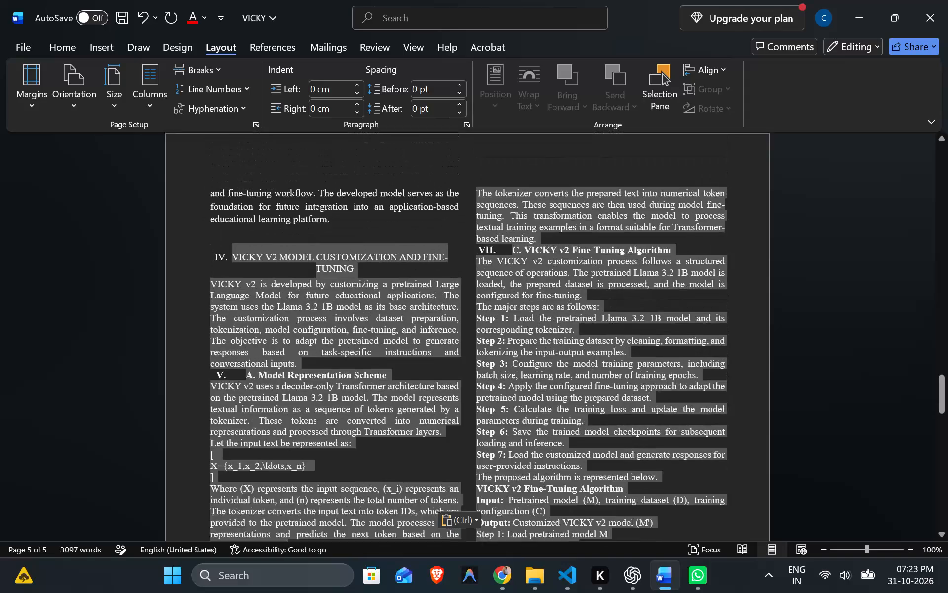
drag(209, 247, 191, 305)
click(55, 45)
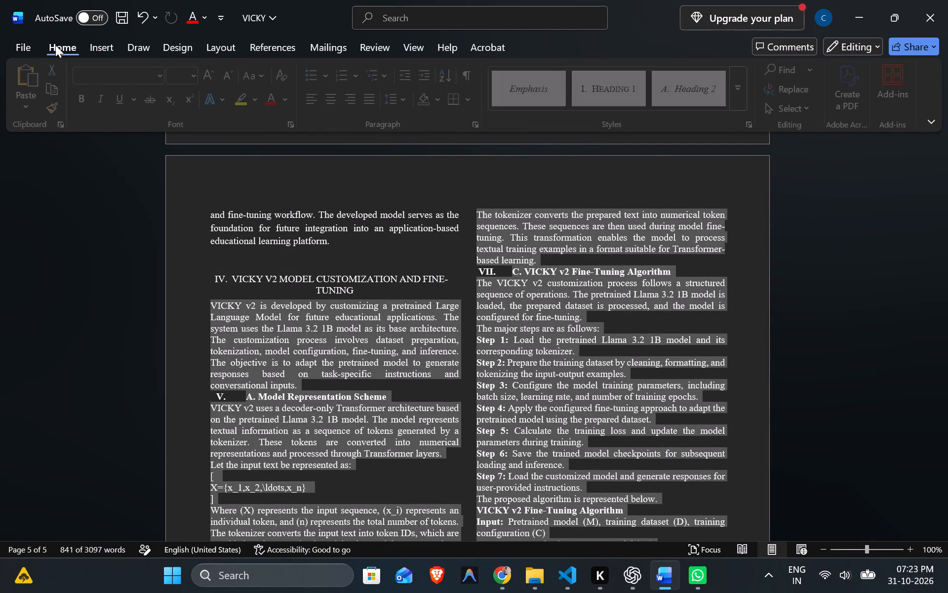
click(91, 70)
text(tim)
key(Return)
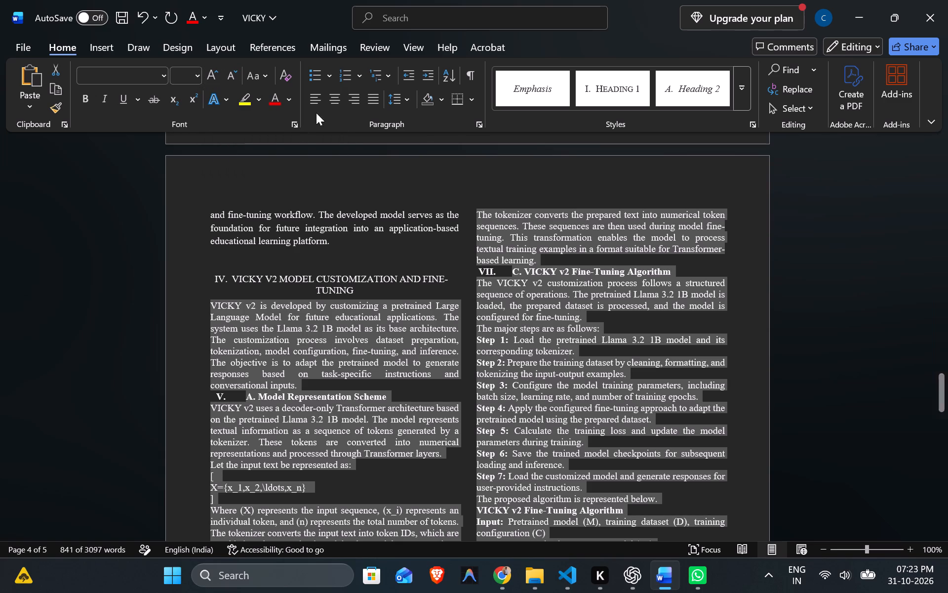
Justify the pasted section IV text and set its line spacing to 1.15.
click(375, 100)
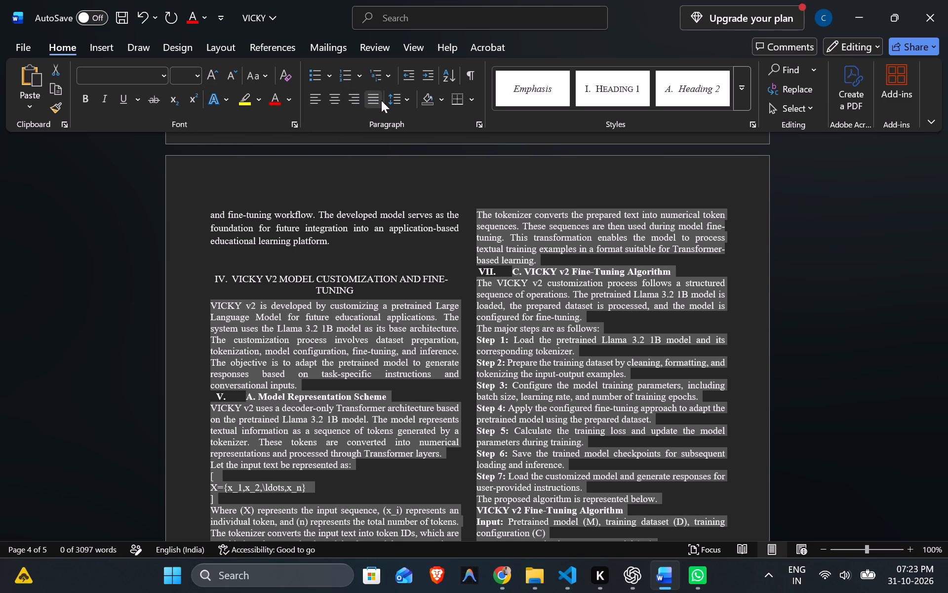
click(400, 100)
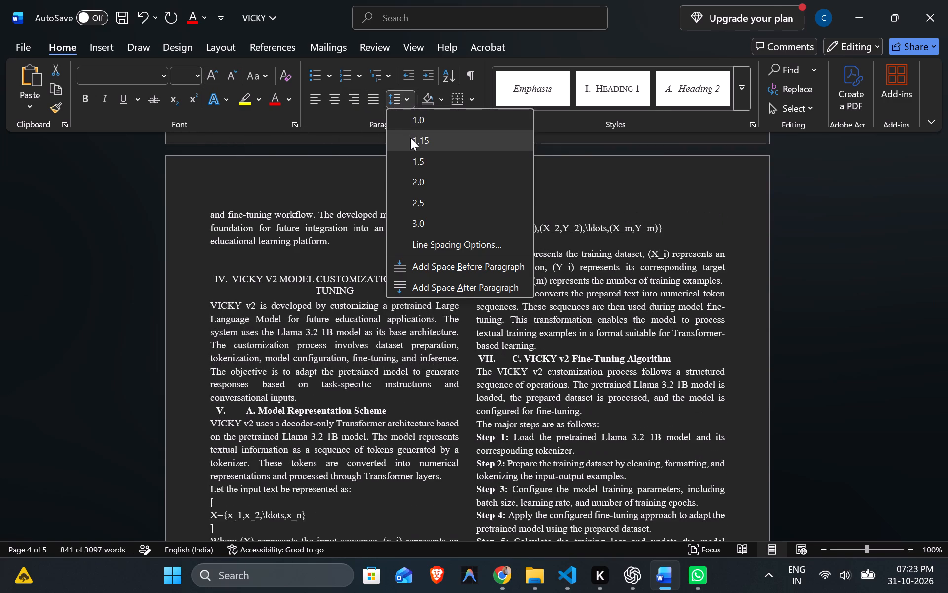
click(410, 138)
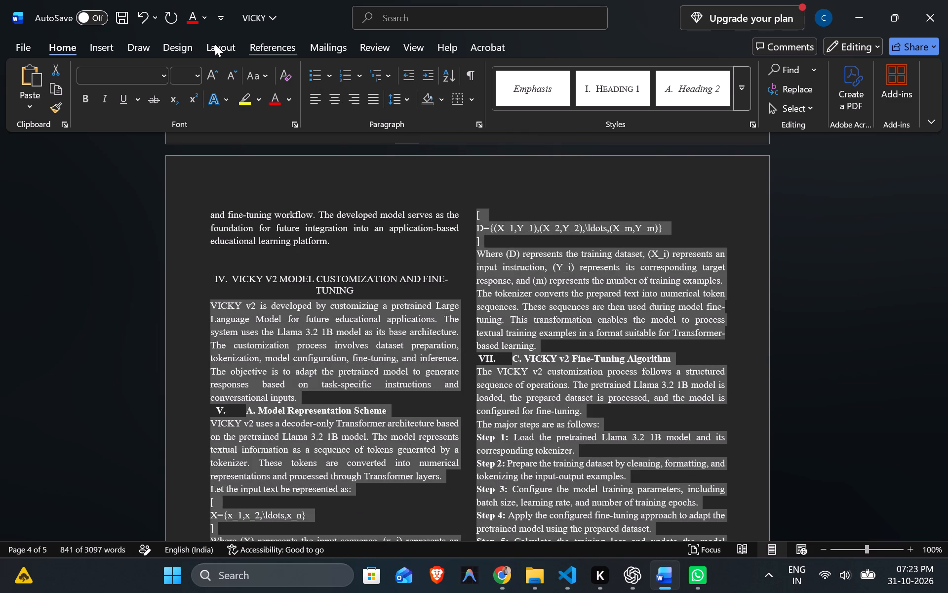
Set the paragraph spacing of the pasted section IV text to 0 pt before and 6 pt after.
click(211, 41)
click(430, 87)
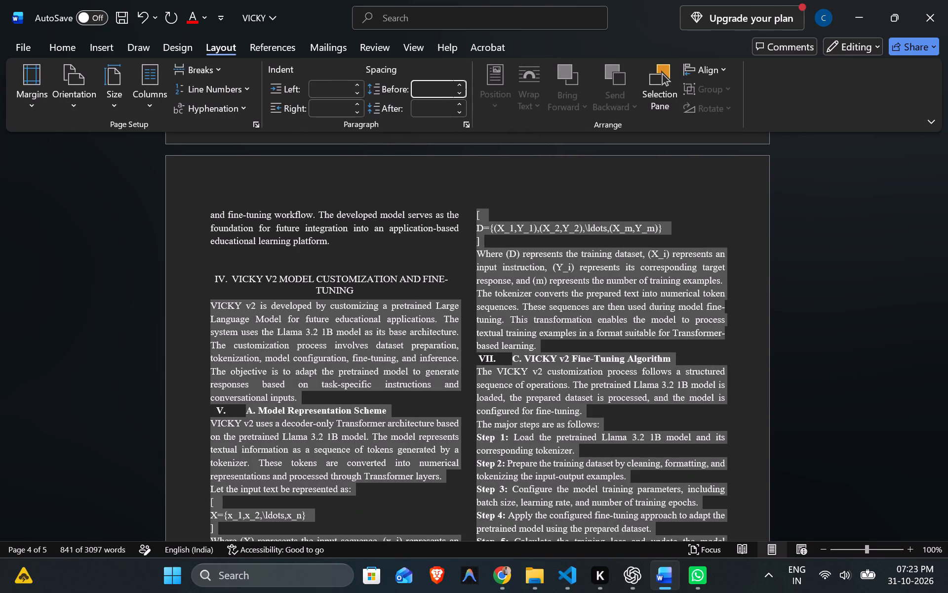
key(0)
key(Return)
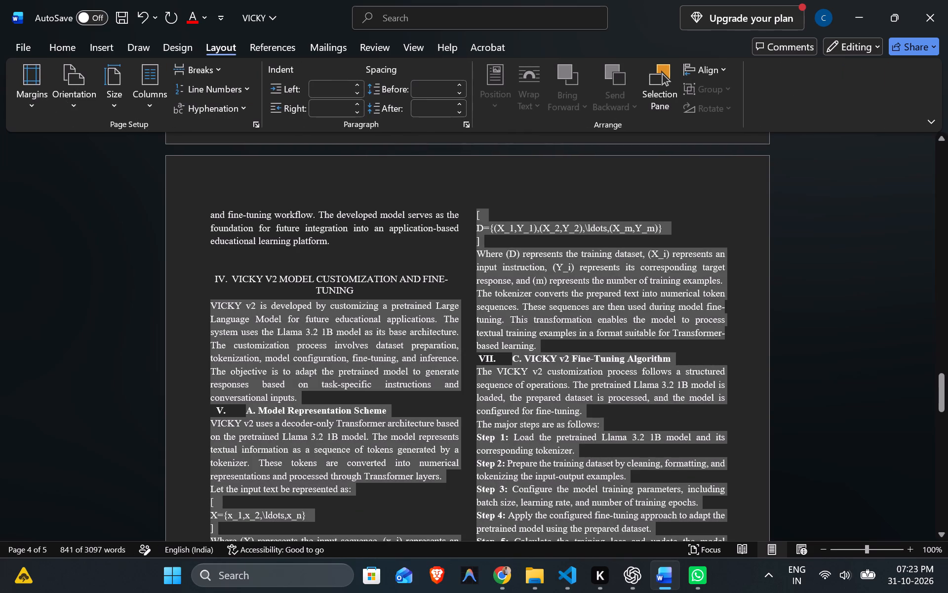
click(427, 107)
key(6)
key(Return)
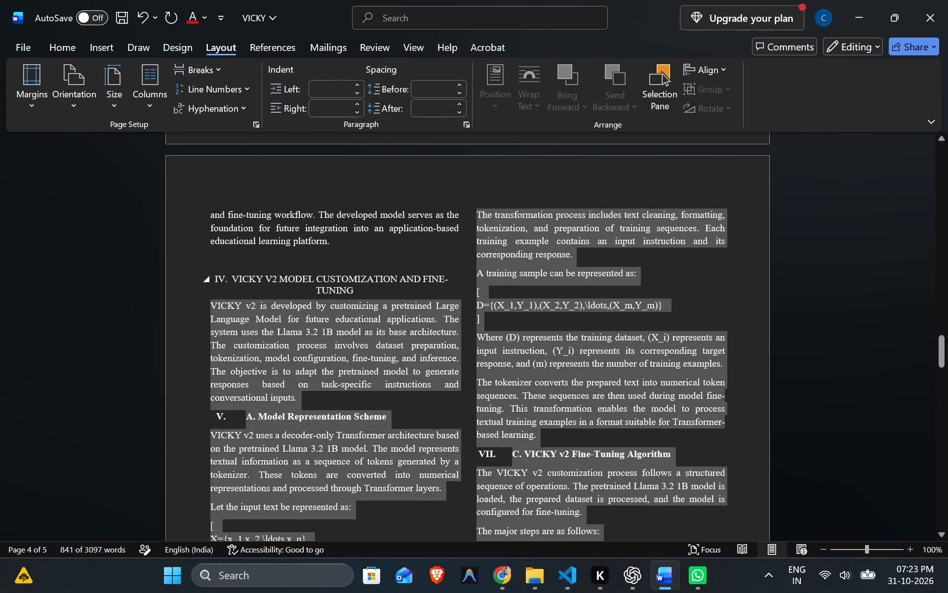
click(324, 388)
Remove the automatic Roman numeral V in front of the subsection heading "A. Model Representation Scheme".
scroll(323, 375, down, 2)
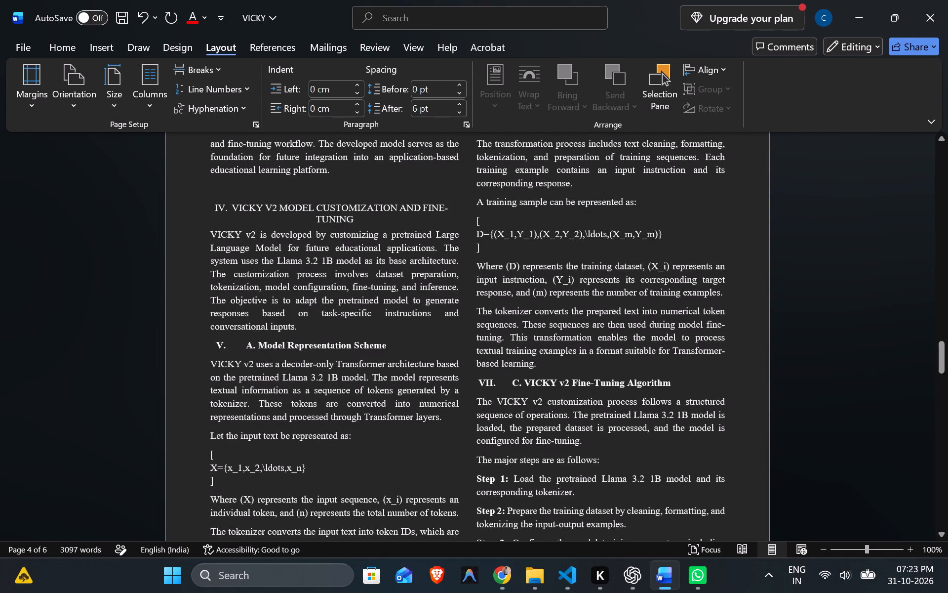
click(248, 345)
key(BackSpace)
key(BackSpace)
scroll(227, 412, down, 9)
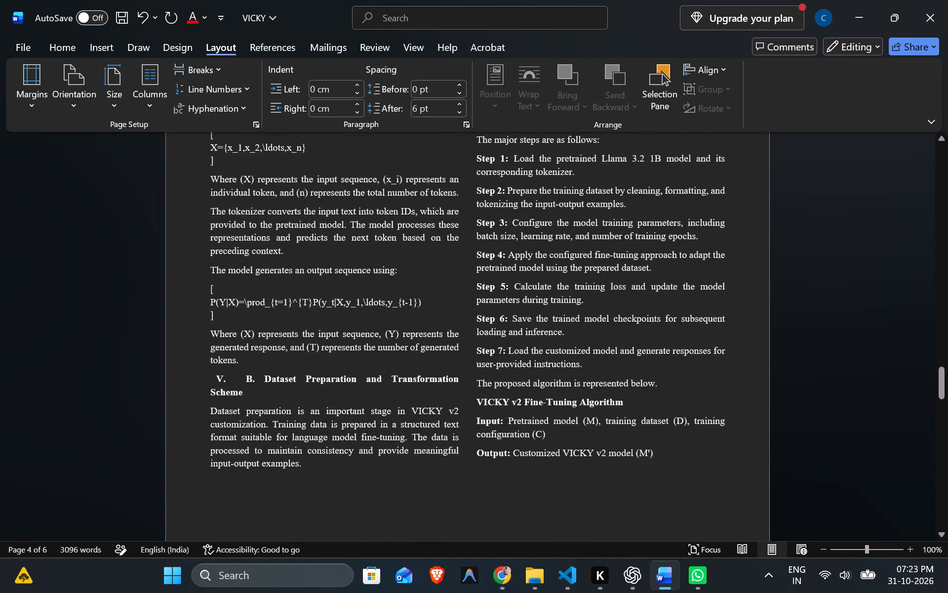
Remove the automatic Roman numeral V in front of the subsection heading "B. Dataset Preparation and Transformation Scheme".
click(244, 380)
key(BackSpace)
key(BackSpace)
Remove the automatic Roman numeral V in front of the subsection heading "C. VICKY v2 Fine-Tuning Algorithm".
scroll(470, 367, up, 4)
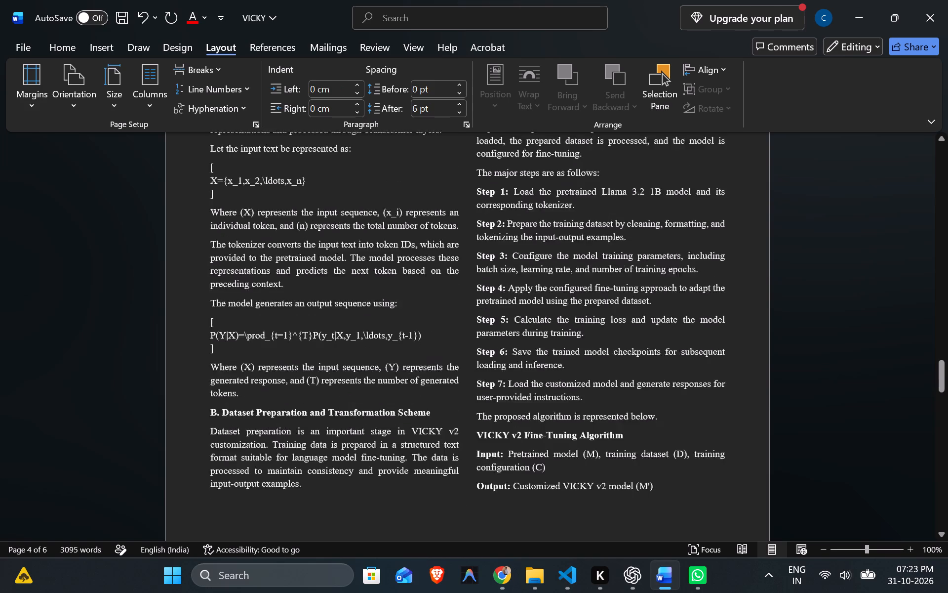
scroll(475, 365, up, 5)
scroll(518, 268, up, 4)
scroll(517, 285, down, 5)
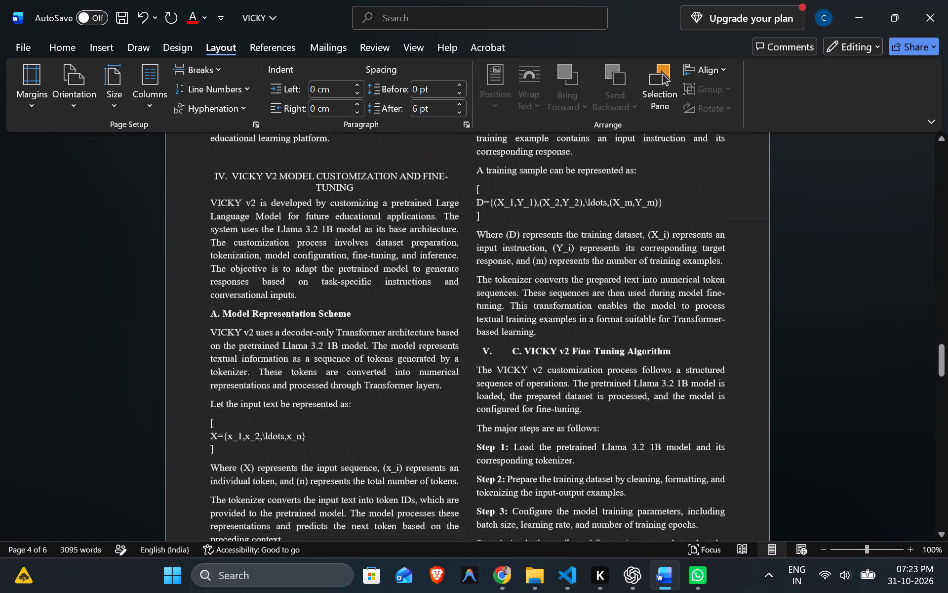
click(512, 346)
key(BackSpace)
key(BackSpace)
Remove the automatic Roman numeral V in front of the subsection heading "D. Model Inference and Response Generation".
scroll(512, 353, down, 4)
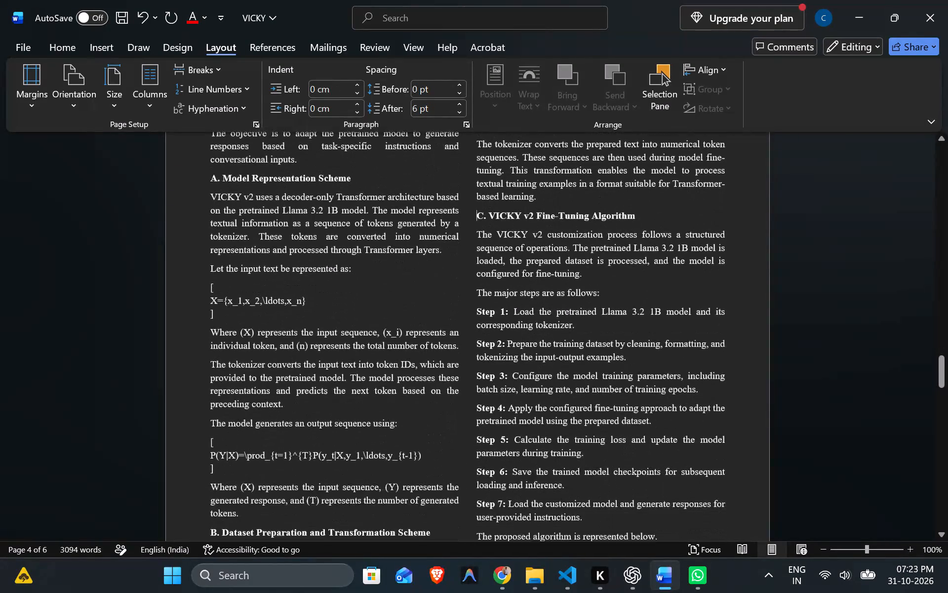
scroll(512, 360, down, 11)
scroll(201, 346, down, 2)
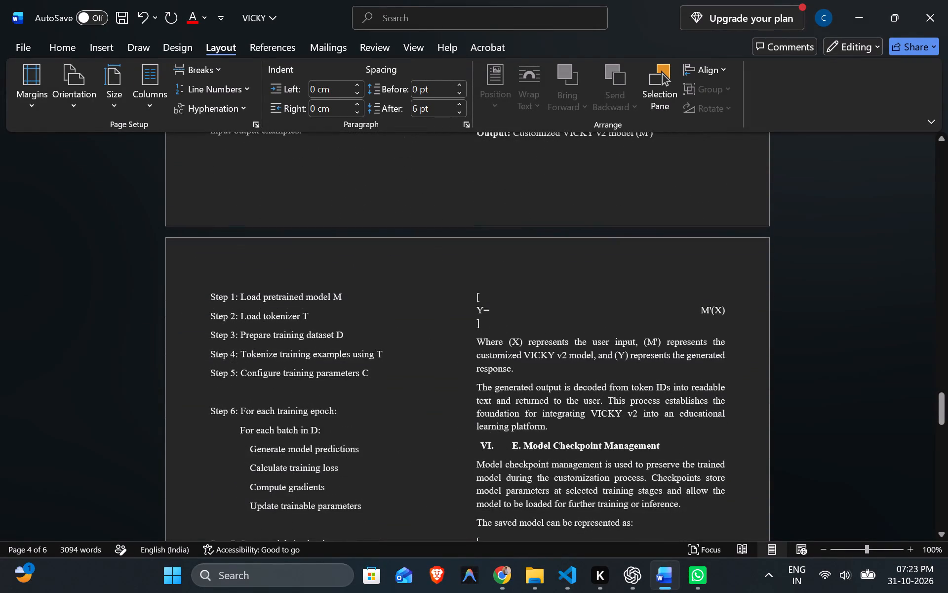
scroll(241, 332, down, 7)
scroll(225, 370, down, 3)
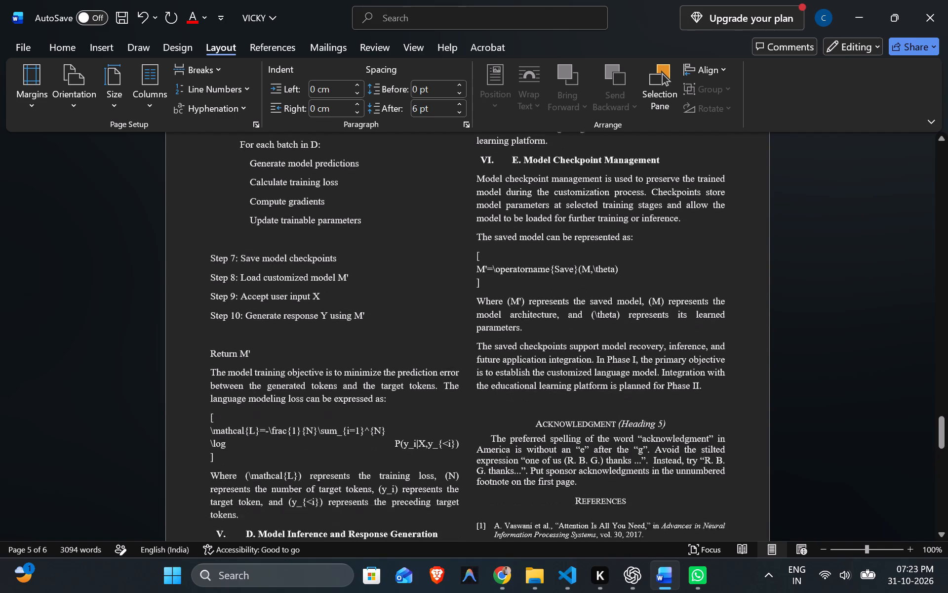
scroll(226, 357, down, 4)
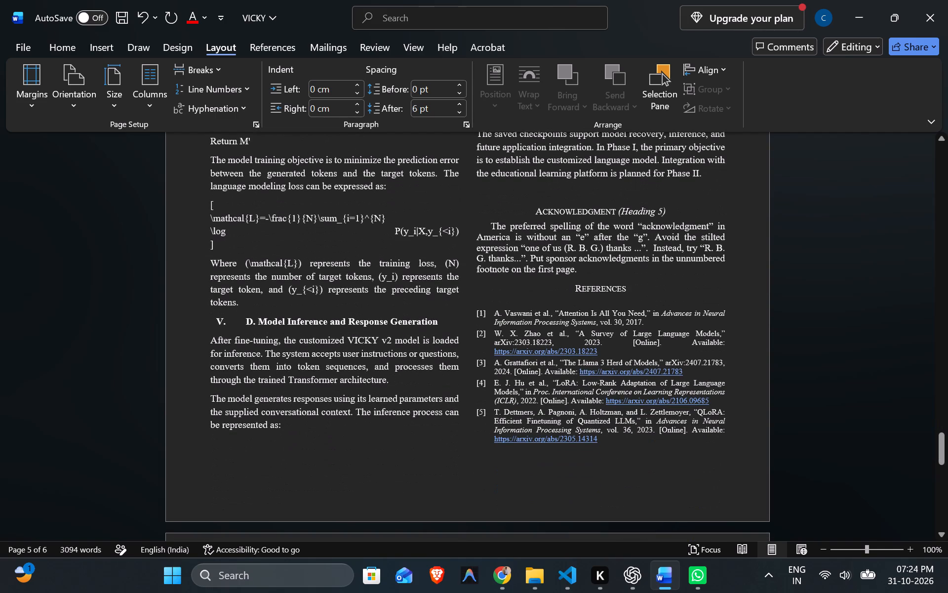
click(241, 320)
key(BackSpace)
key(BackSpace)
Remove the automatic Roman numeral V in front of the subsection heading "E. Model Checkpoint Management".
scroll(380, 377, down, 6)
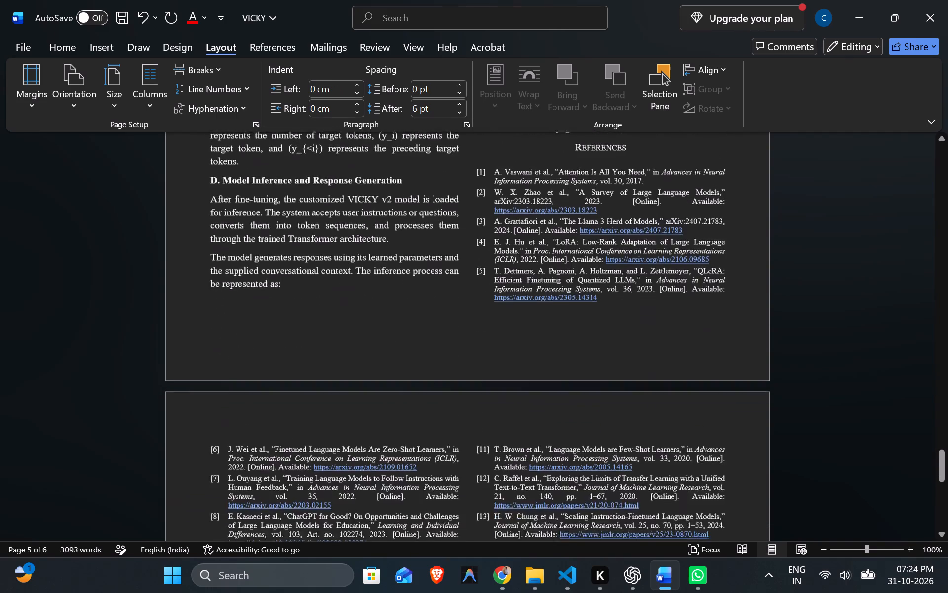
scroll(401, 335, down, 3)
scroll(398, 334, up, 11)
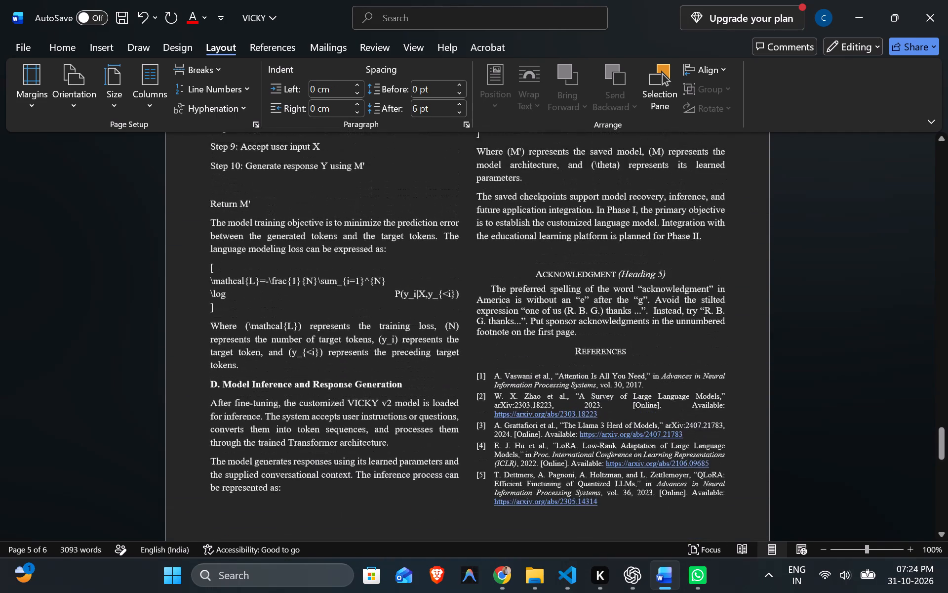
scroll(398, 334, up, 12)
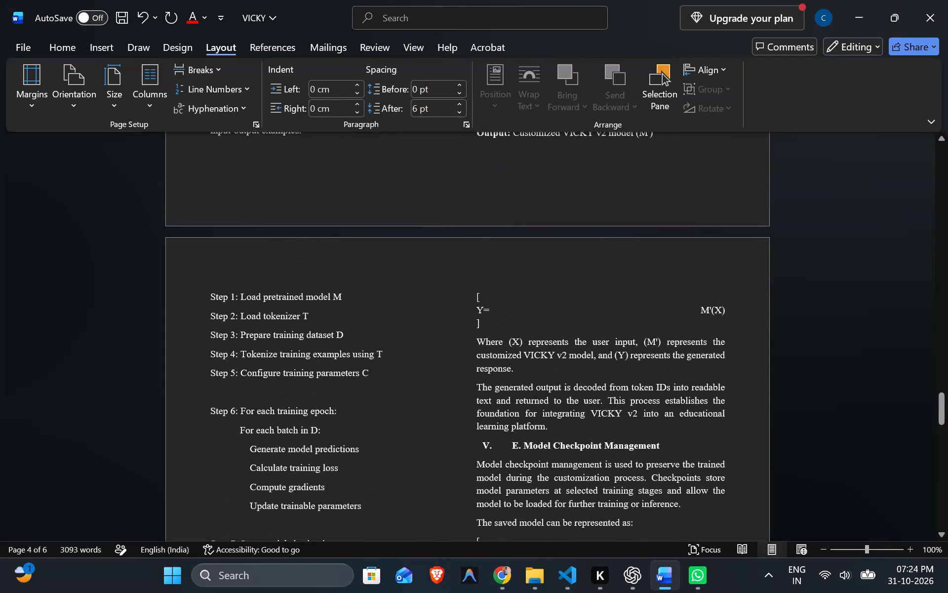
click(509, 442)
key(BackSpace)
key(BackSpace)
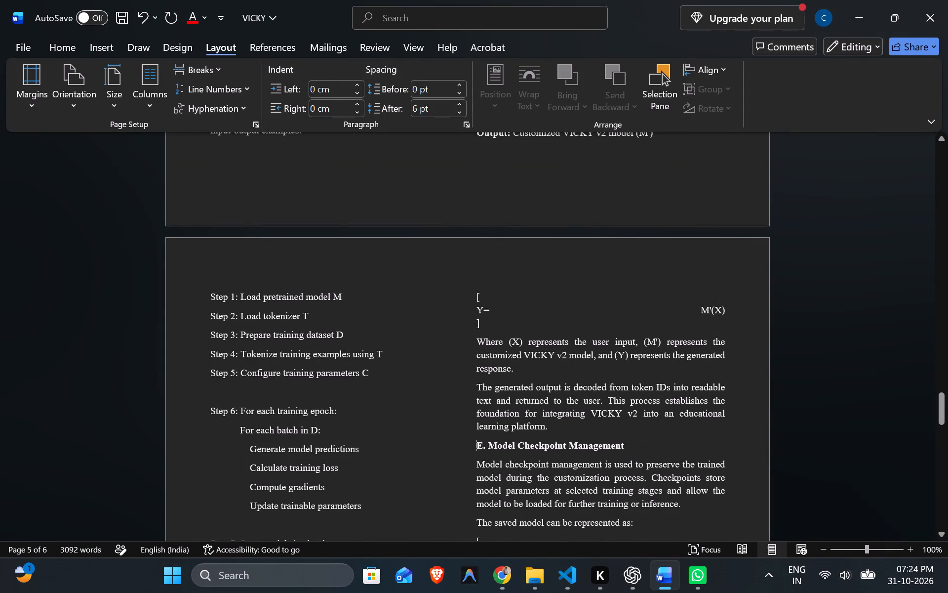
scroll(267, 365, up, 11)
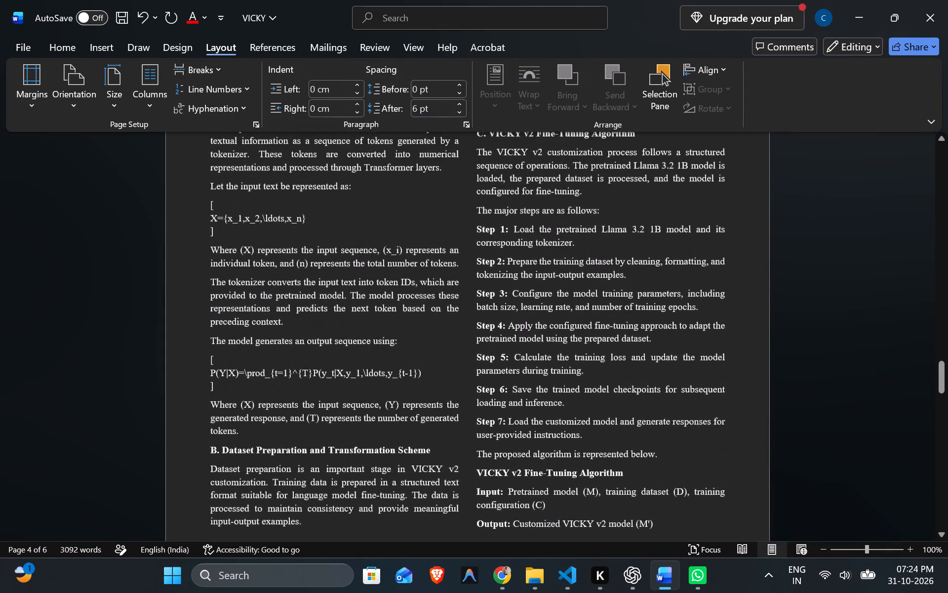
scroll(267, 365, up, 6)
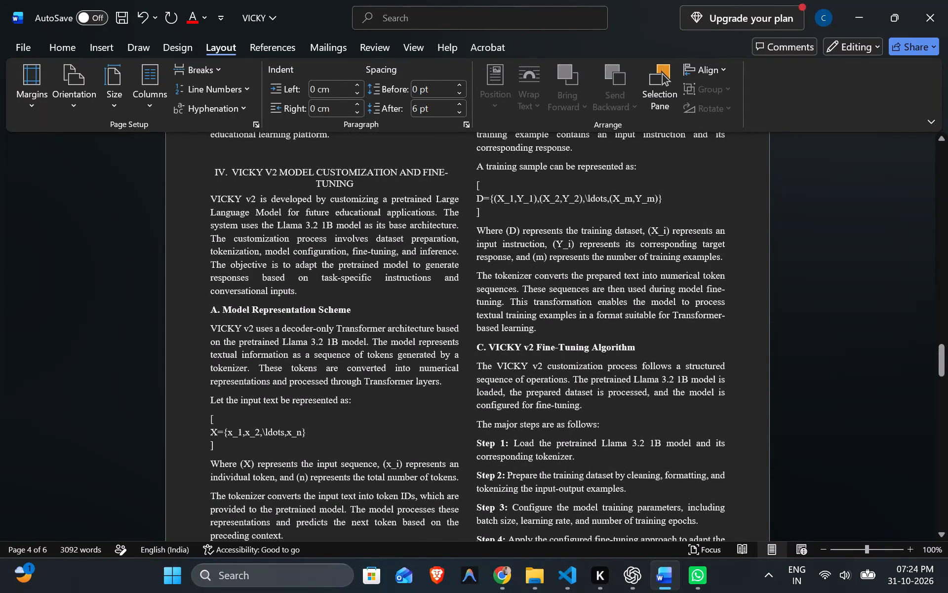
click(224, 420)
scroll(501, 240, up, 2)
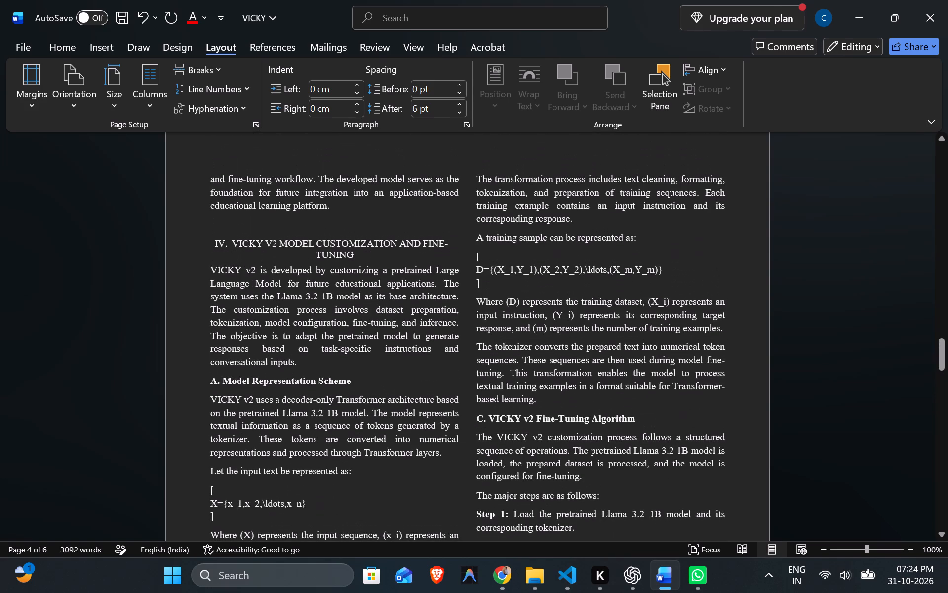
scroll(234, 299, down, 4)
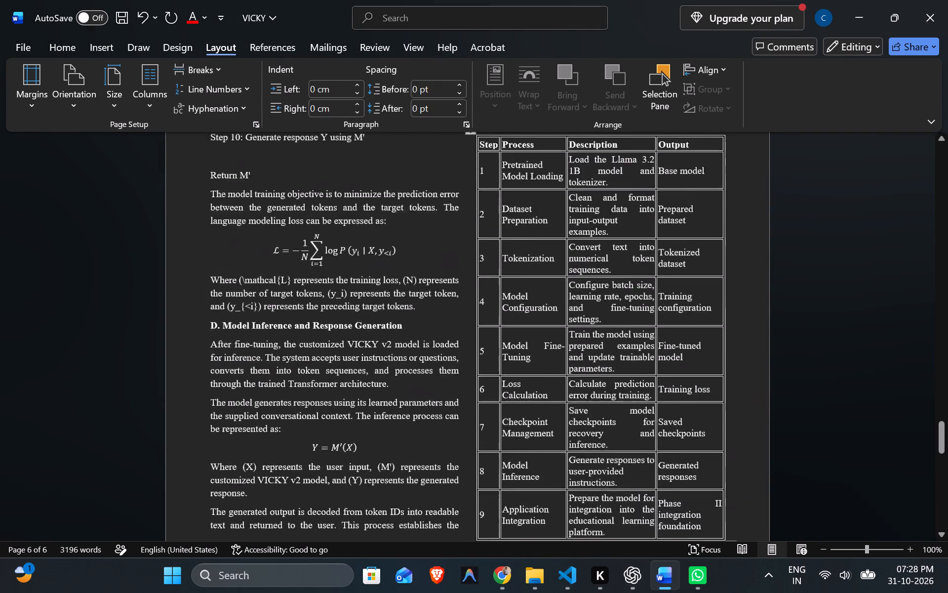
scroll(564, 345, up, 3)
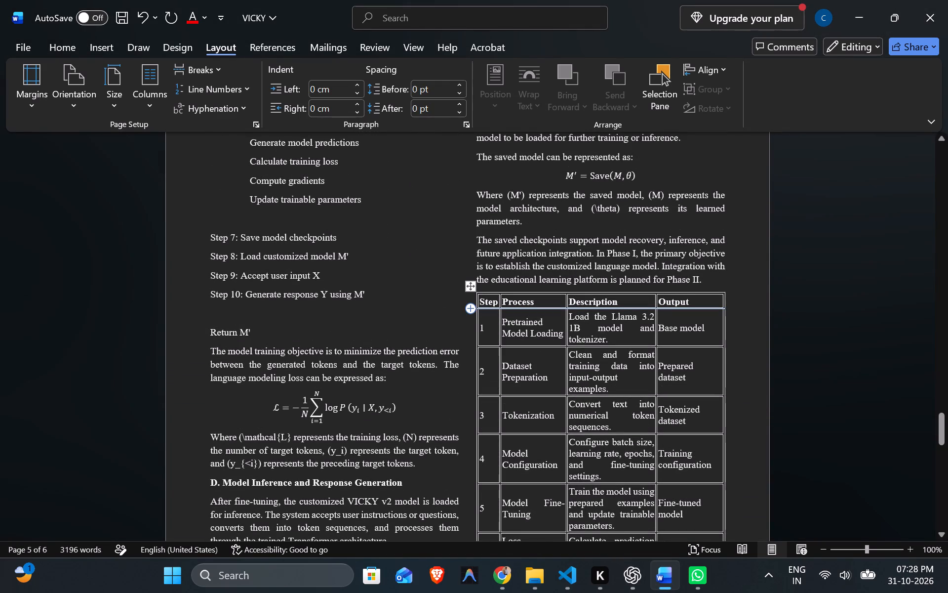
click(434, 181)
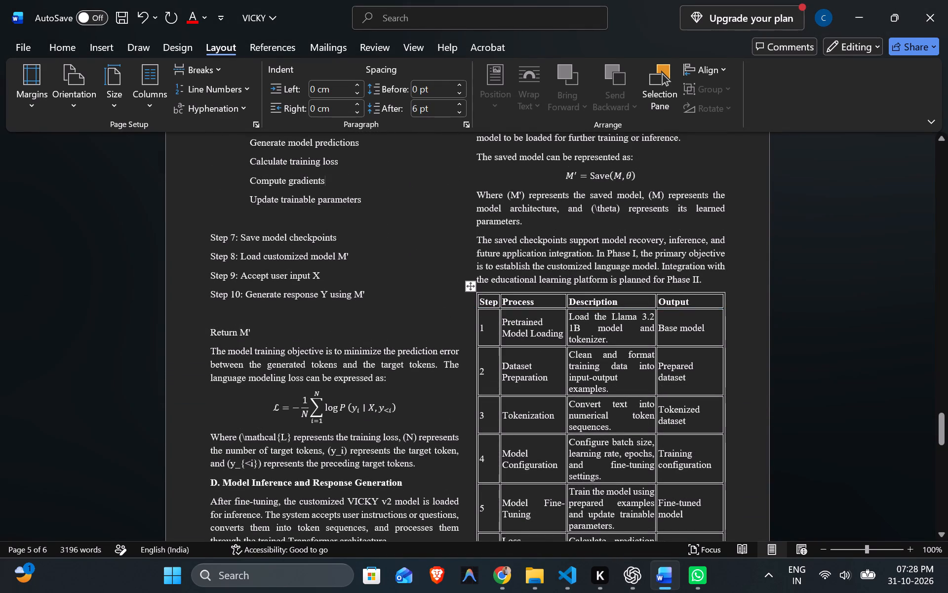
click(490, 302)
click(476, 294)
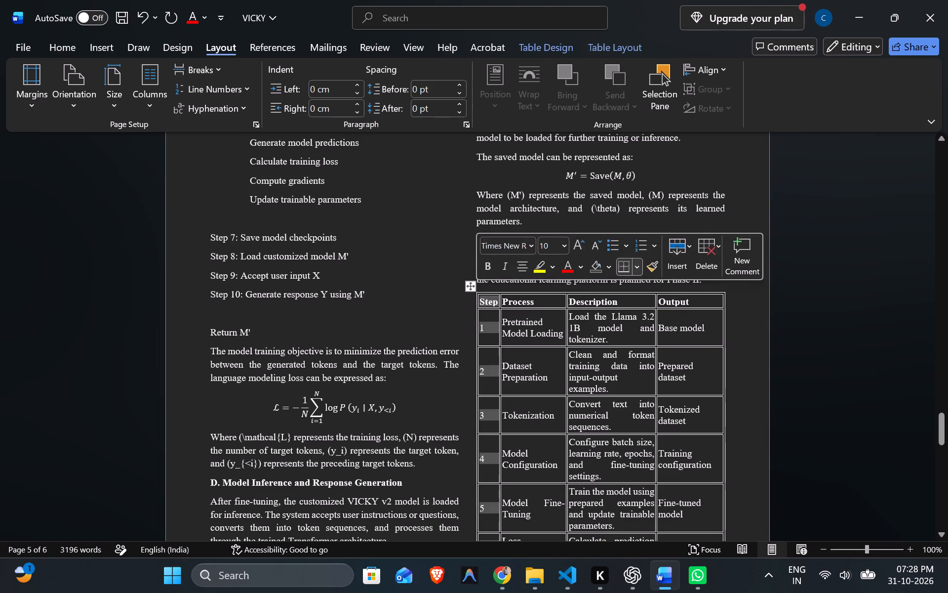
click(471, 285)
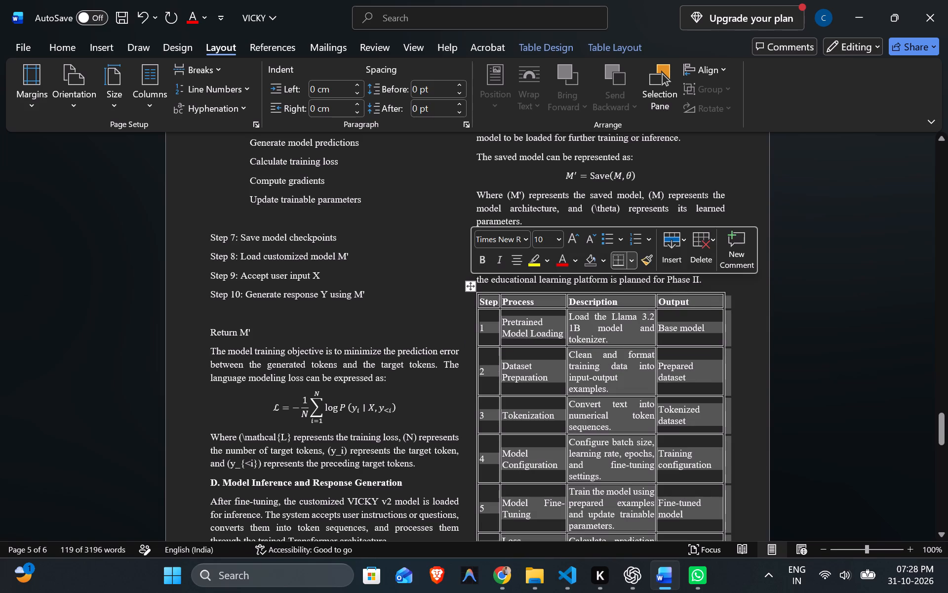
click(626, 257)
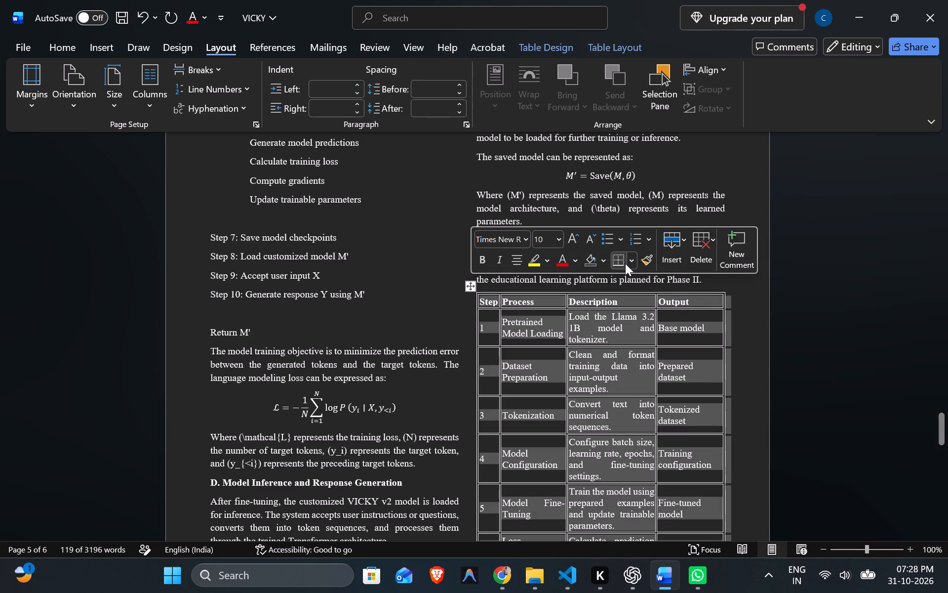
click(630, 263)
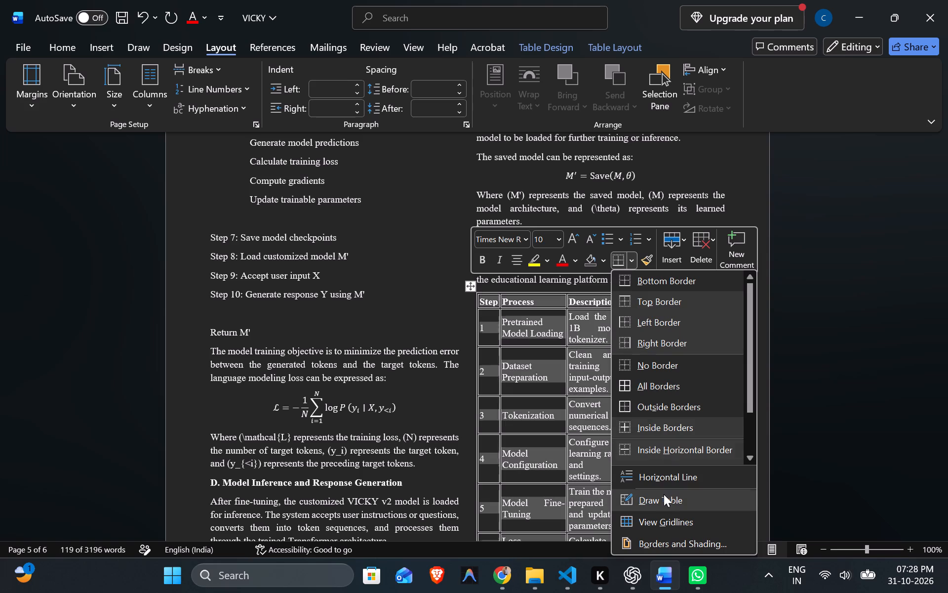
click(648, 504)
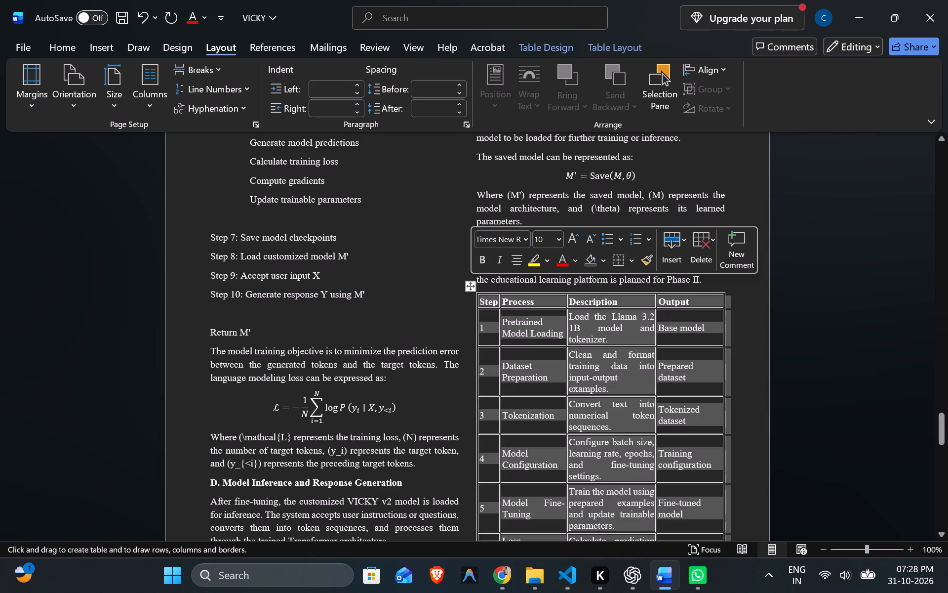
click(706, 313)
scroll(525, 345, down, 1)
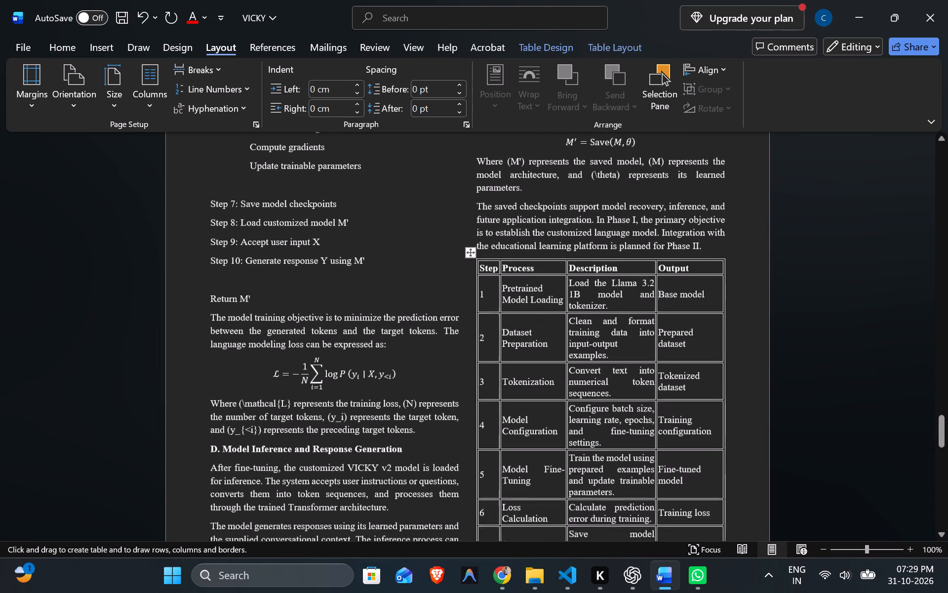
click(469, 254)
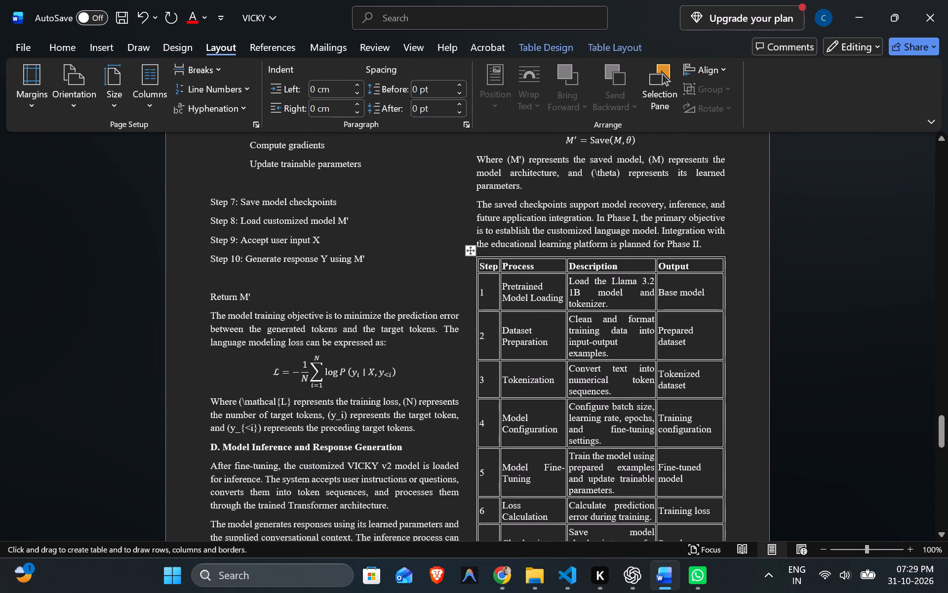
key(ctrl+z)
Cut the whole workflow table from above the Acknowledgment heading.
click(469, 254)
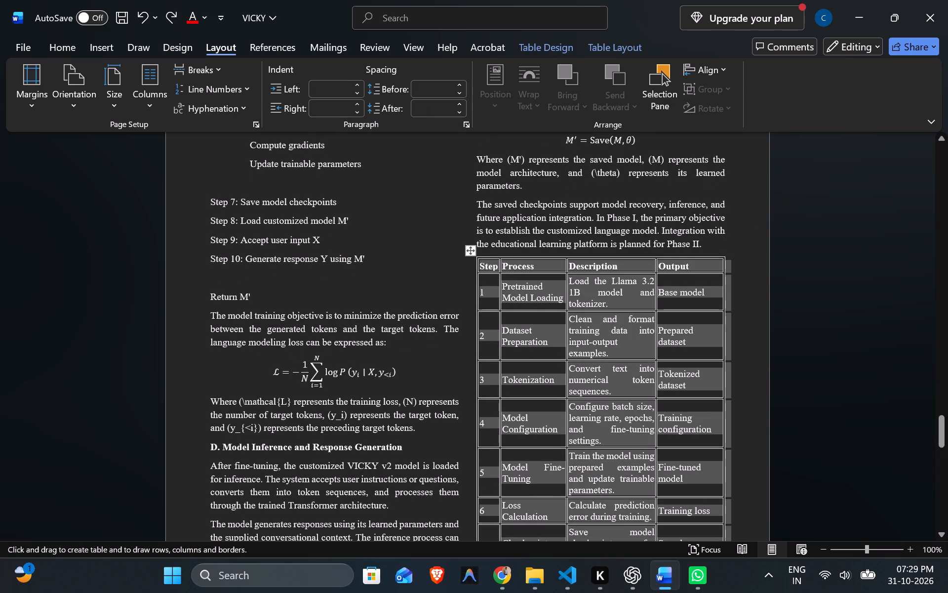
right_click(469, 254)
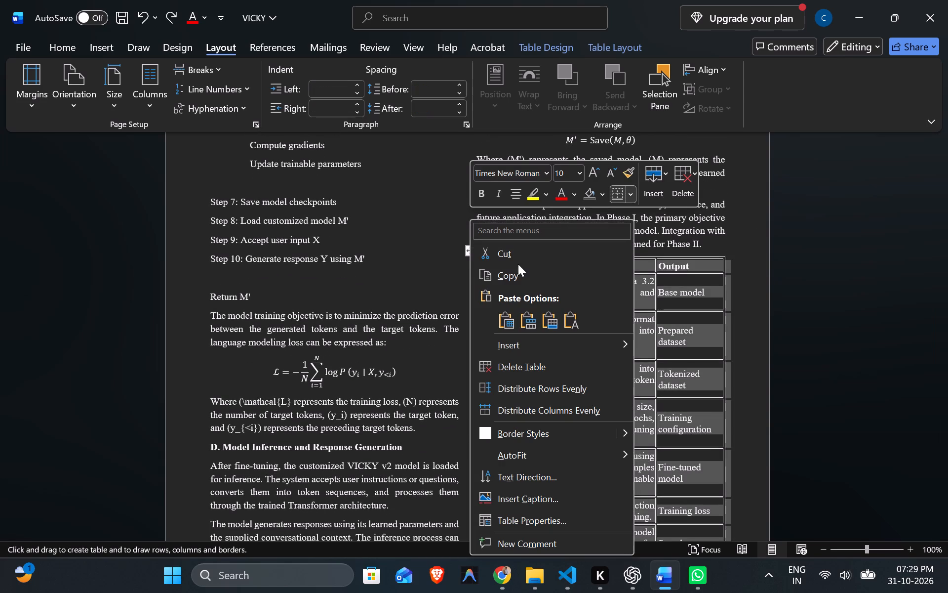
click(521, 251)
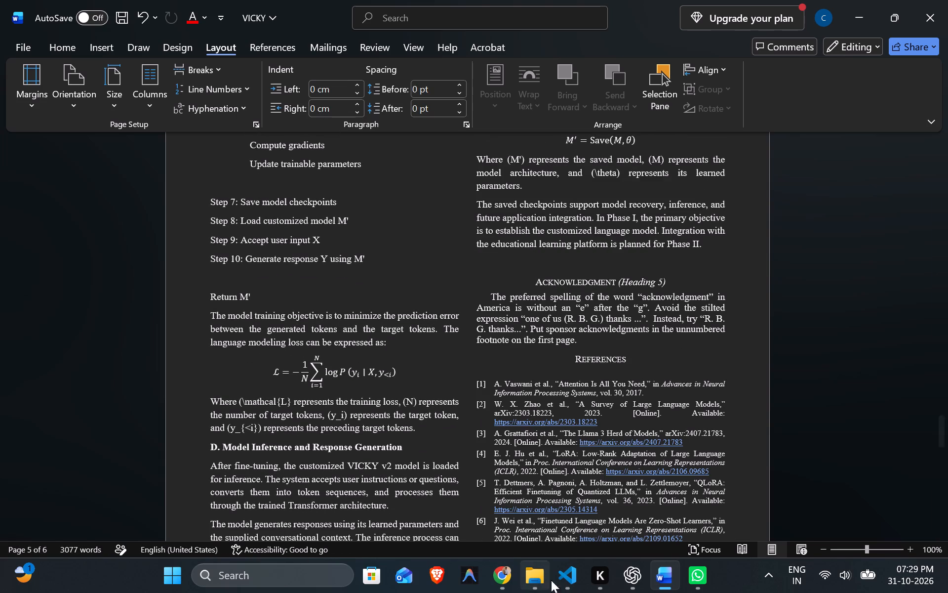
Open Notepad and paste the cut workflow table into a blank file as plain text.
click(275, 577)
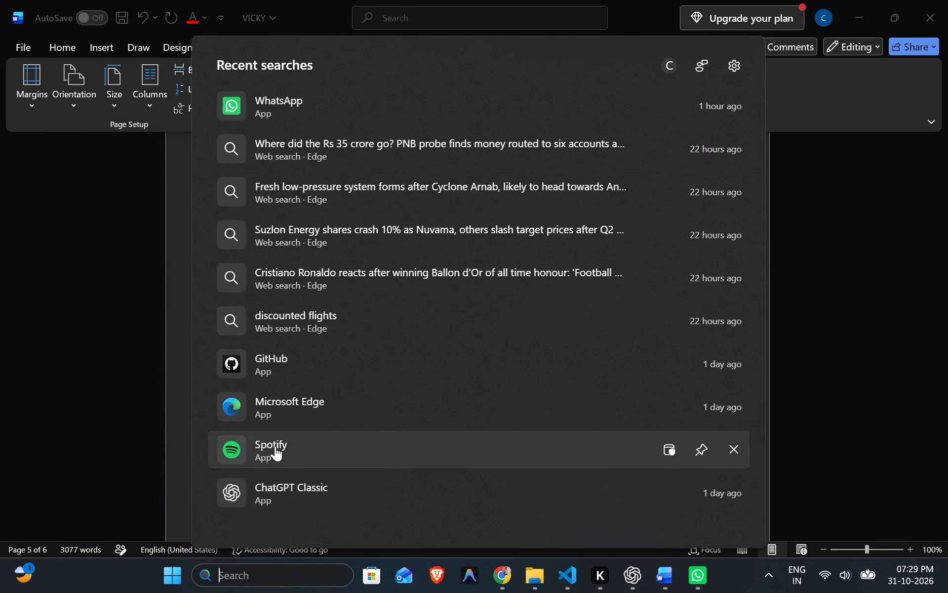
text(not)
click(284, 154)
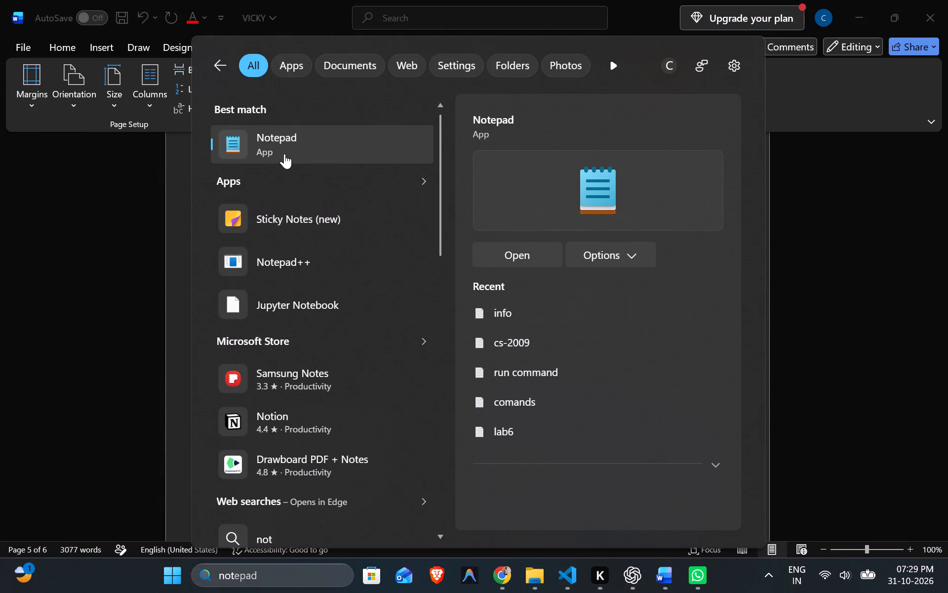
click(226, 64)
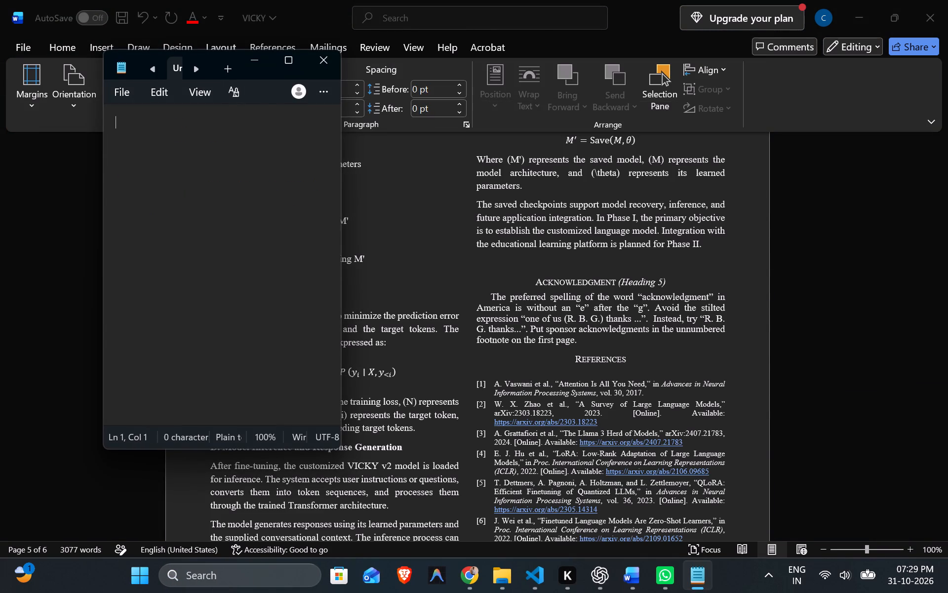
click(227, 231)
key(ctrl+v)
Copy all the plain-text workflow rows, from the Step header to row 9, and return to Word.
click(294, 60)
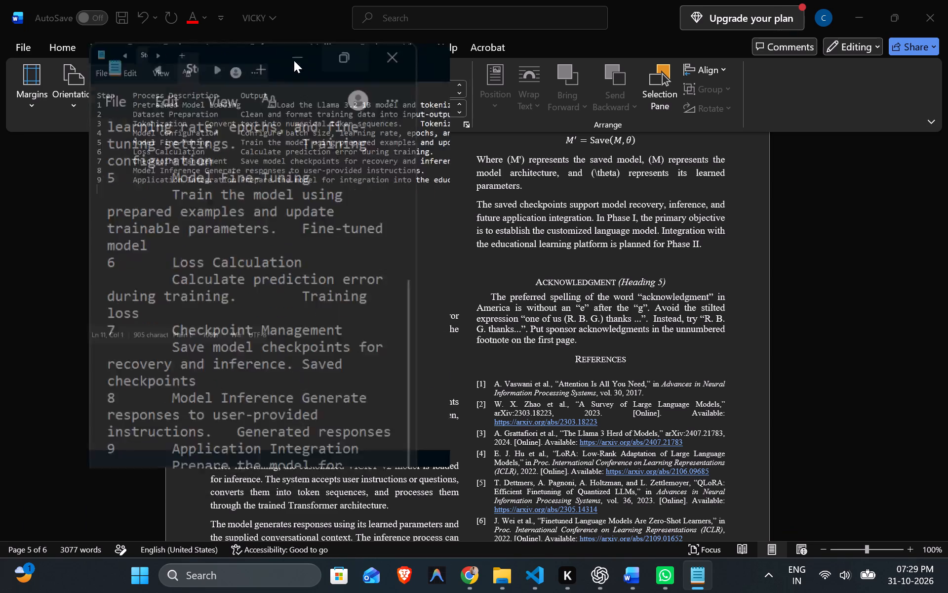
drag(11, 64, 870, 184)
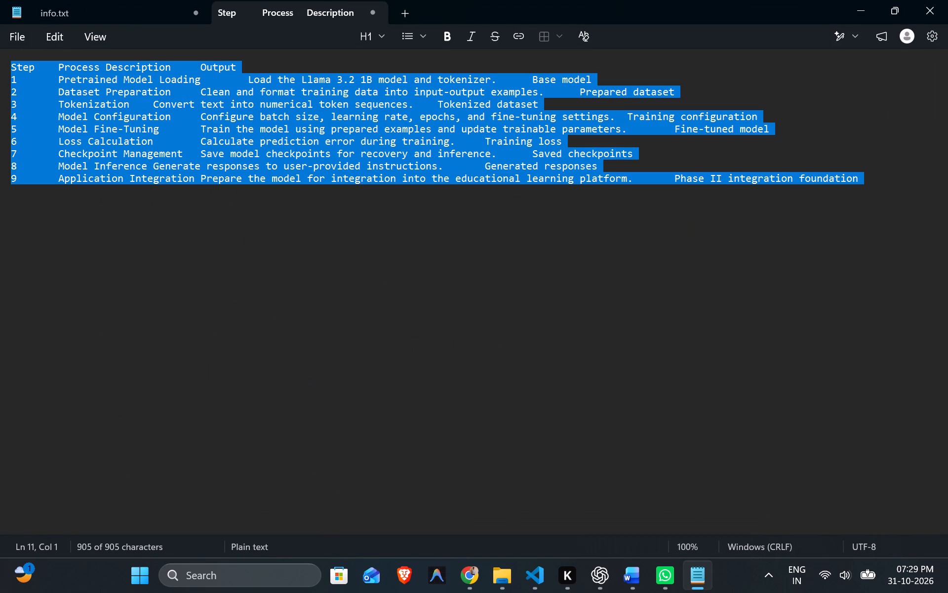
drag(870, 184, 870, 186)
key(ctrl+c)
key(alt+Tab)
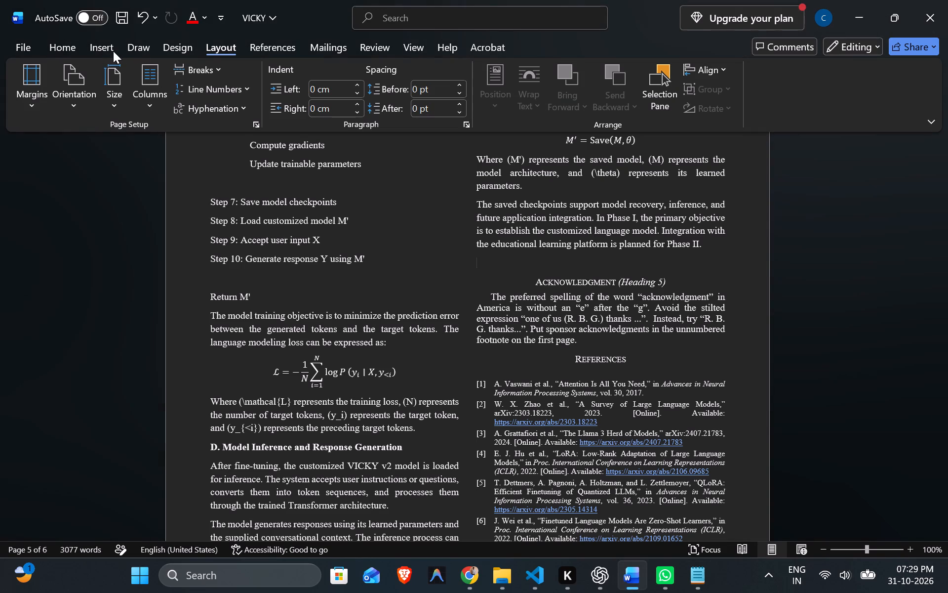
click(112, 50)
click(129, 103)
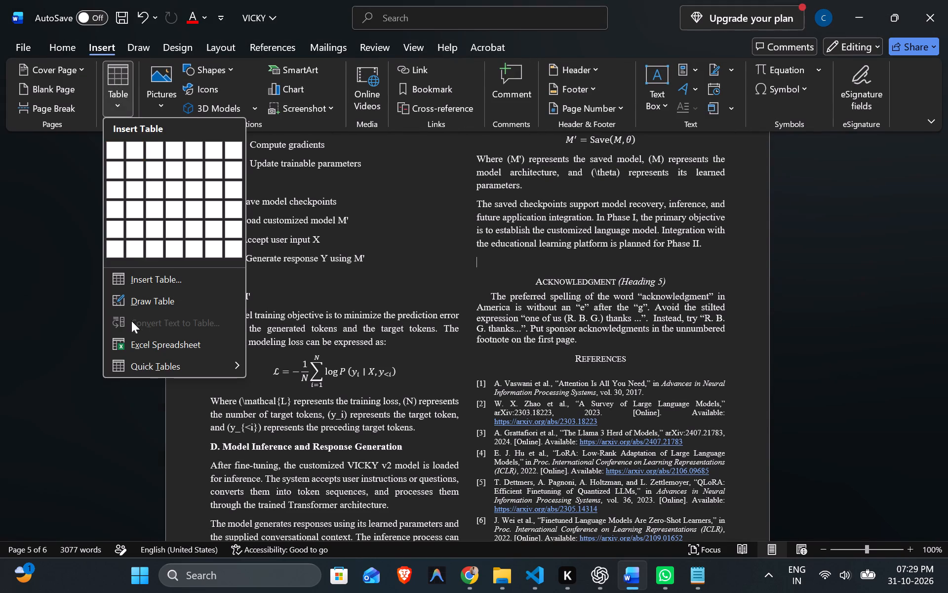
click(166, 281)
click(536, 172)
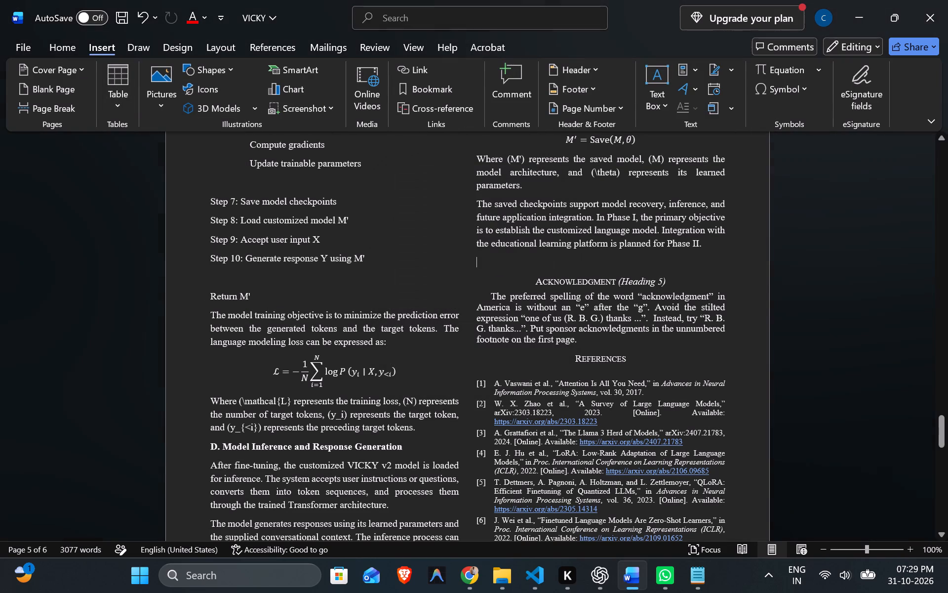
Paste the plain-text workflow rows on the blank line above the Acknowledgment heading.
click(507, 261)
key(ctrl+v)
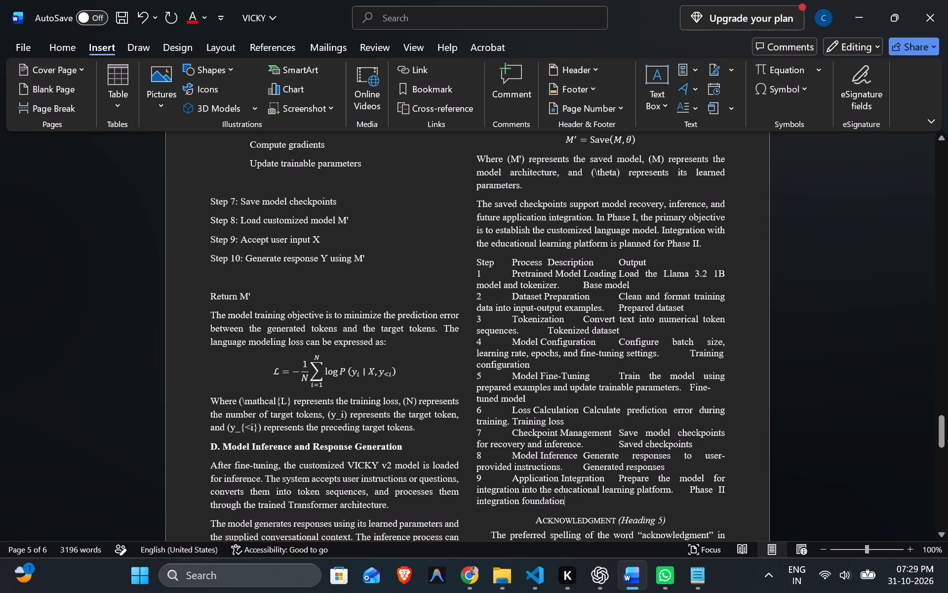
Convert the pasted plain-text workflow rows, from the Step header to row 9, into a four-column table.
drag(471, 263, 587, 503)
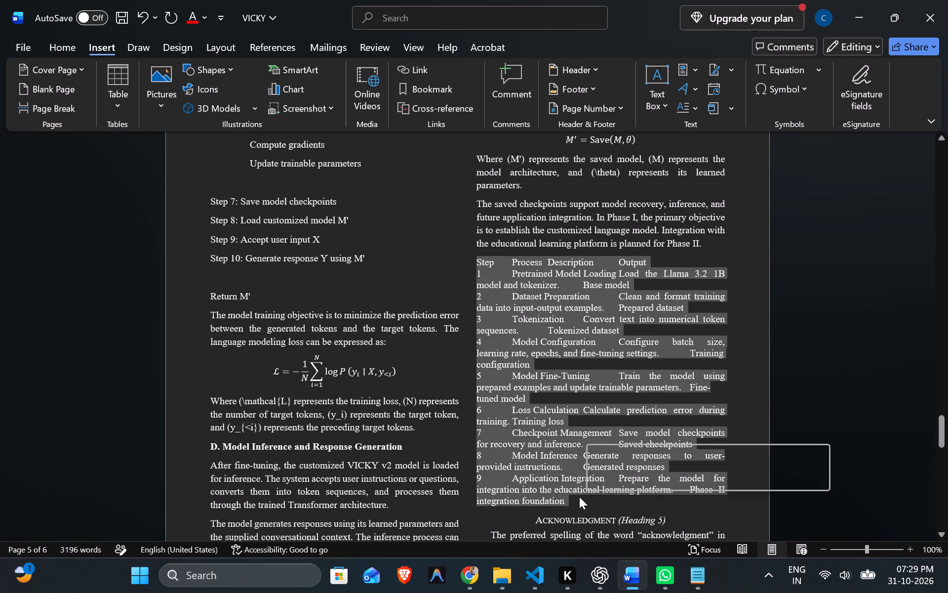
click(62, 48)
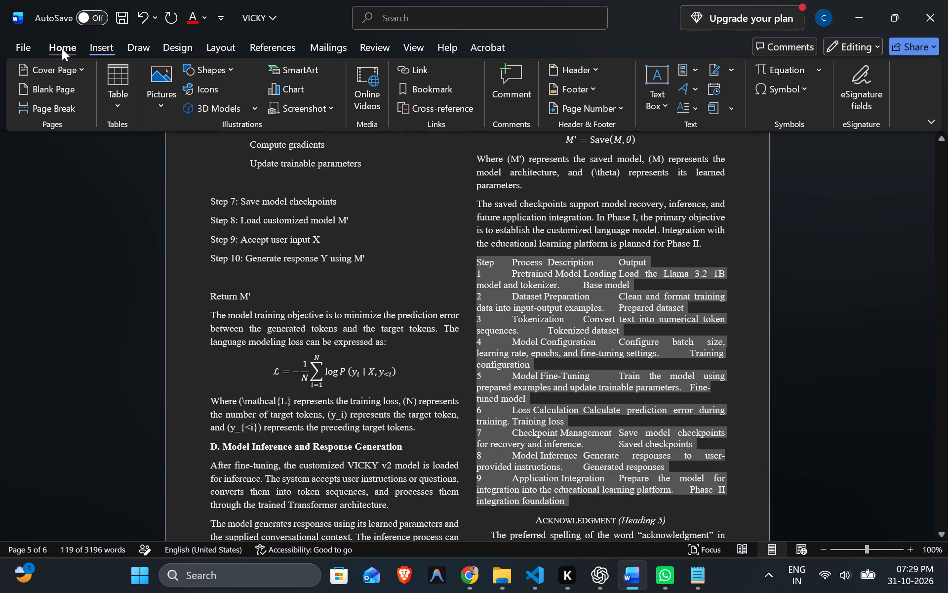
click(92, 48)
click(123, 106)
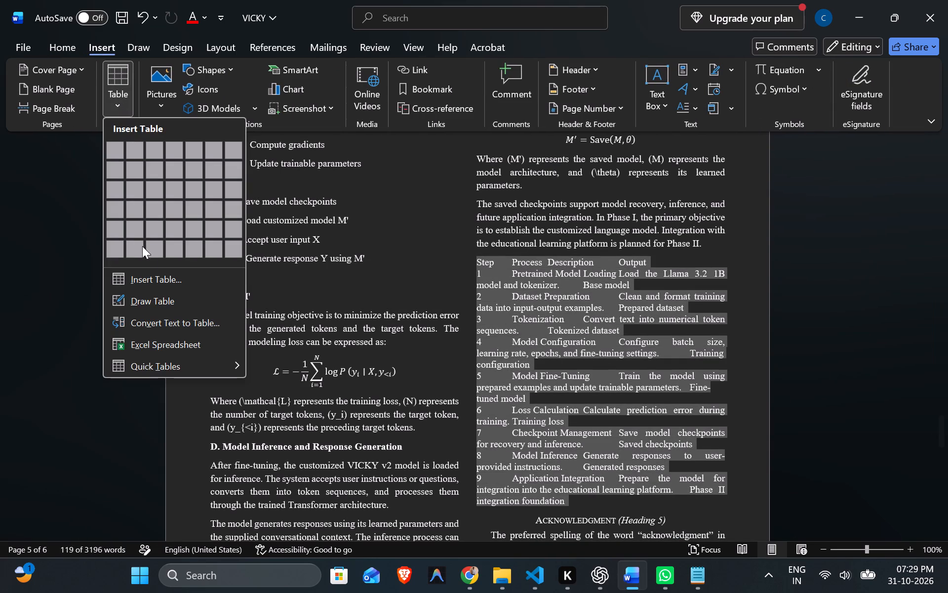
click(159, 284)
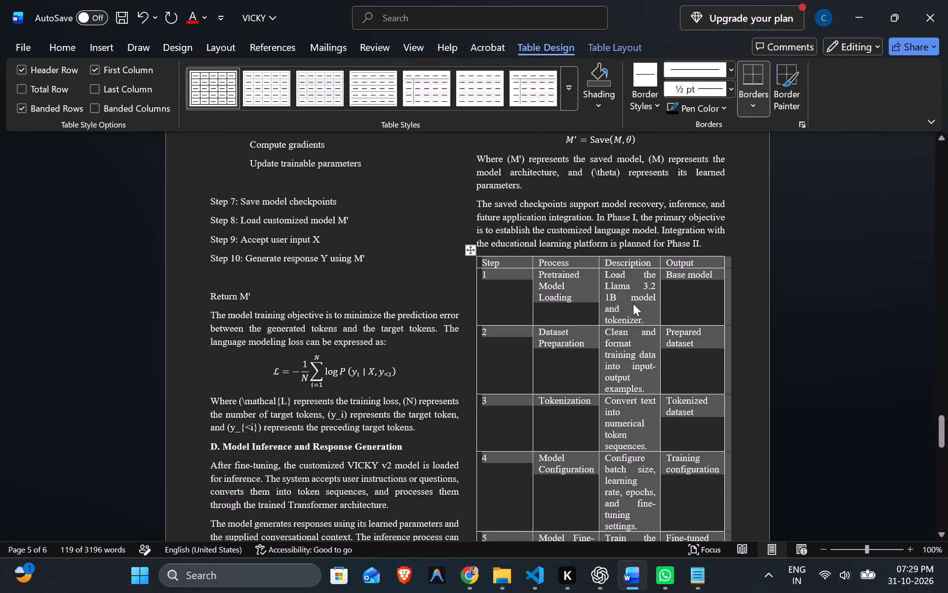
scroll(619, 300, down, 1)
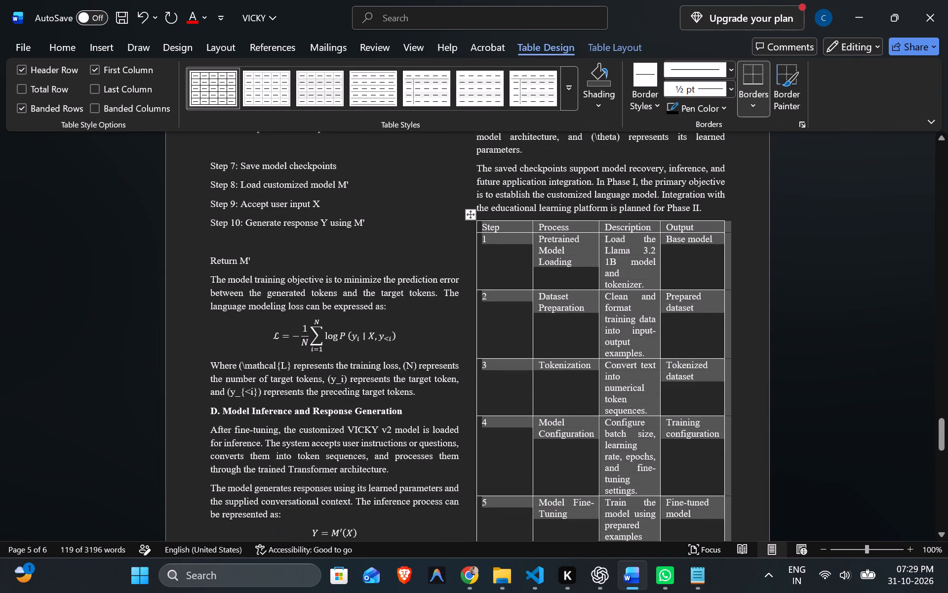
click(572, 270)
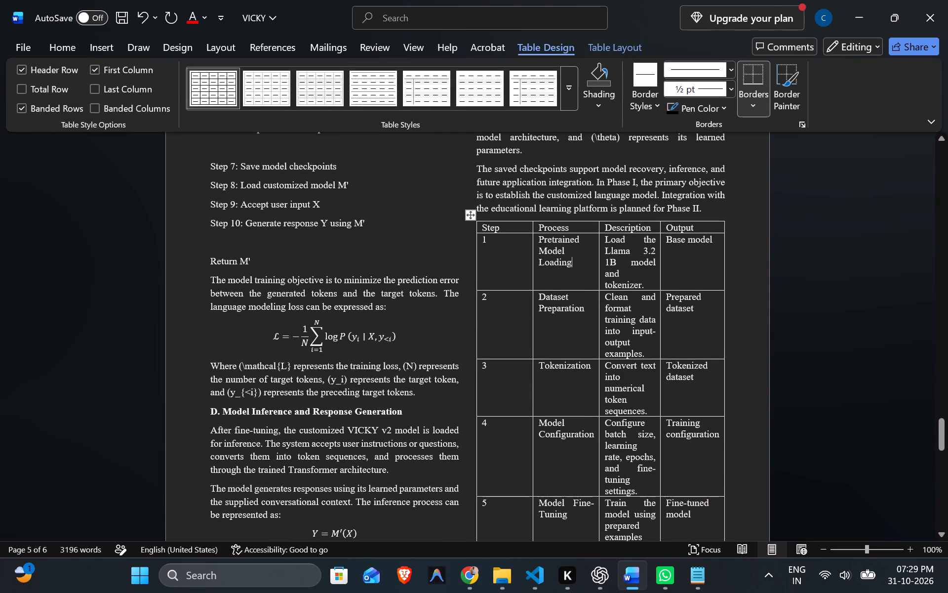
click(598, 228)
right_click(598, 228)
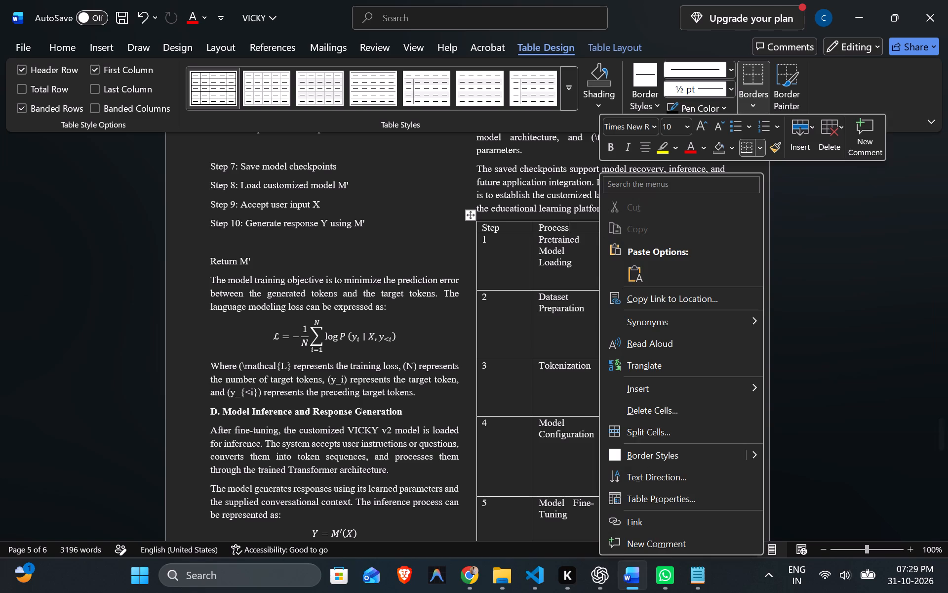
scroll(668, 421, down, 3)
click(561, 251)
Auto-fit the width of the workflow table's Process column to its contents.
double_click(598, 227)
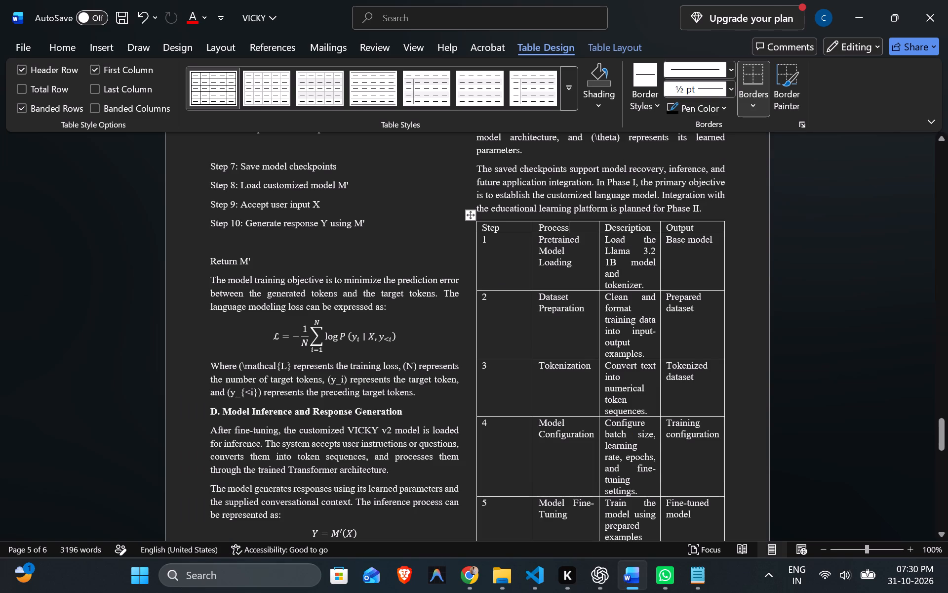
right_click(612, 227)
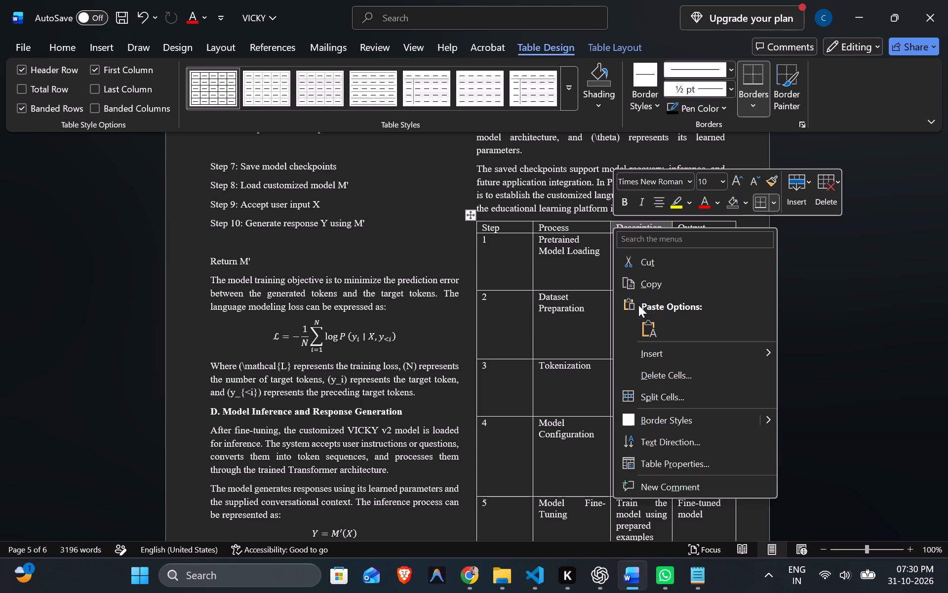
click(589, 275)
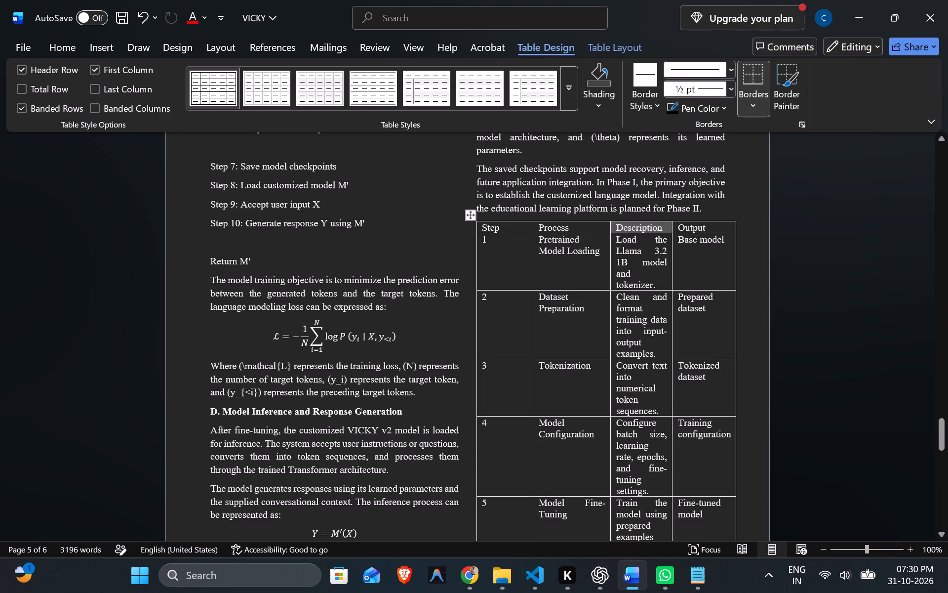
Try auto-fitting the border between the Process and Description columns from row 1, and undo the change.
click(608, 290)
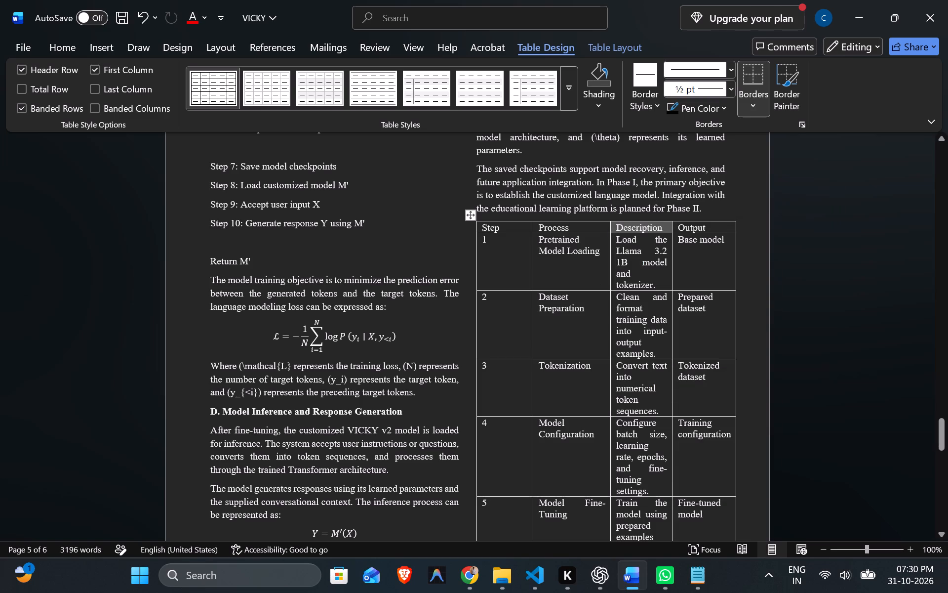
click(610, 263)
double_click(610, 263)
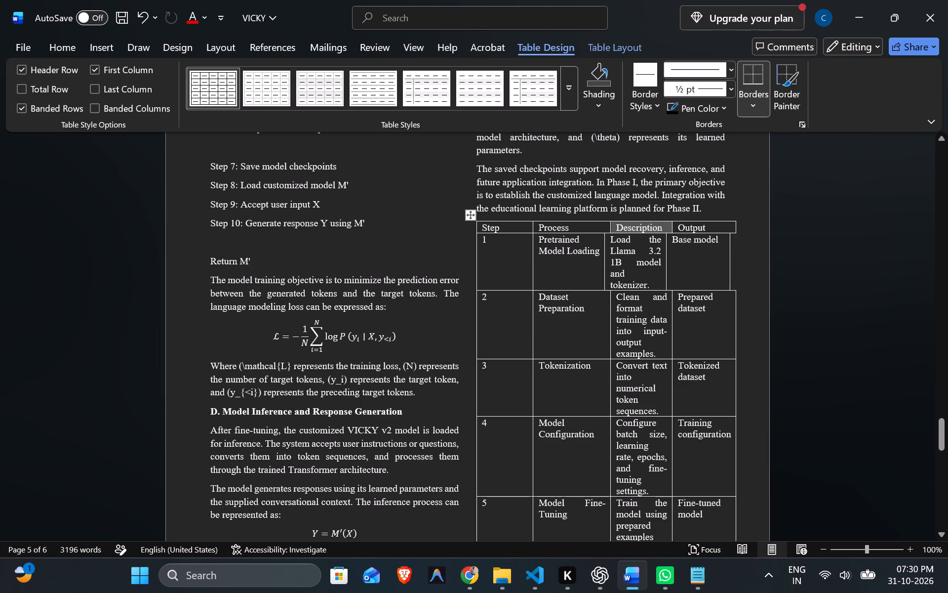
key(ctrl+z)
Examine how the workflow table splits and fits the columns across pages 5 and 6.
scroll(770, 272, down, 5)
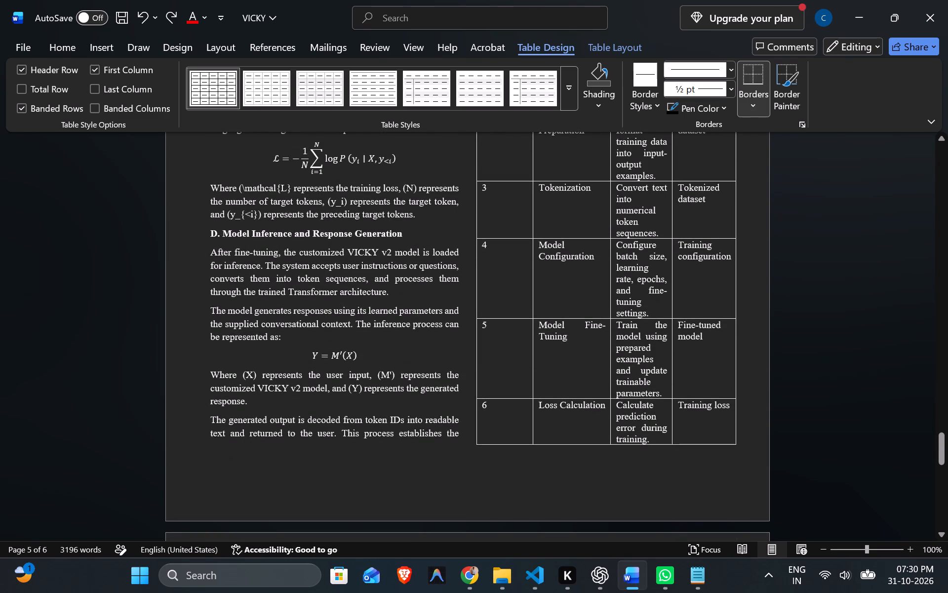
click(585, 428)
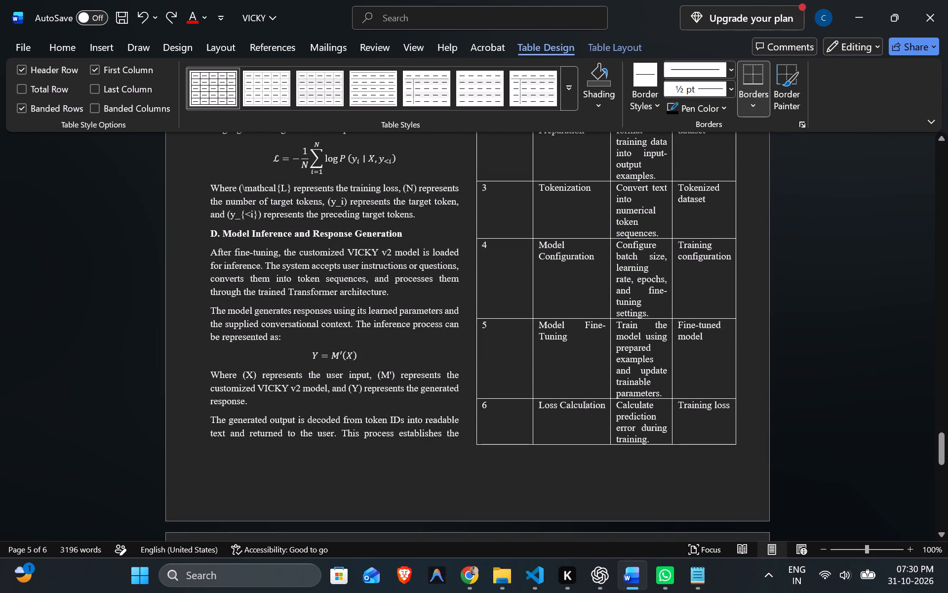
scroll(527, 439, up, 4)
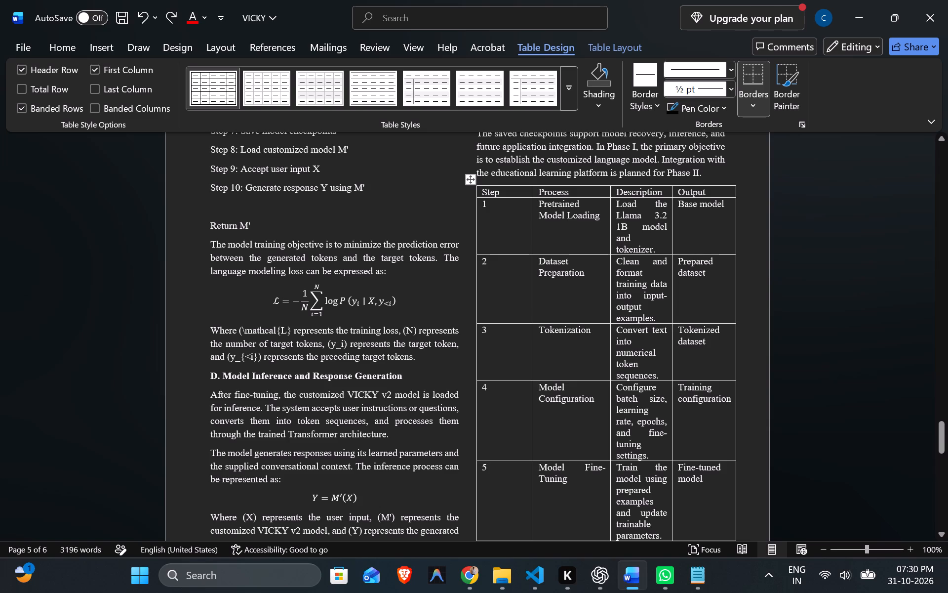
click(474, 178)
click(839, 286)
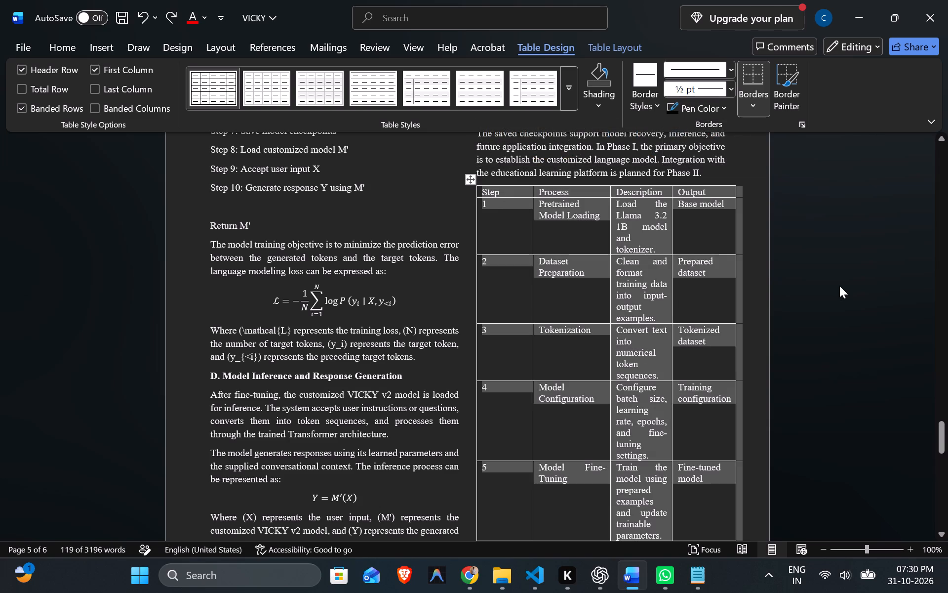
scroll(603, 422, down, 5)
scroll(242, 433, down, 5)
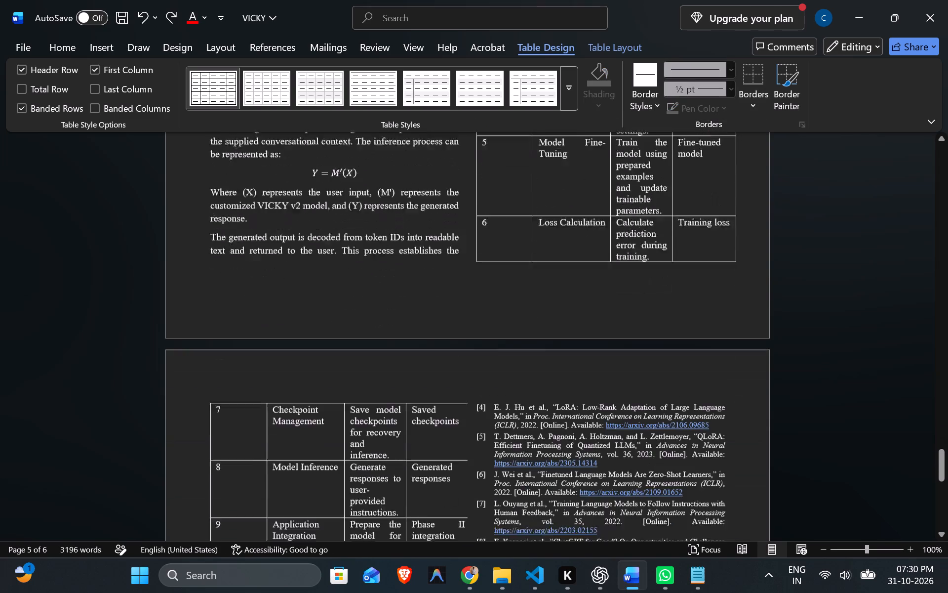
scroll(235, 397, down, 5)
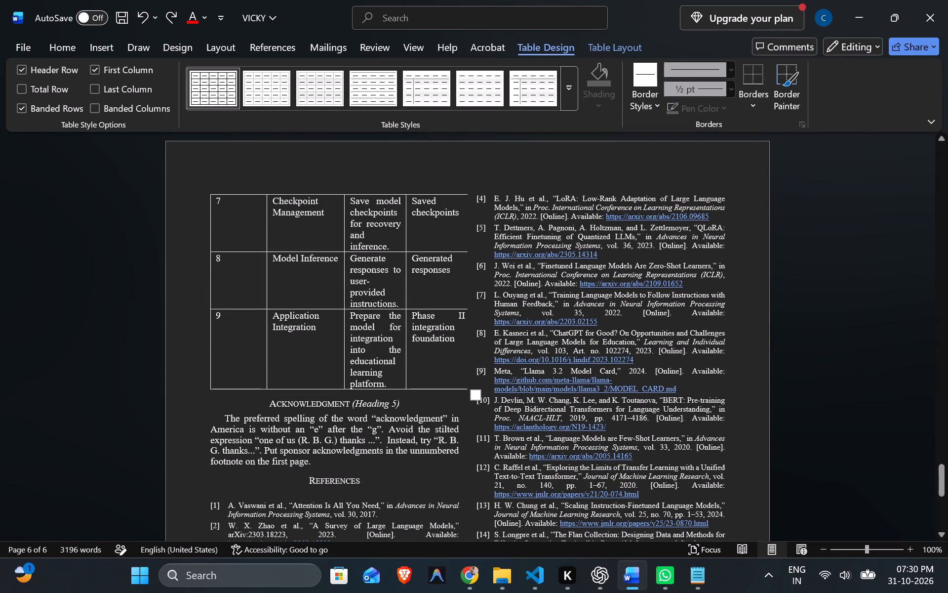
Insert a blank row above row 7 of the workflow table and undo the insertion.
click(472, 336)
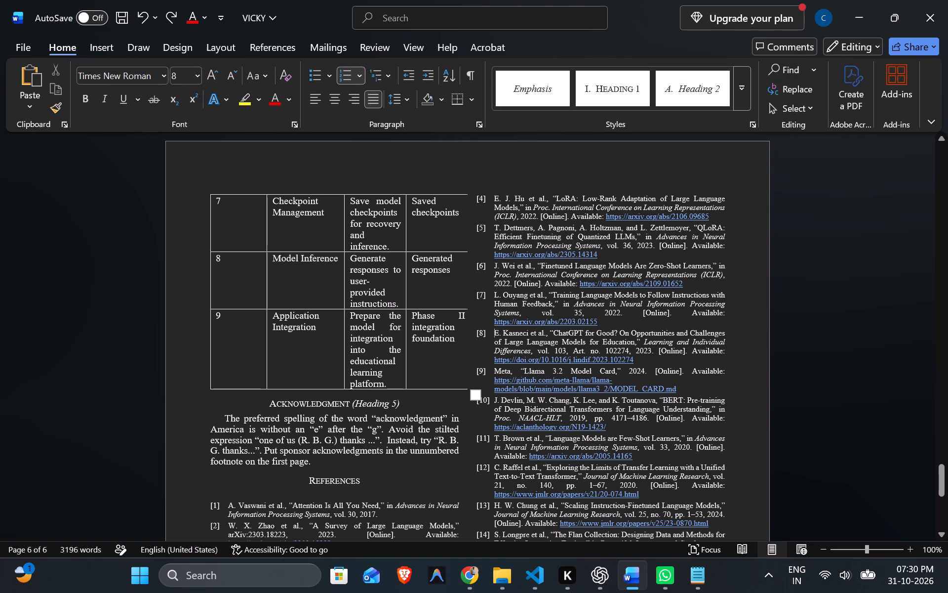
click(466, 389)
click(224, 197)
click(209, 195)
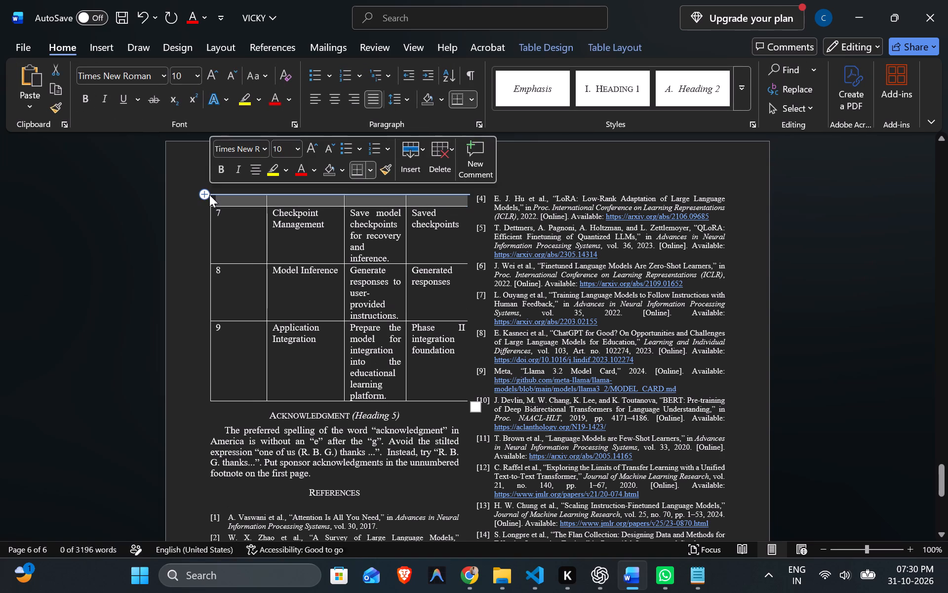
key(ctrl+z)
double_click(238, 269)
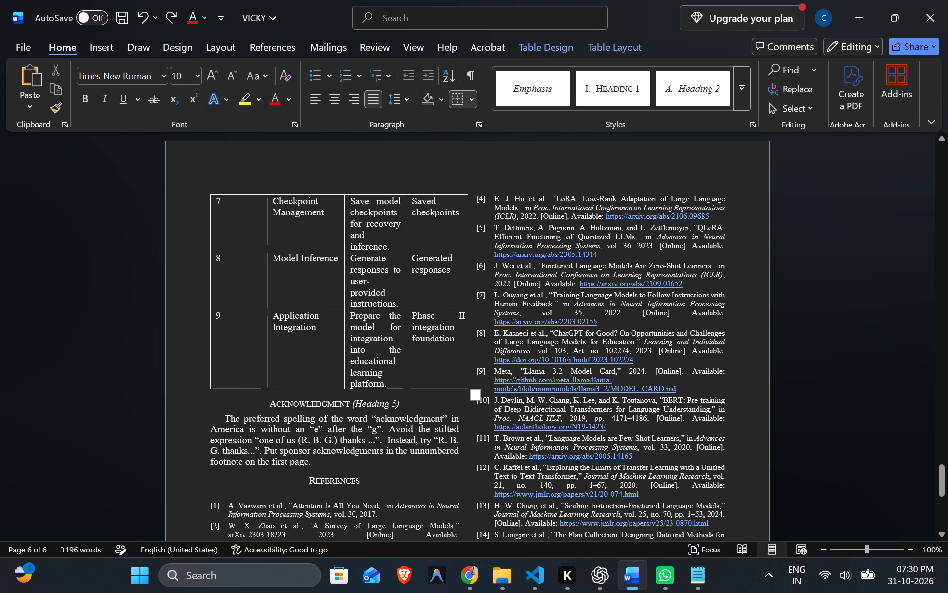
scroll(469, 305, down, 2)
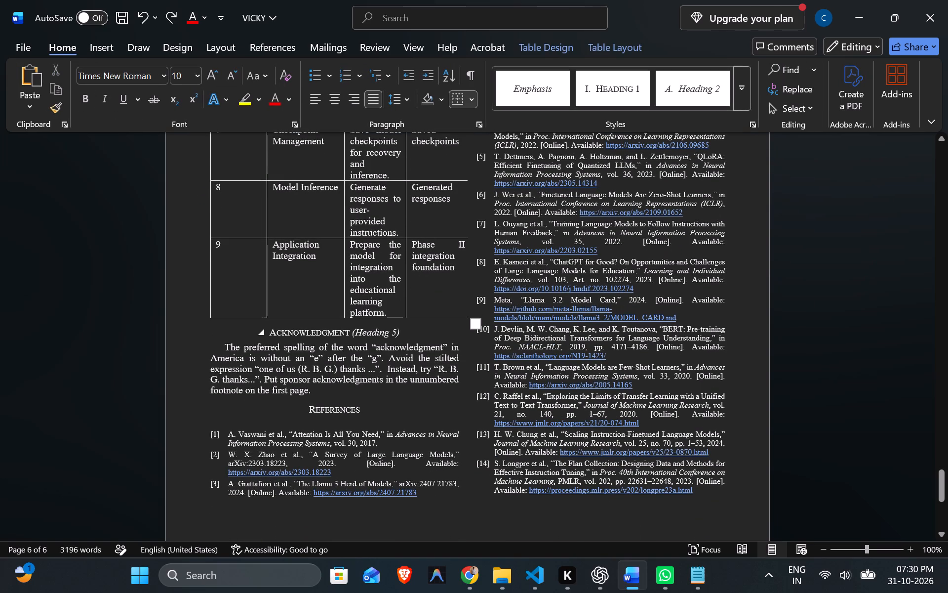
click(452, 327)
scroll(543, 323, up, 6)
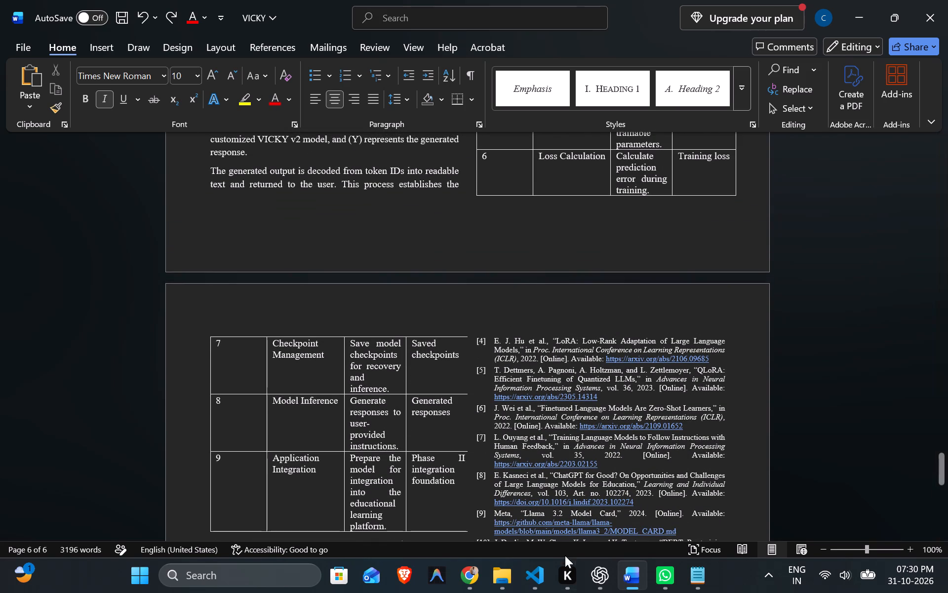
Switch to the reference paper IJITCS-V11-N2-6.pdf in Chrome and examine how its tables and figures are laid out.
click(473, 580)
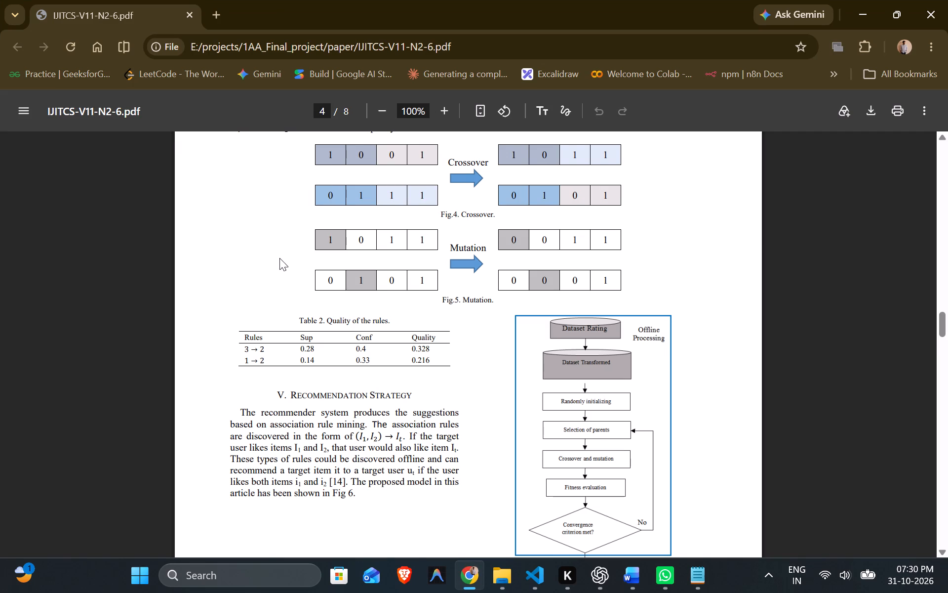
scroll(306, 338, down, 4)
scroll(317, 345, up, 3)
scroll(317, 345, down, 4)
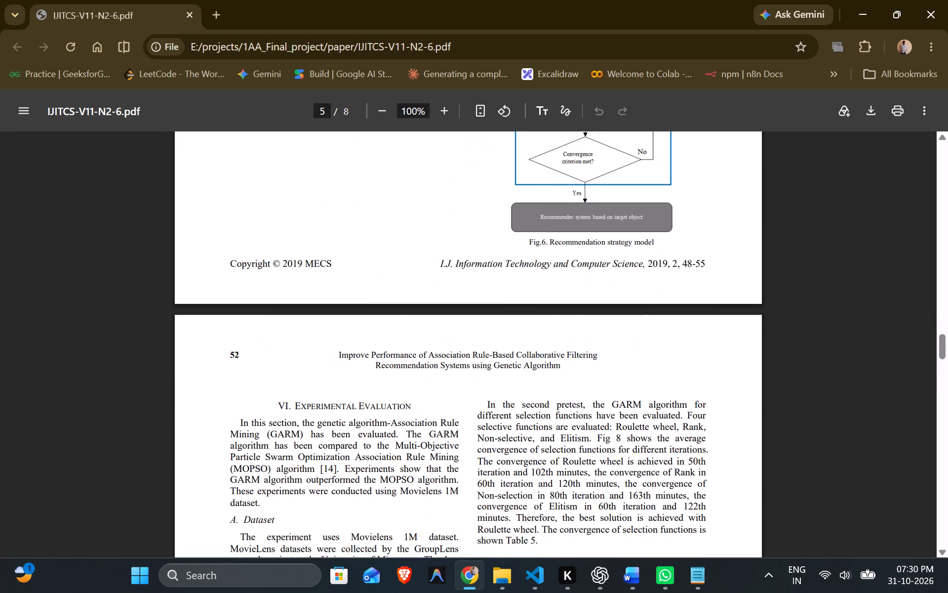
scroll(317, 345, down, 9)
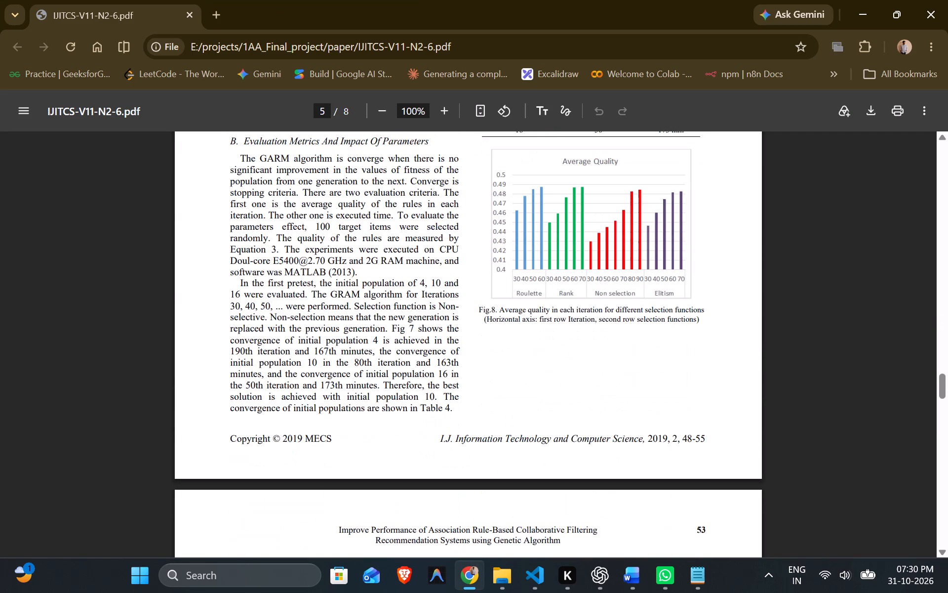
scroll(433, 363, up, 6)
Return to the VICKY document in Word and apply Outside Borders to the entire workflow table.
key(alt+Tab)
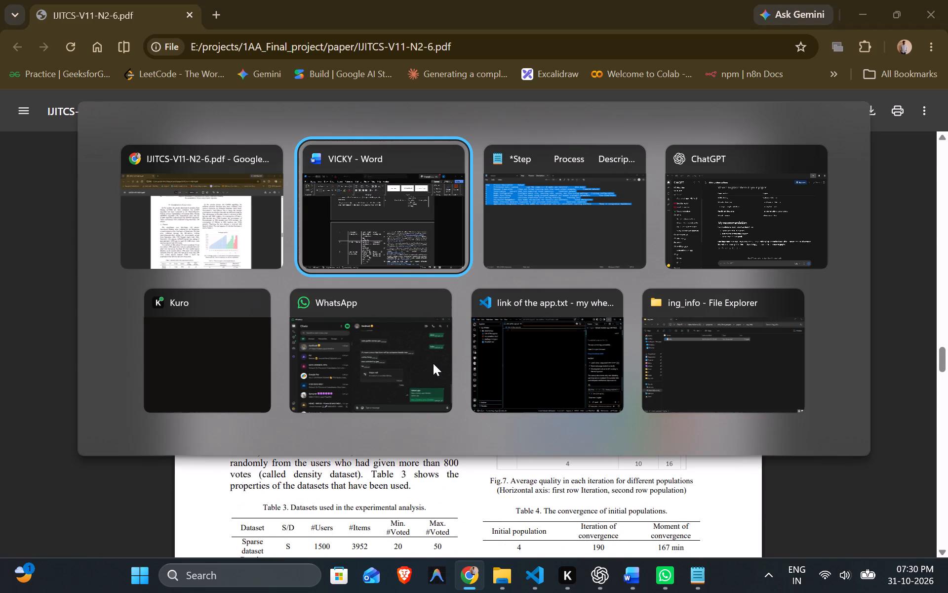
scroll(613, 286, up, 12)
scroll(530, 234, up, 3)
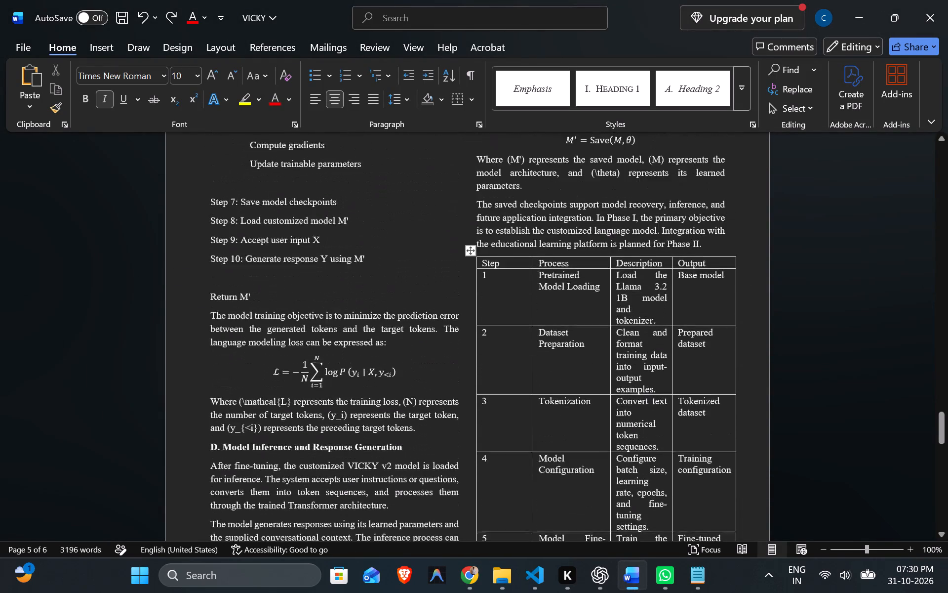
click(472, 323)
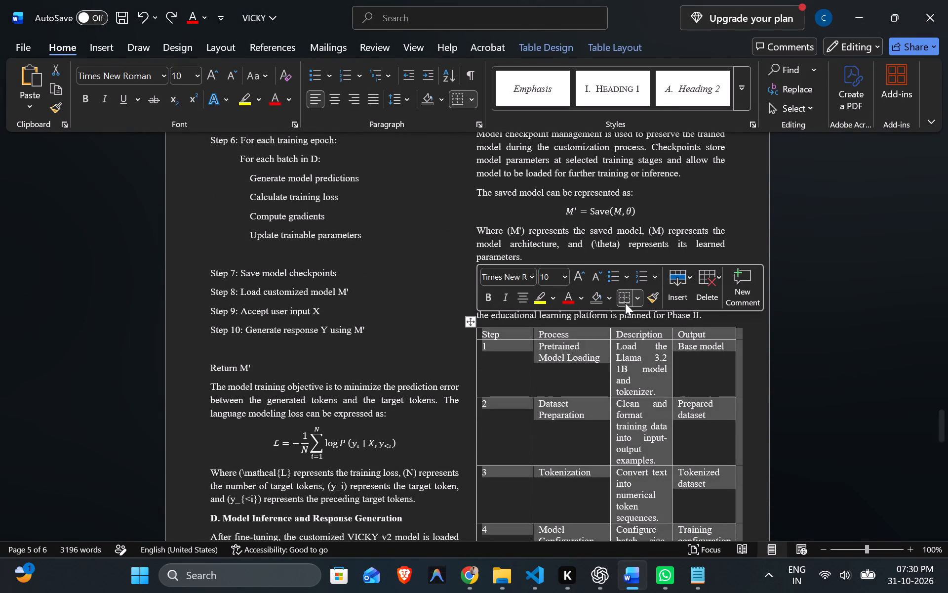
click(632, 302)
click(641, 299)
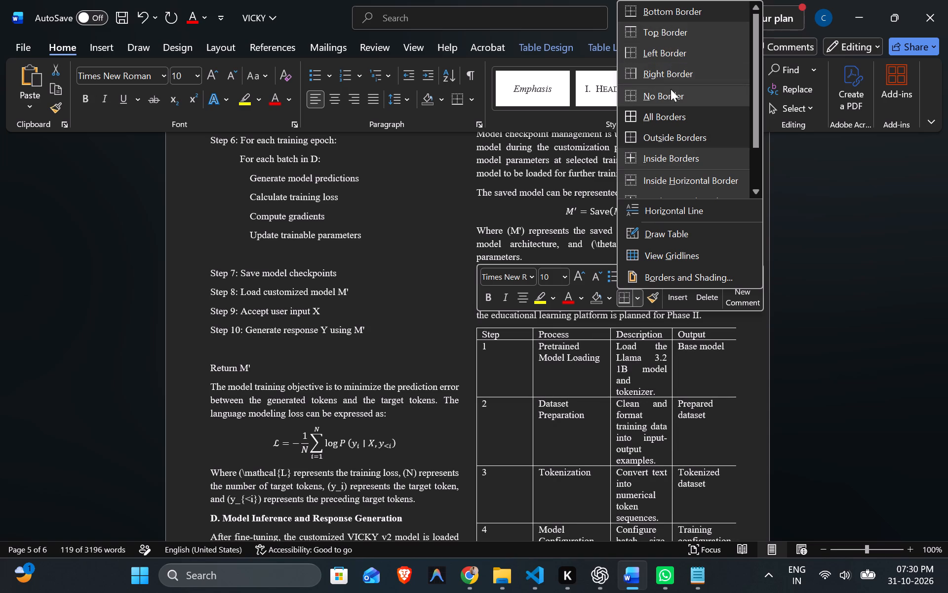
click(669, 139)
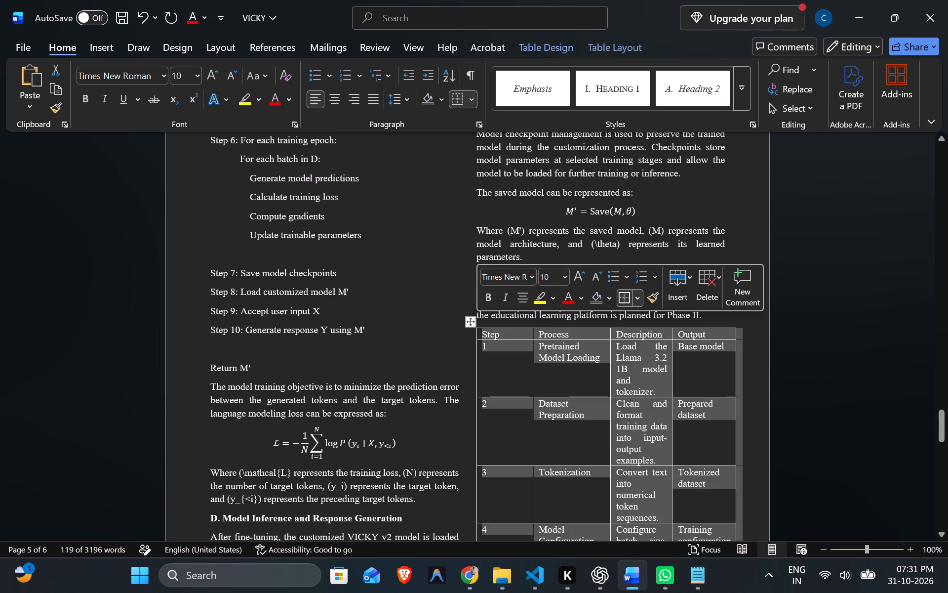
click(751, 353)
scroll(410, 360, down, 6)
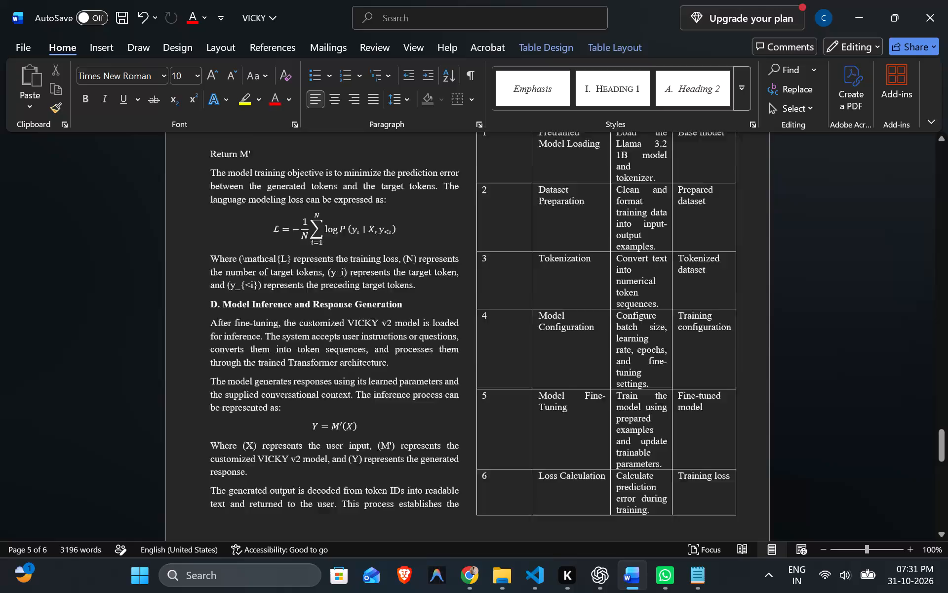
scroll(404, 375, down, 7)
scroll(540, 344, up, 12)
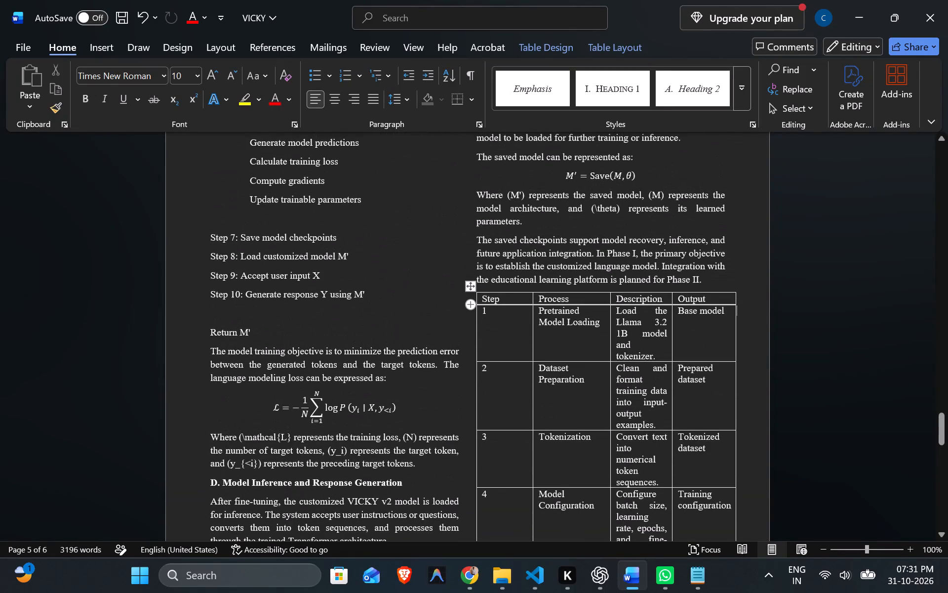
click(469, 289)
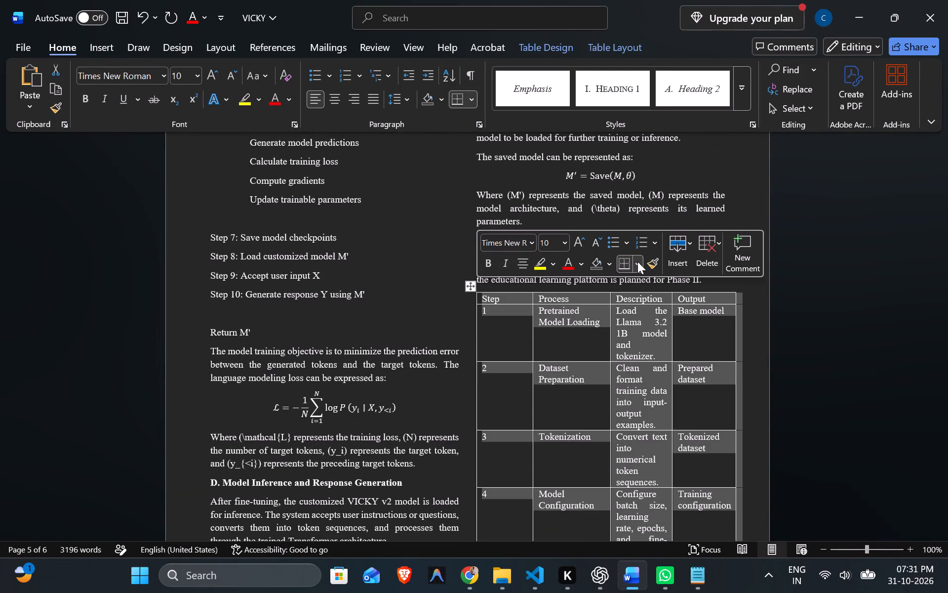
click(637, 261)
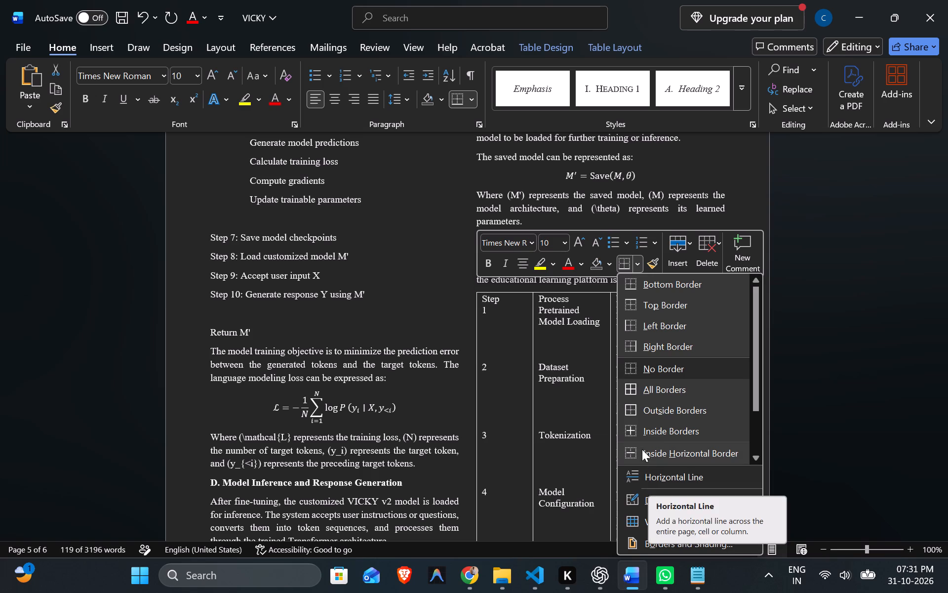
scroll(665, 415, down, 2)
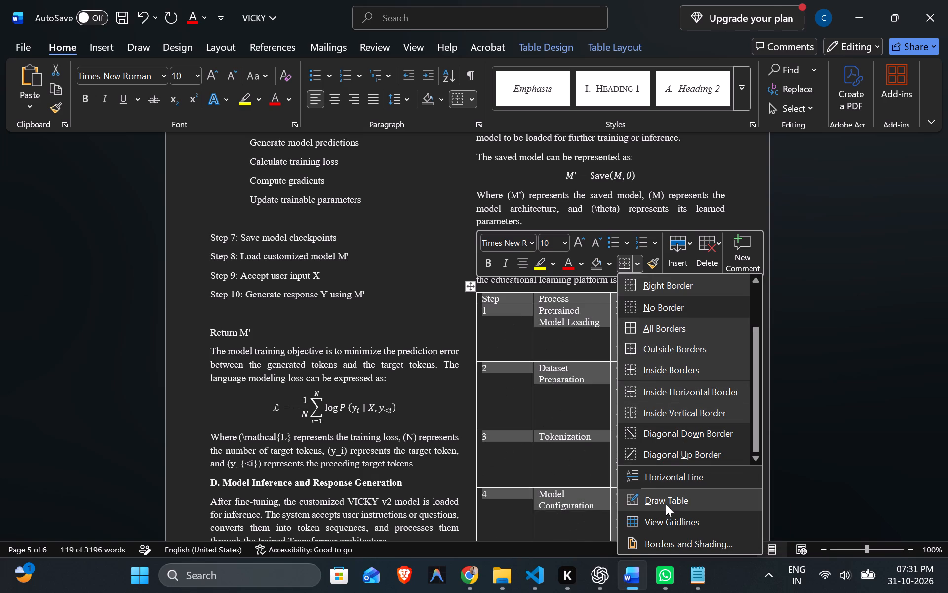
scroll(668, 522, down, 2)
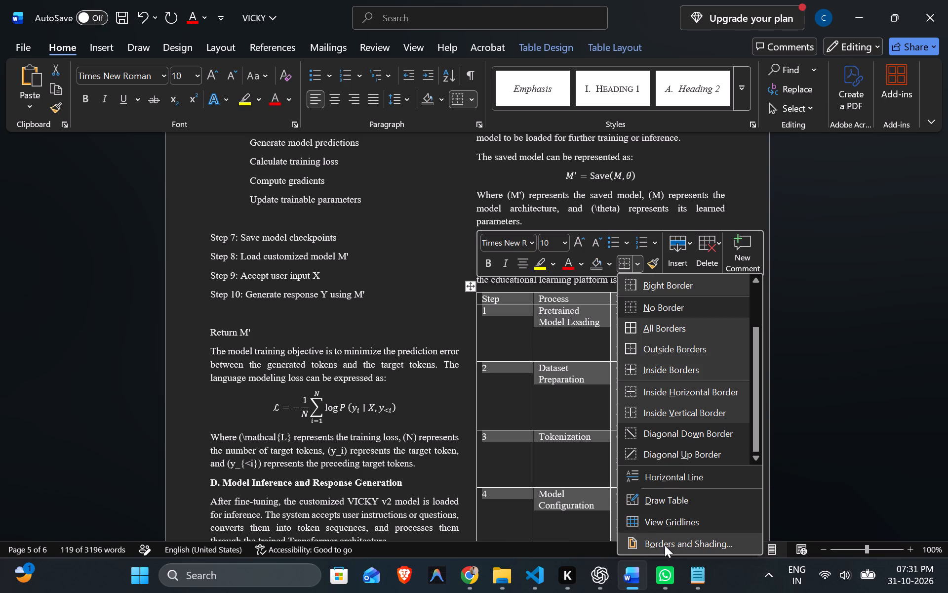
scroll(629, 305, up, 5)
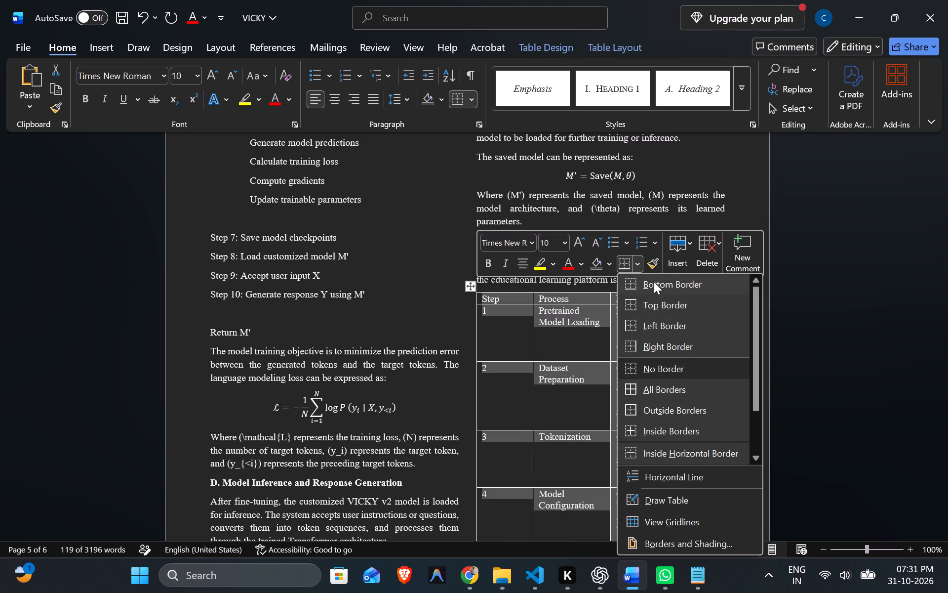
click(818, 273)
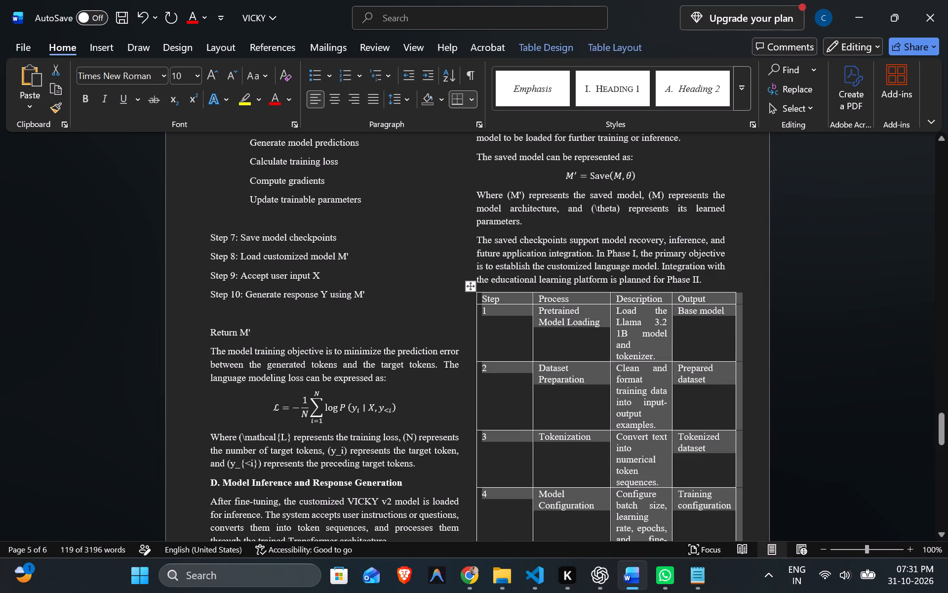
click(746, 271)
Narrow the workflow table by moving its right edge inward so it fits within the text column on pages 5 and 6.
scroll(523, 424, down, 11)
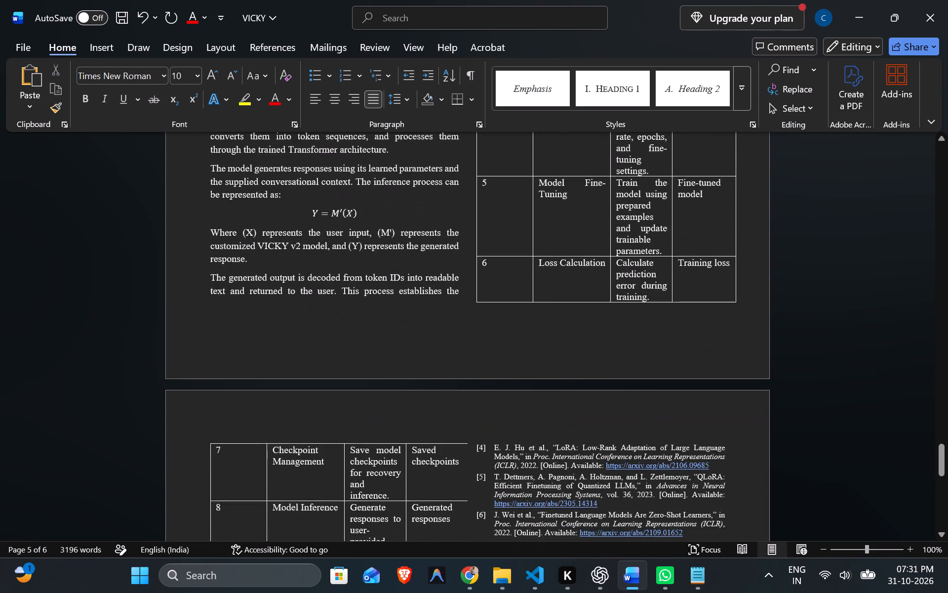
scroll(334, 424, down, 6)
click(444, 424)
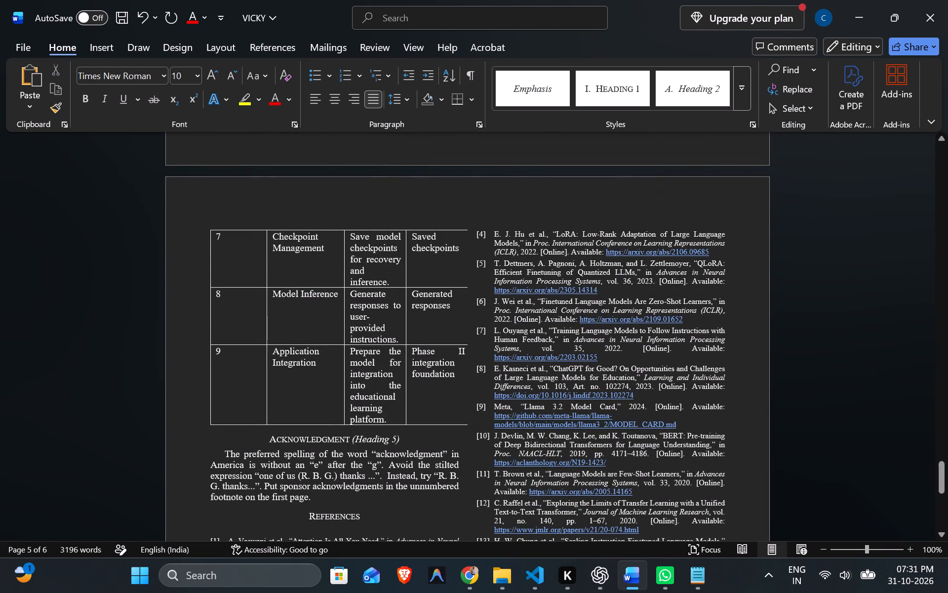
click(469, 428)
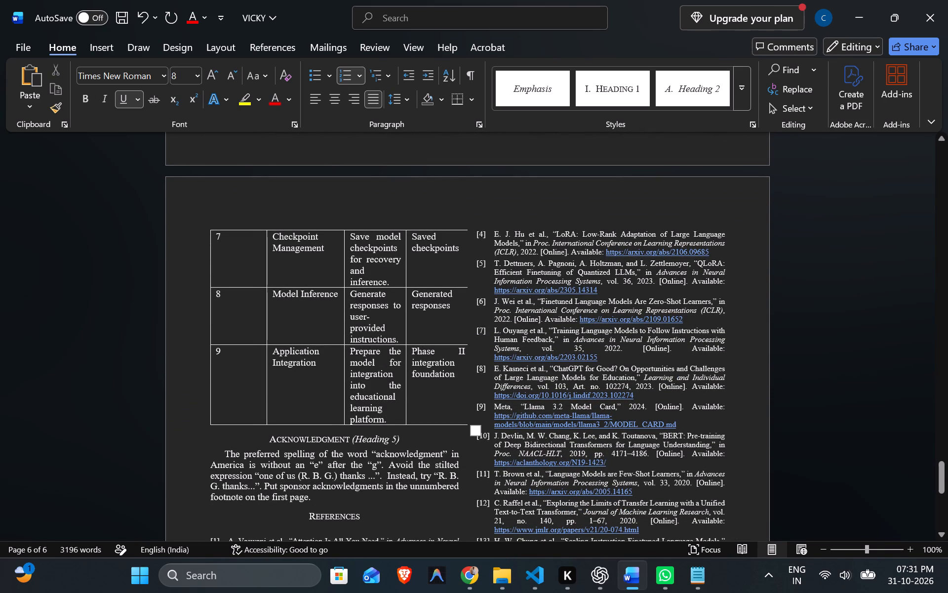
scroll(635, 349, up, 6)
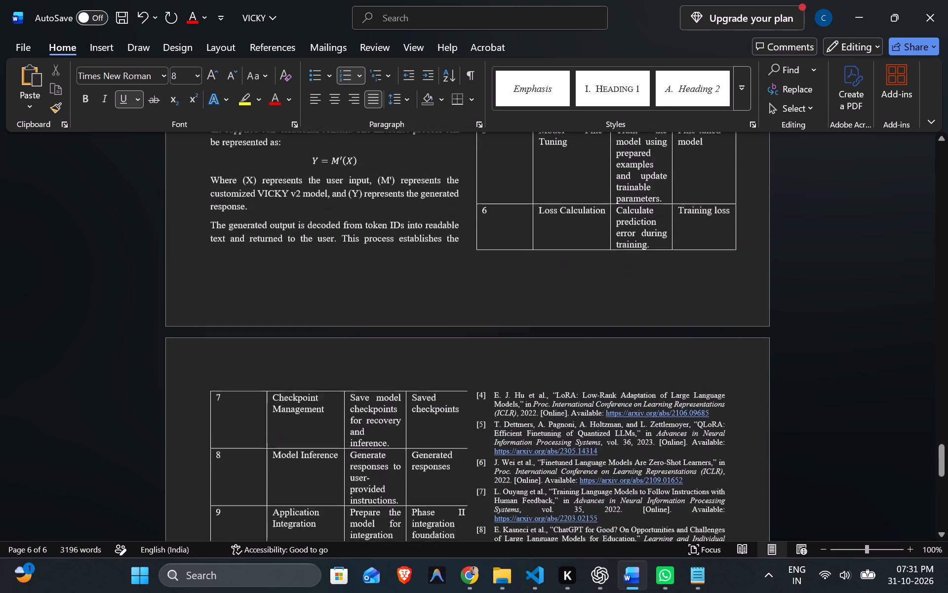
click(737, 233)
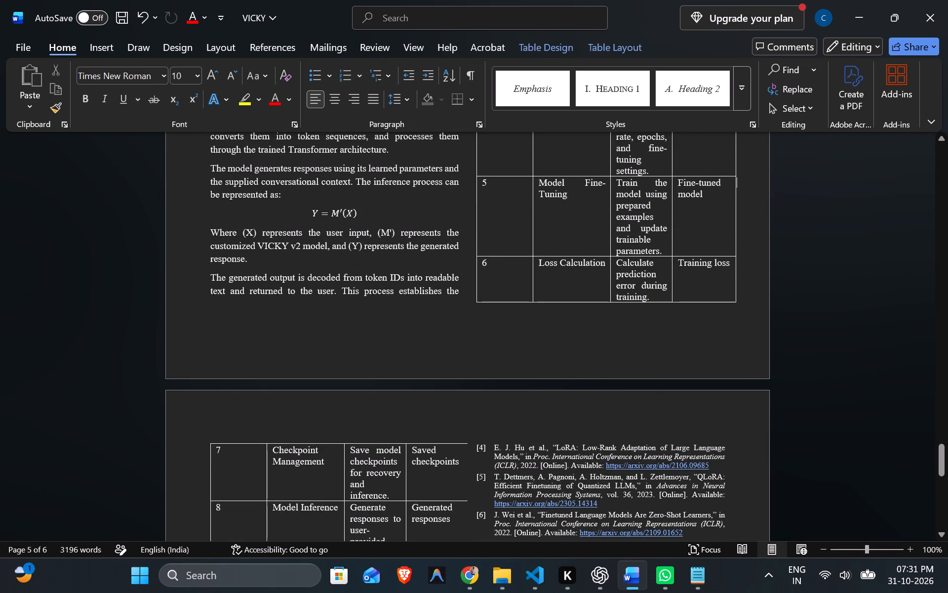
drag(735, 231, 724, 231)
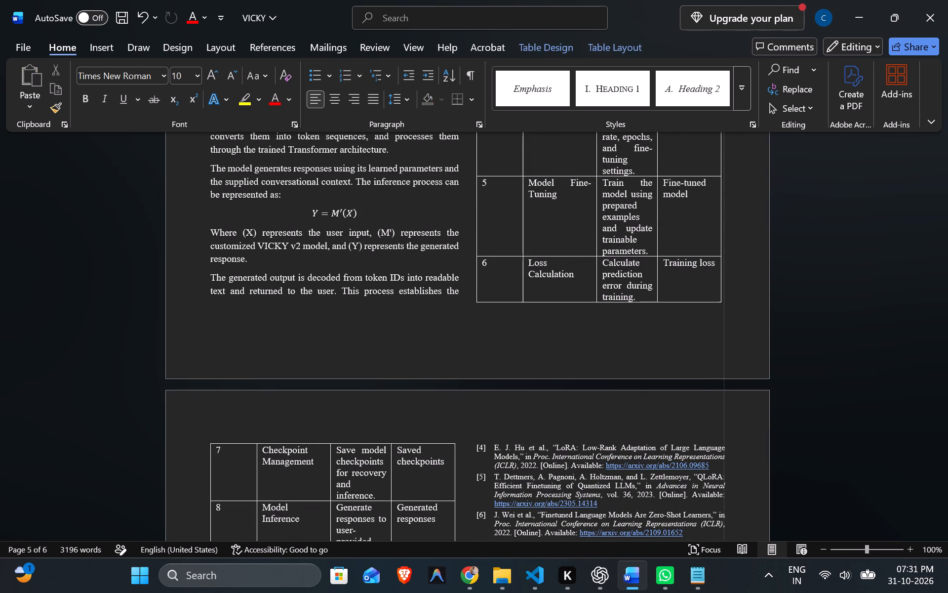
drag(724, 231, 727, 231)
click(747, 231)
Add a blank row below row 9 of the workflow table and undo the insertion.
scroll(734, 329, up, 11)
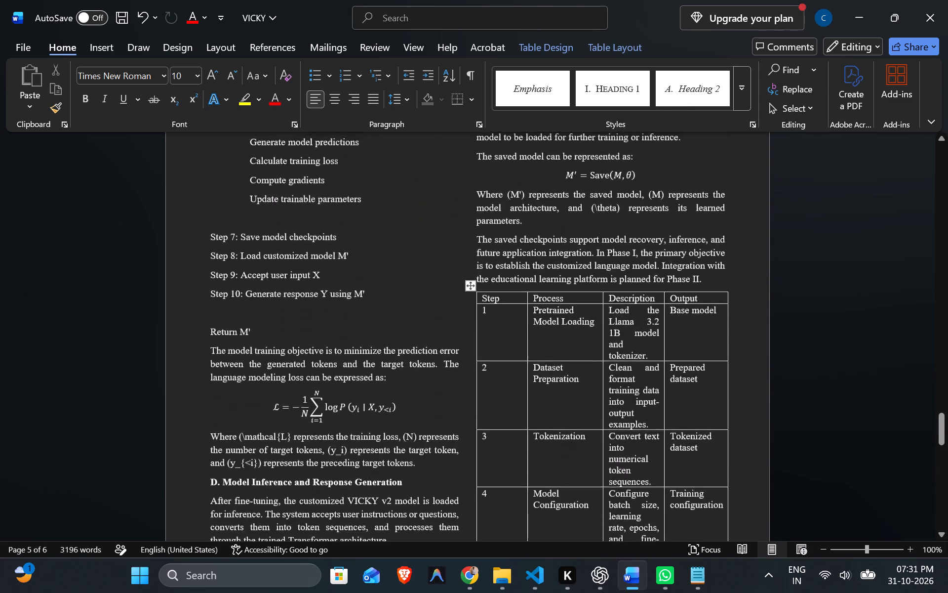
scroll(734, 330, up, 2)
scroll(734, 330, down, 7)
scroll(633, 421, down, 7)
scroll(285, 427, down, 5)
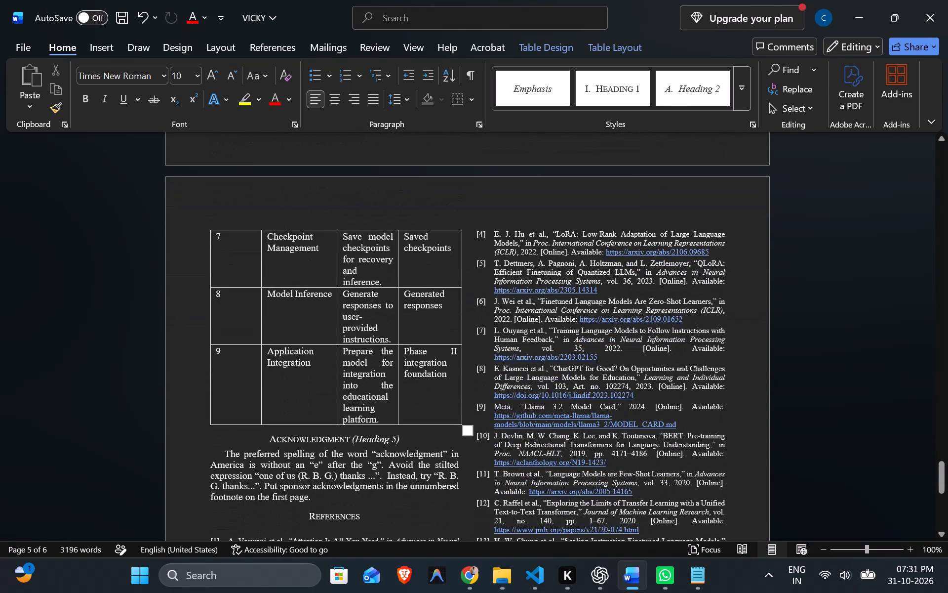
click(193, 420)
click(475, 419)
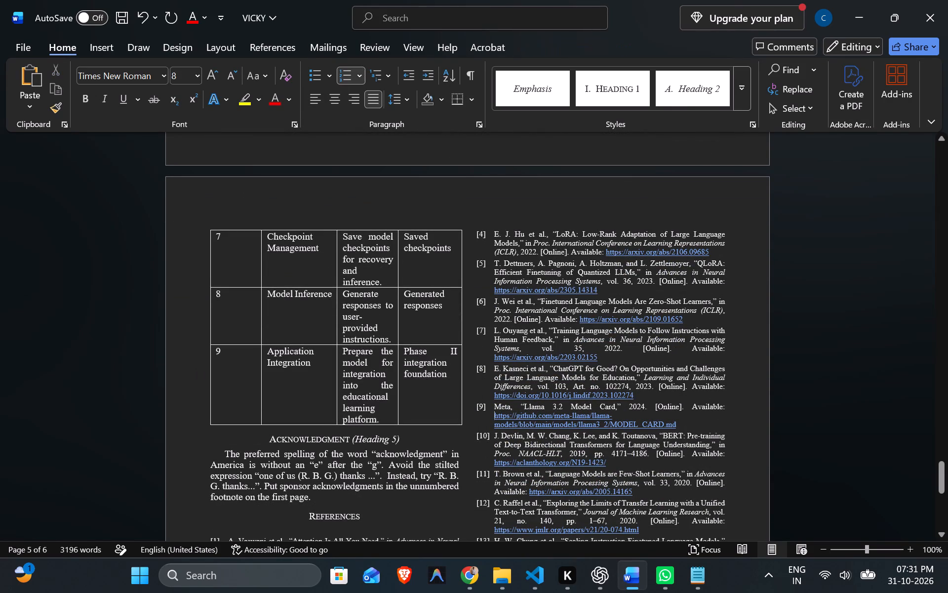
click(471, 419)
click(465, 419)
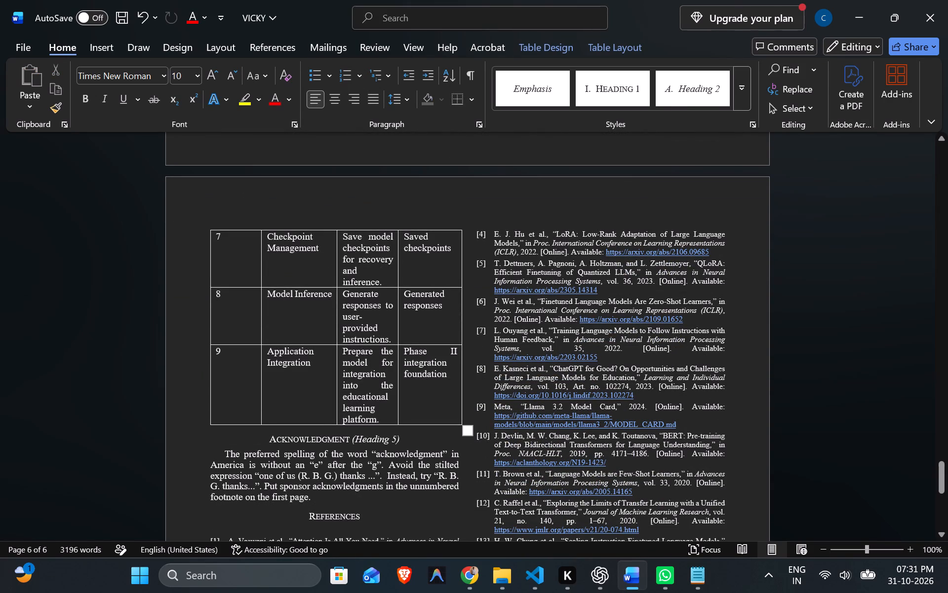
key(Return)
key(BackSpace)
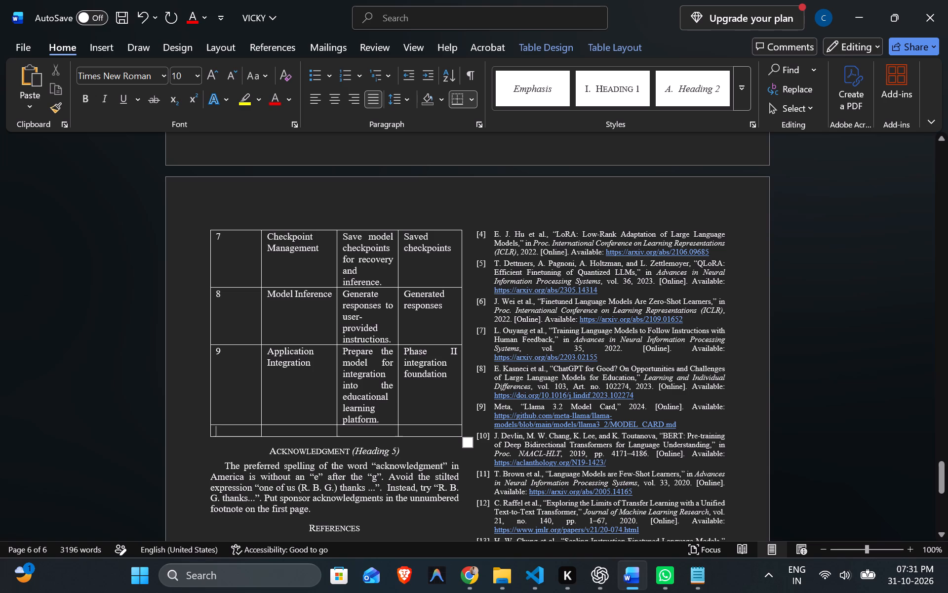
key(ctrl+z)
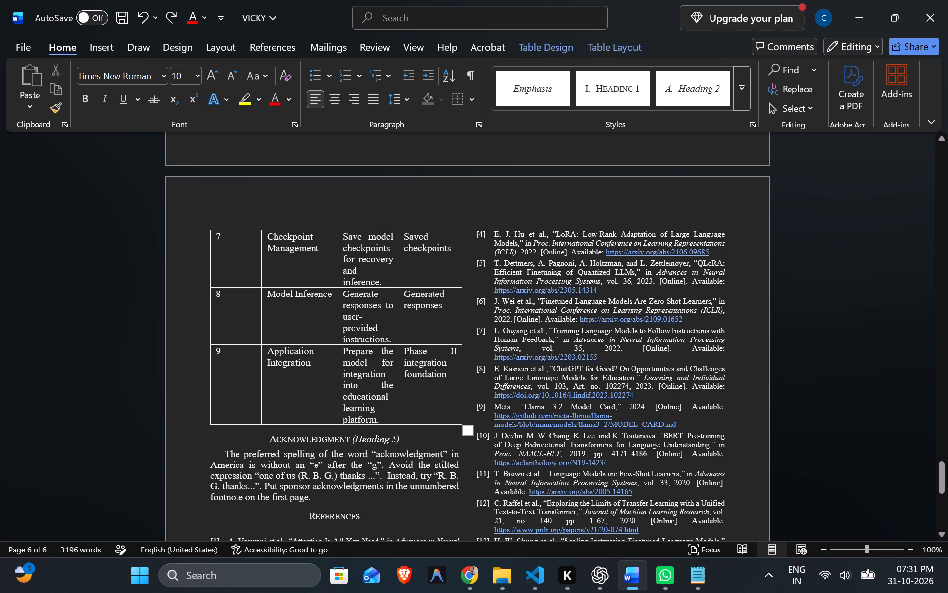
Place the insertion point at the end of row 9, just outside the workflow table's last cell.
click(220, 434)
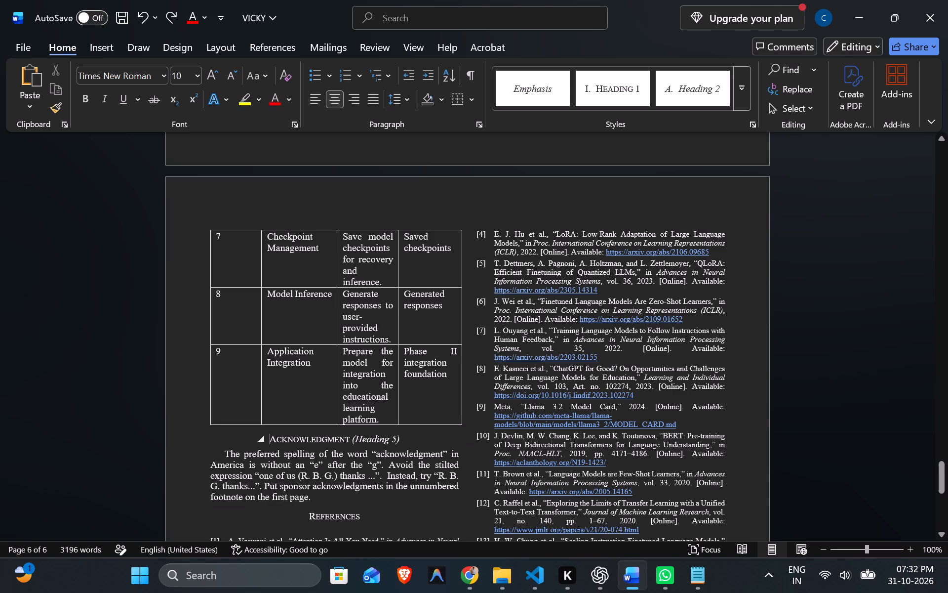
click(468, 428)
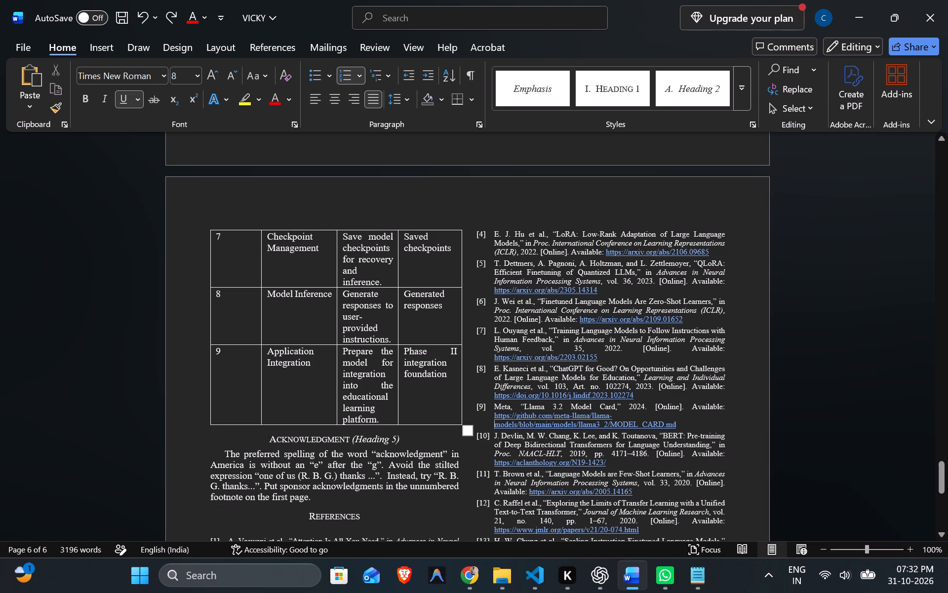
click(466, 423)
click(466, 418)
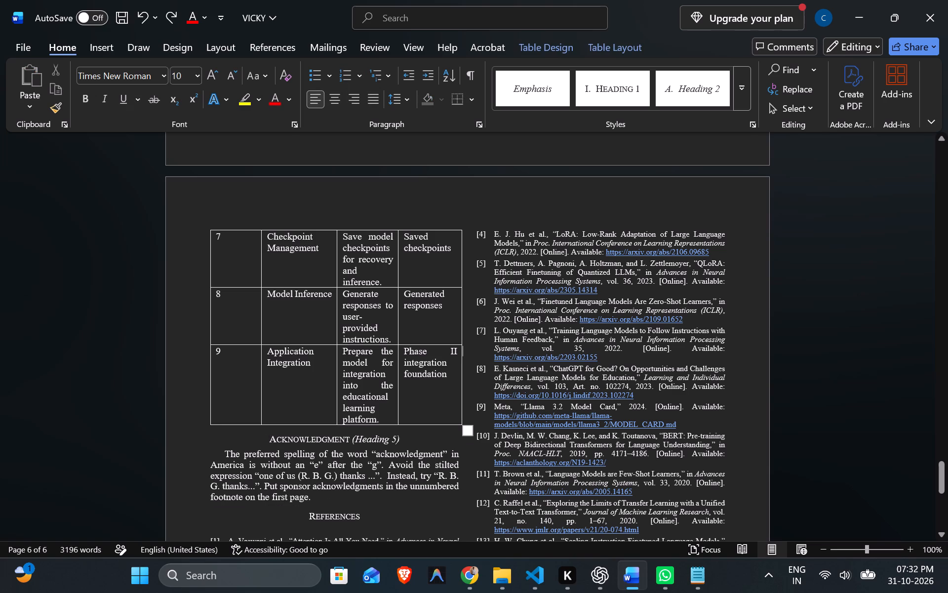
key(Down)
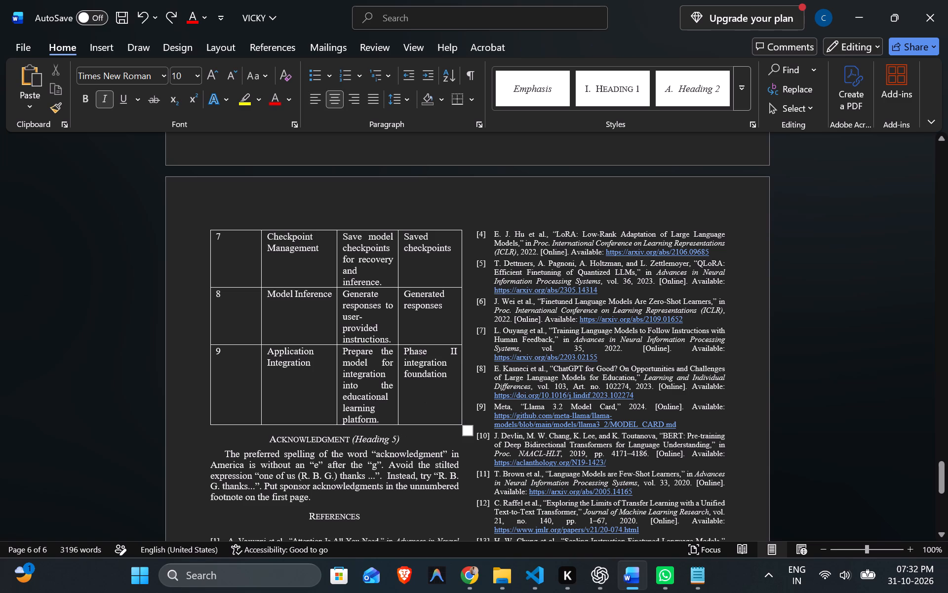
click(469, 419)
click(465, 419)
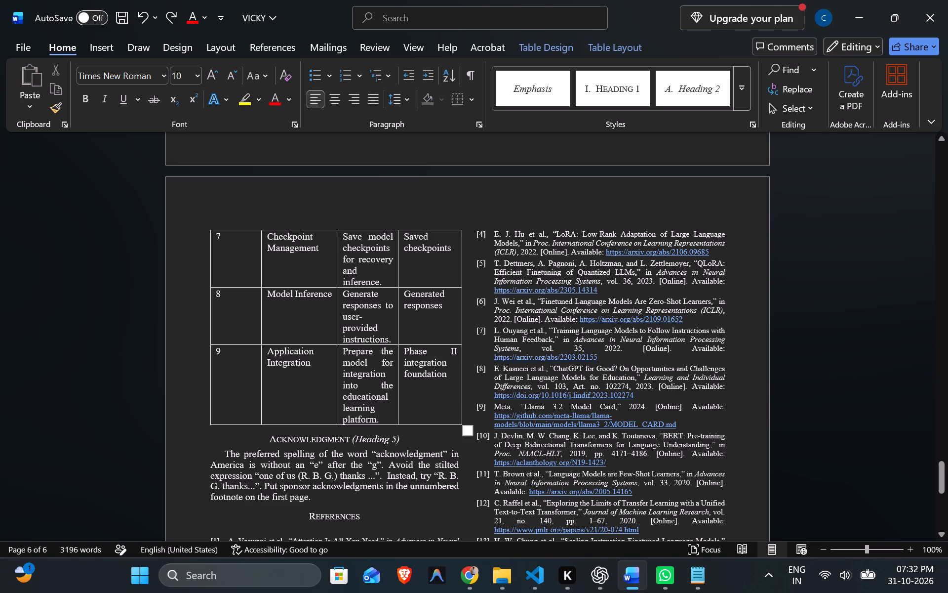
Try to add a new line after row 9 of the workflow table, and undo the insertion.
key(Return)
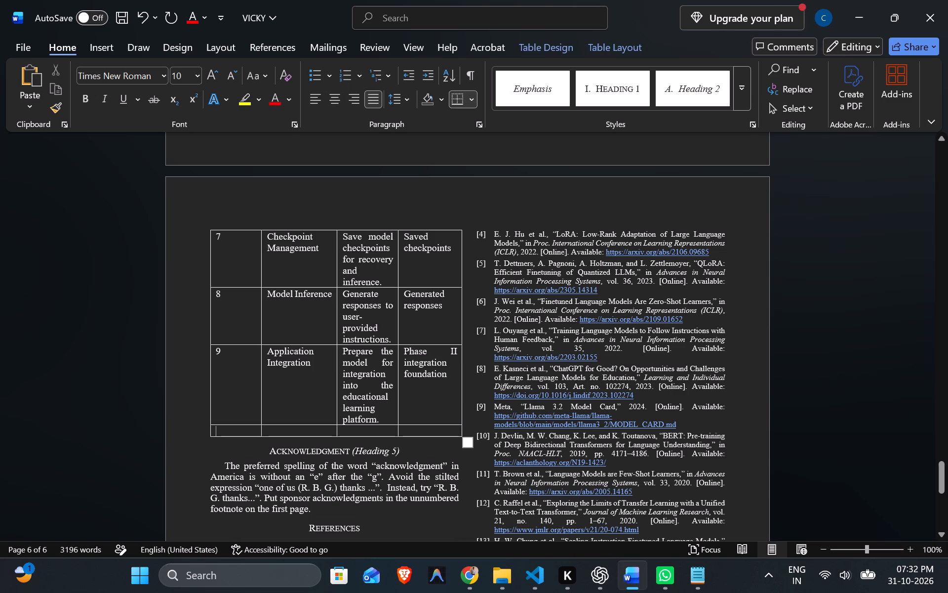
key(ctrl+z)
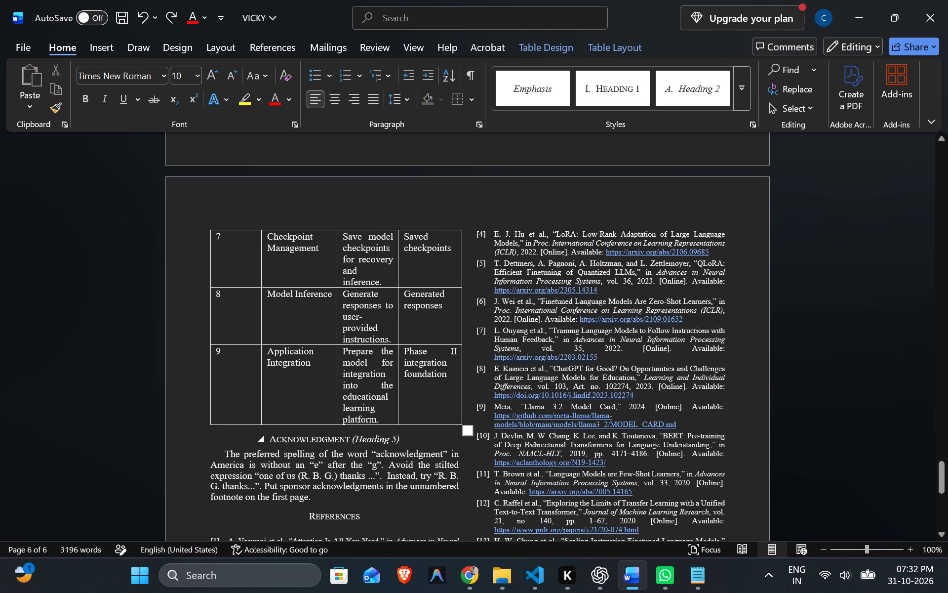
Insert an empty paragraph between the workflow table and the Acknowledgment heading on page 6.
scroll(204, 398, down, 4)
scroll(205, 398, up, 2)
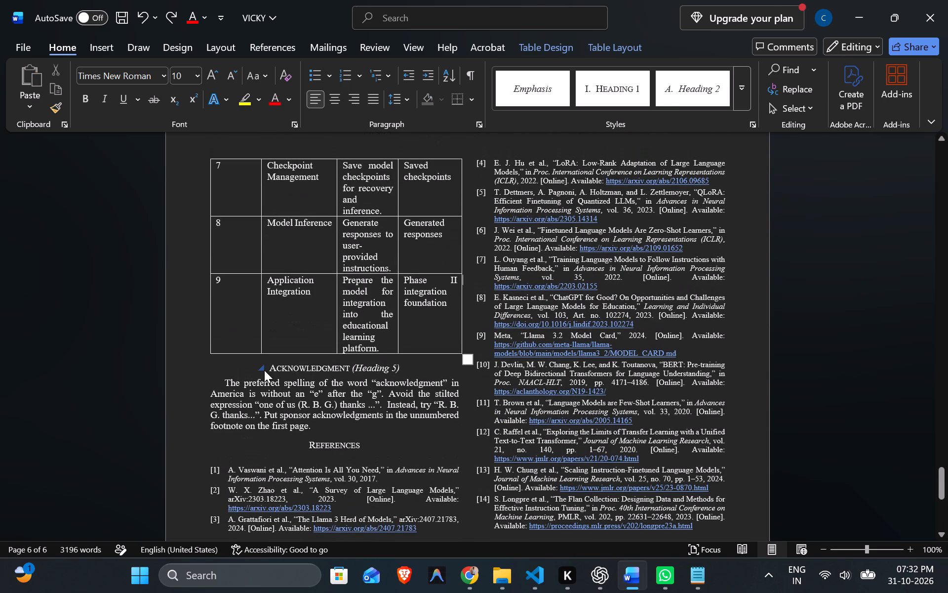
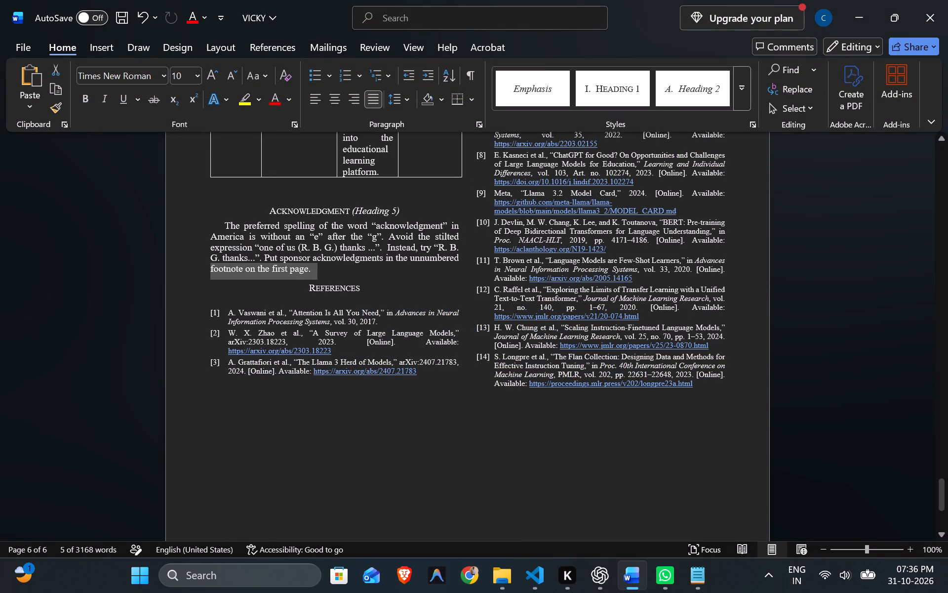
click(743, 220)
key(ctrl+s)
scroll(335, 492, up, 3)
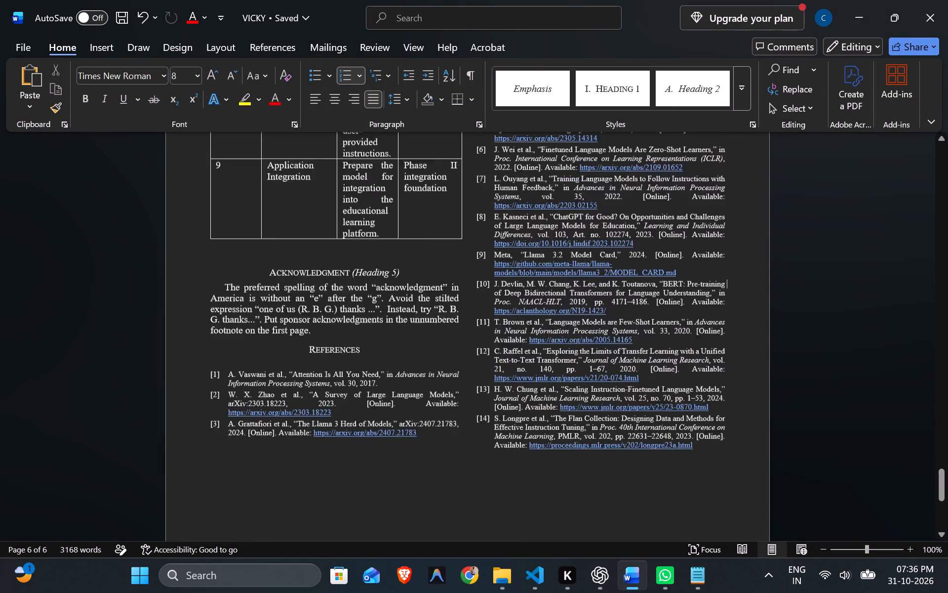
scroll(335, 492, up, 7)
click(933, 0)
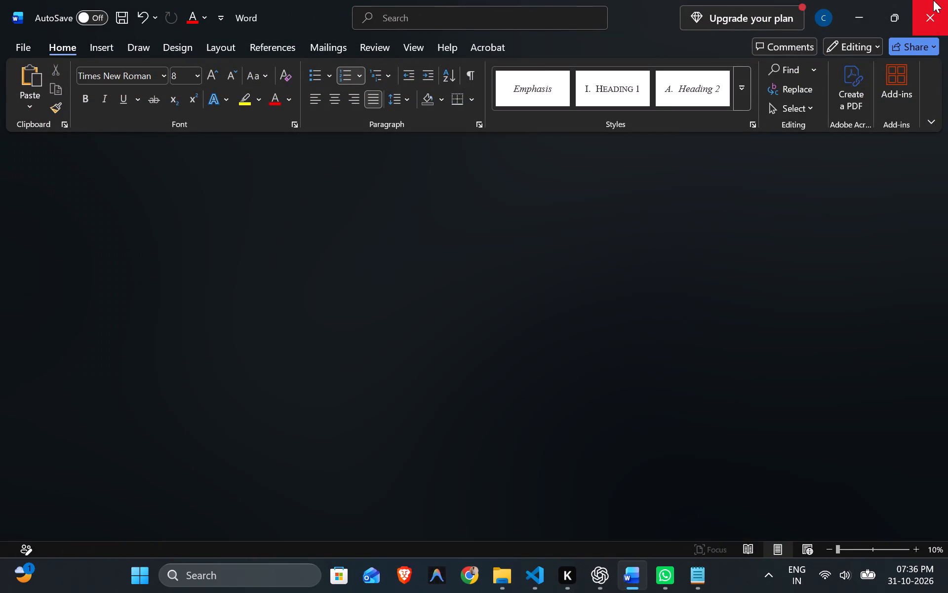
Close the ChatGPT window showing the VICKY v2 System Architecture image.
click(840, 180)
click(947, 0)
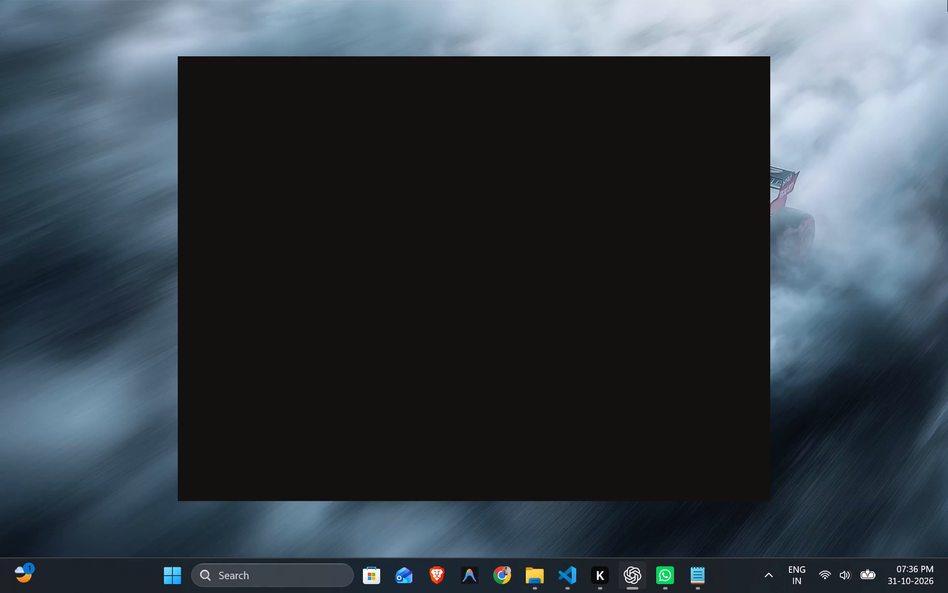